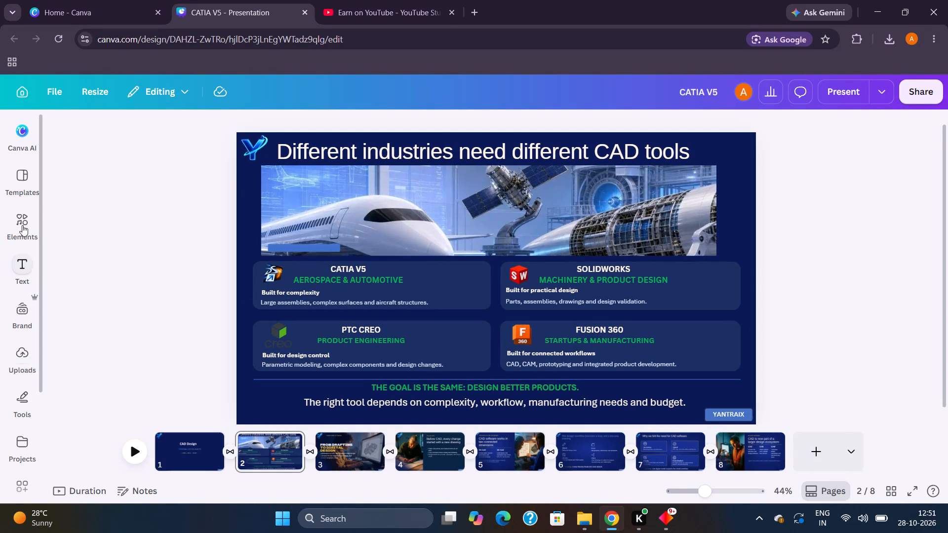
Leave the CATIA V5 presentation for the home page and create a new blank YouTube Video design.
{"action": "left_click", "coordinate": [20, 89]}
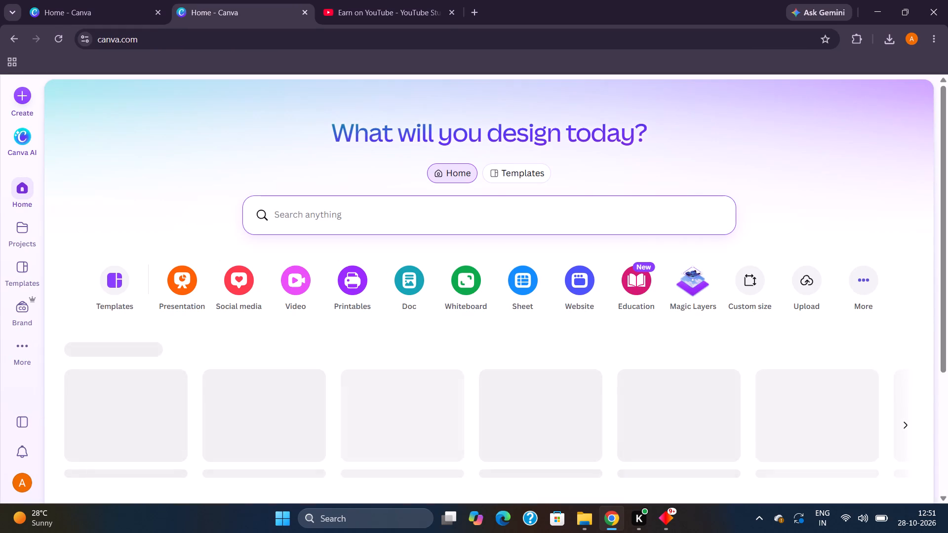
{"action": "left_click", "coordinate": [298, 280]}
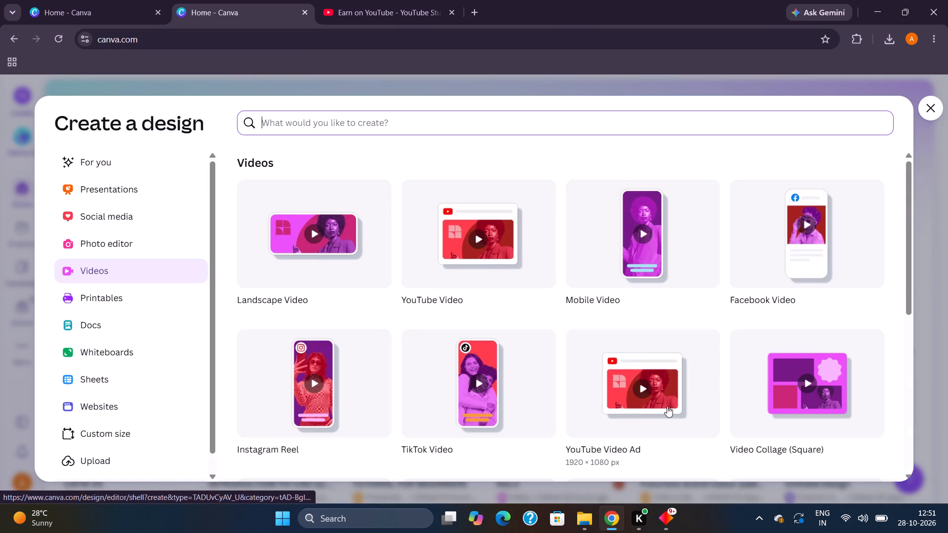
{"action": "left_click", "coordinate": [452, 267]}
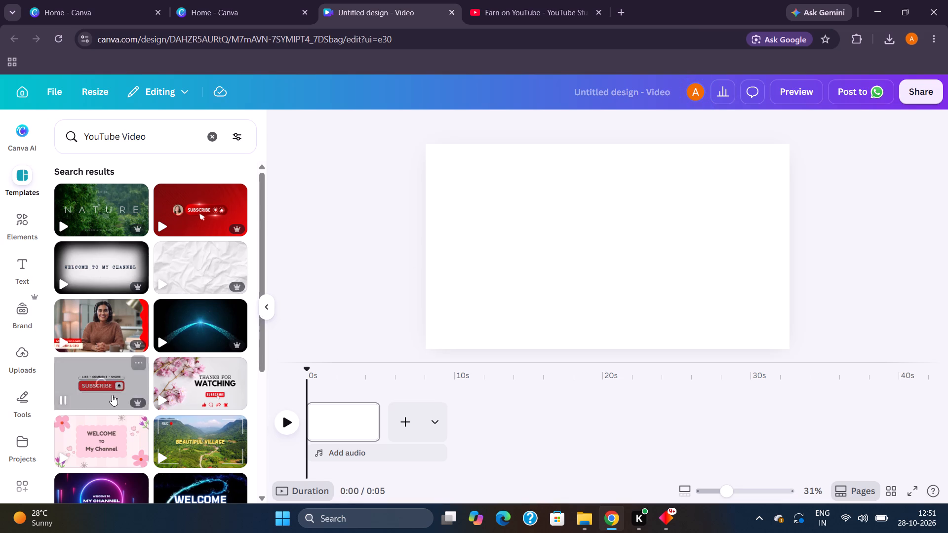
Show the uploaded media for the new video and select its blank page.
{"action": "left_click", "coordinate": [19, 367]}
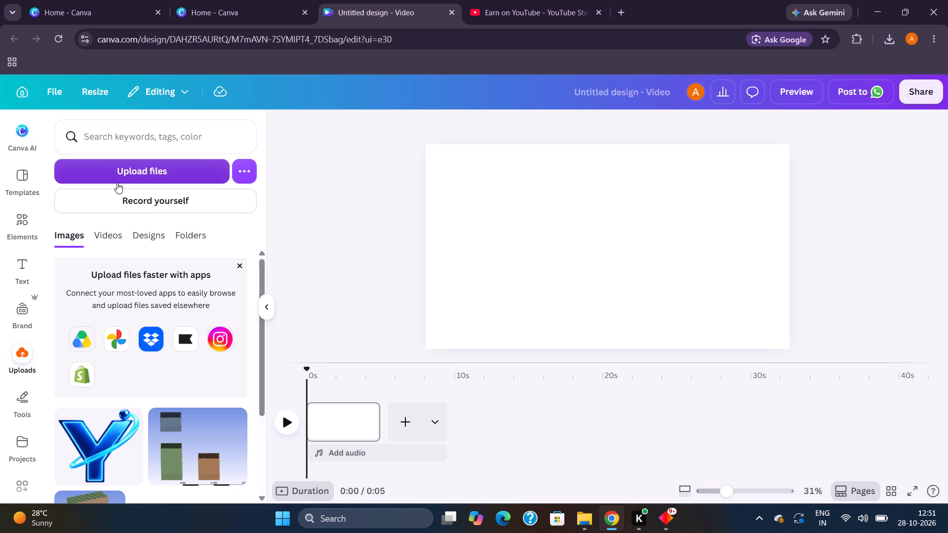
{"action": "left_click", "coordinate": [496, 192]}
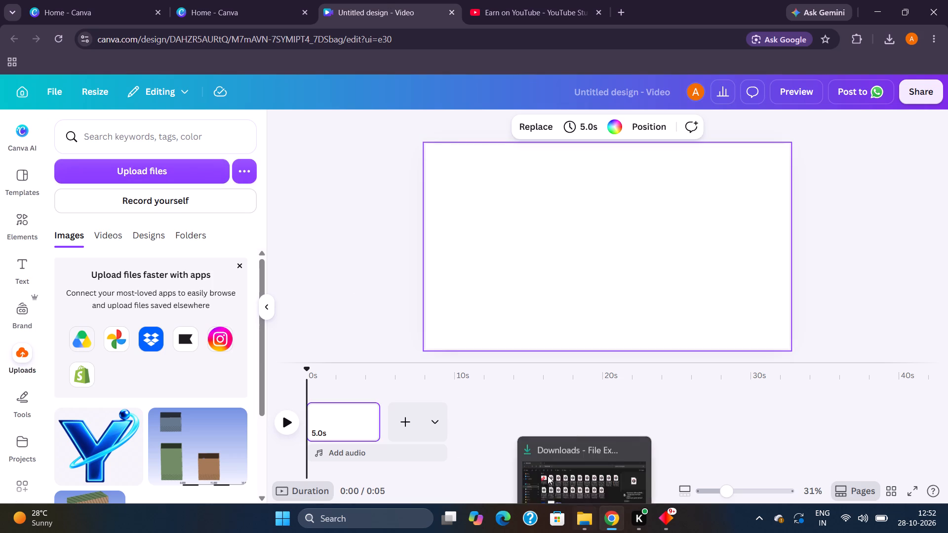
Play back the blank page on the video timeline.
{"action": "left_click", "coordinate": [280, 424]}
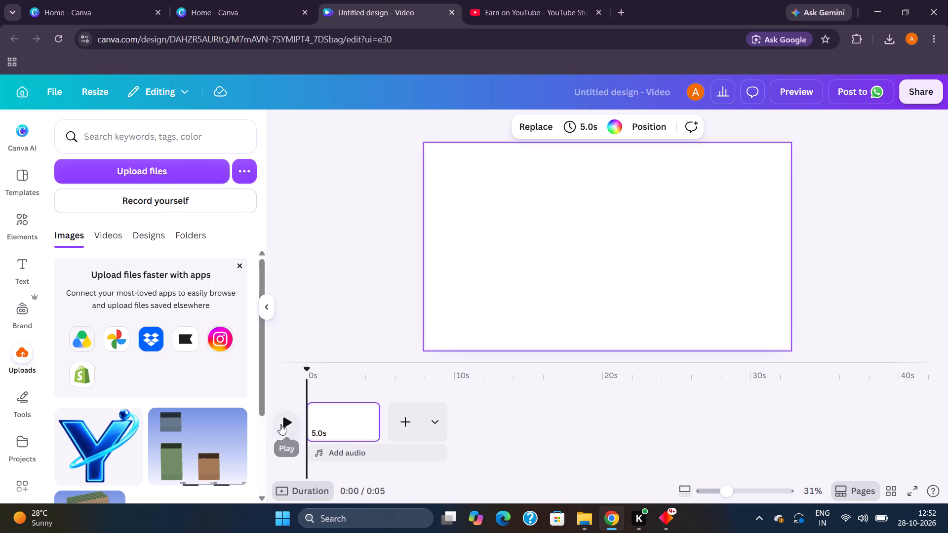
{"action": "left_click", "coordinate": [280, 424]}
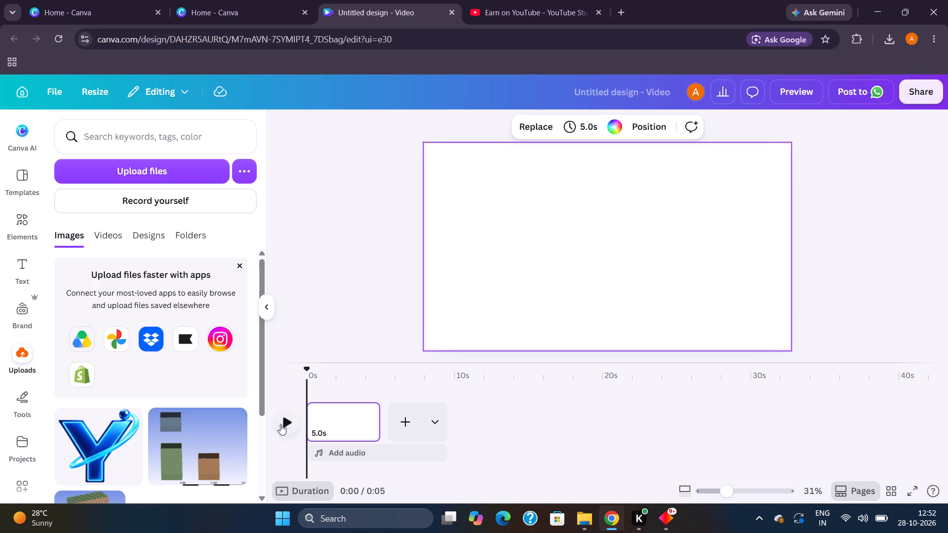
{"action": "left_click", "coordinate": [284, 423]}
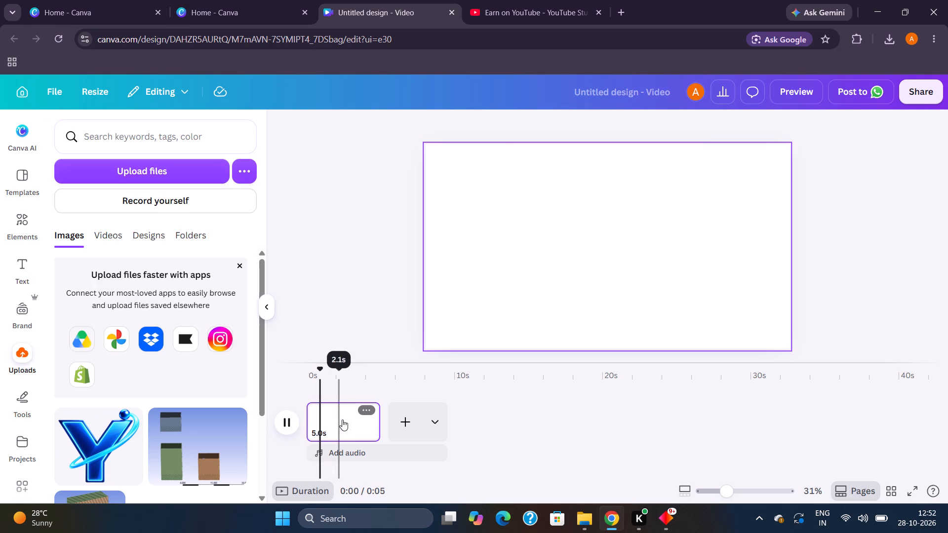
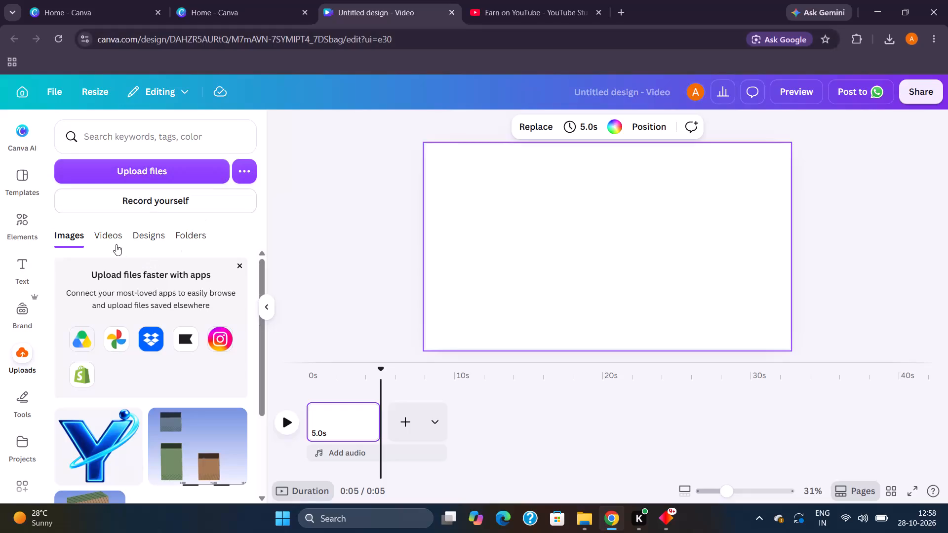
Open the INTRODUCTION-TO-CAD (1).pptx design from the uploads and apply its CAD Design title slide to the blank page.
{"action": "left_click", "coordinate": [115, 244]}
{"action": "left_click", "coordinate": [84, 240]}
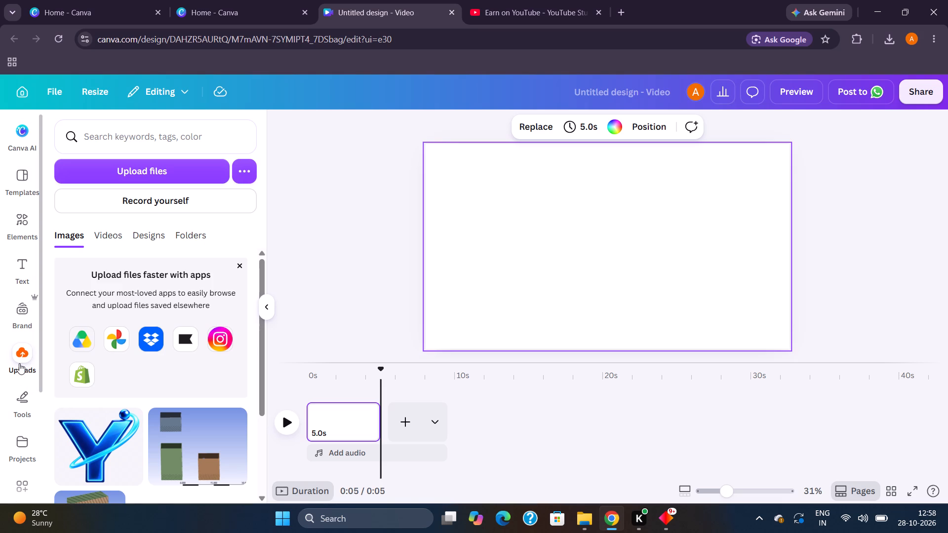
{"action": "left_click", "coordinate": [177, 226]}
{"action": "left_click", "coordinate": [158, 232]}
{"action": "left_click", "coordinate": [116, 278]}
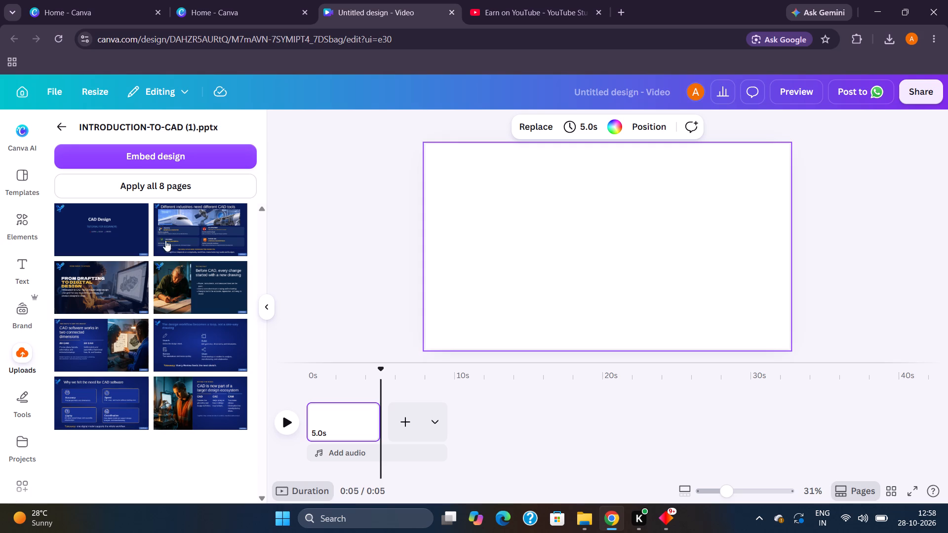
{"action": "left_click_drag", "start_coordinate": [114, 229], "coordinate": [138, 235]}
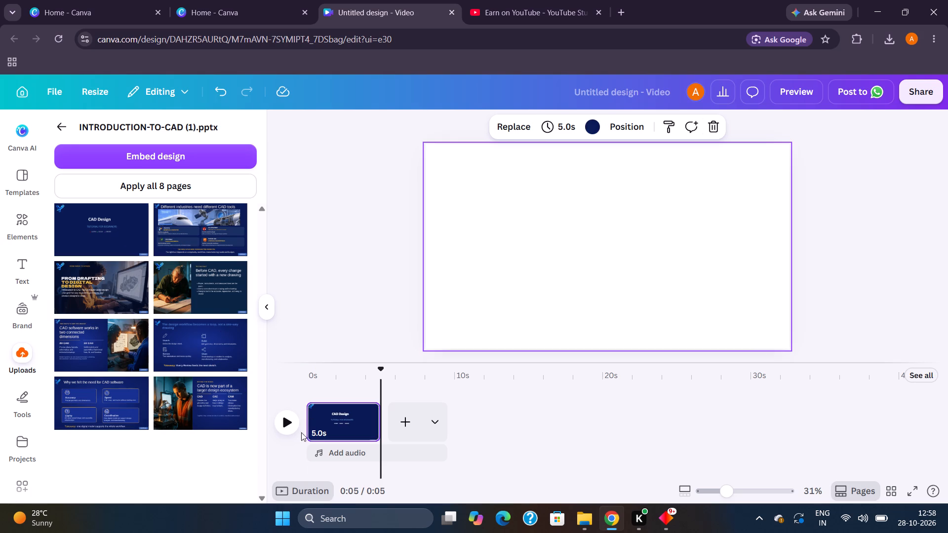
{"action": "left_click", "coordinate": [292, 425]}
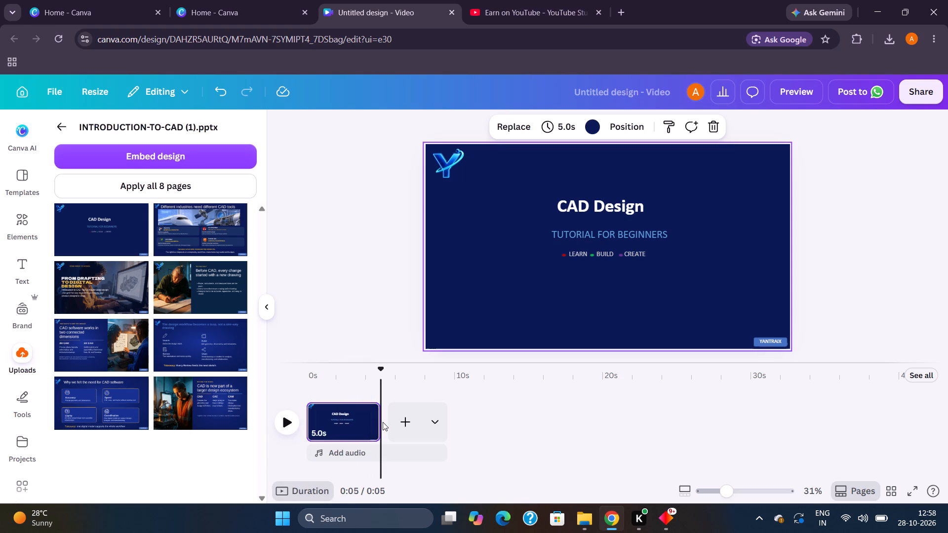
Extend the CAD Design title page's duration on the timeline to 27.0 s and return the playhead to the start.
{"action": "left_click_drag", "start_coordinate": [376, 421], "coordinate": [710, 422]}
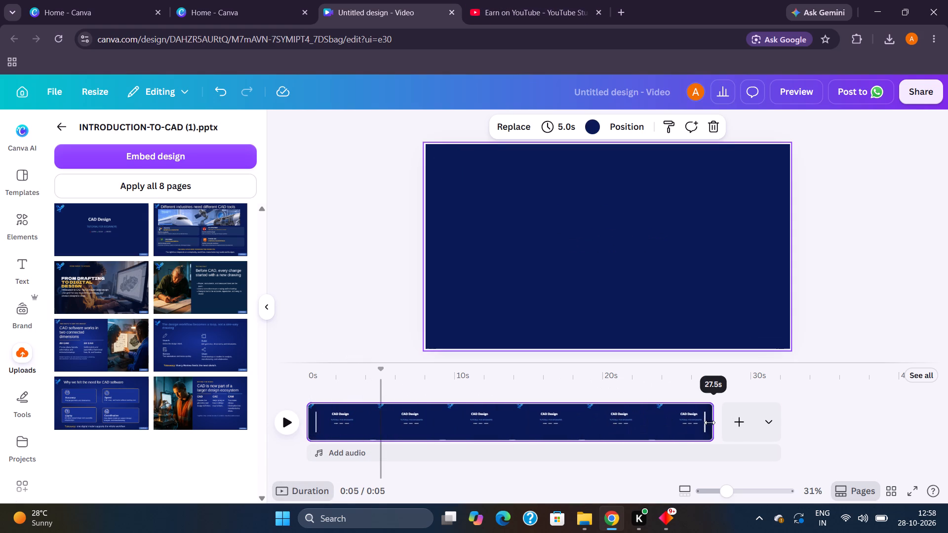
{"action": "left_click_drag", "start_coordinate": [710, 422], "coordinate": [753, 422]}
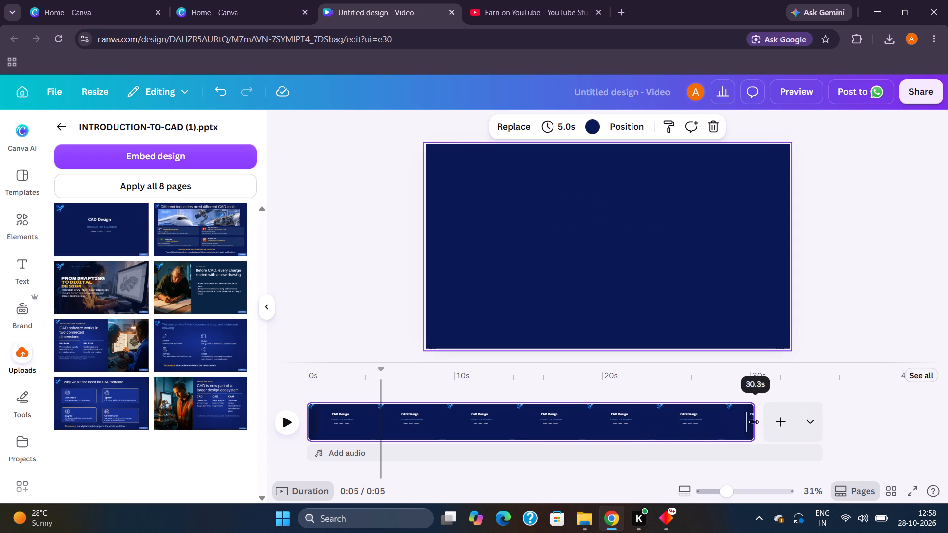
{"action": "left_click_drag", "start_coordinate": [753, 422], "coordinate": [718, 421]}
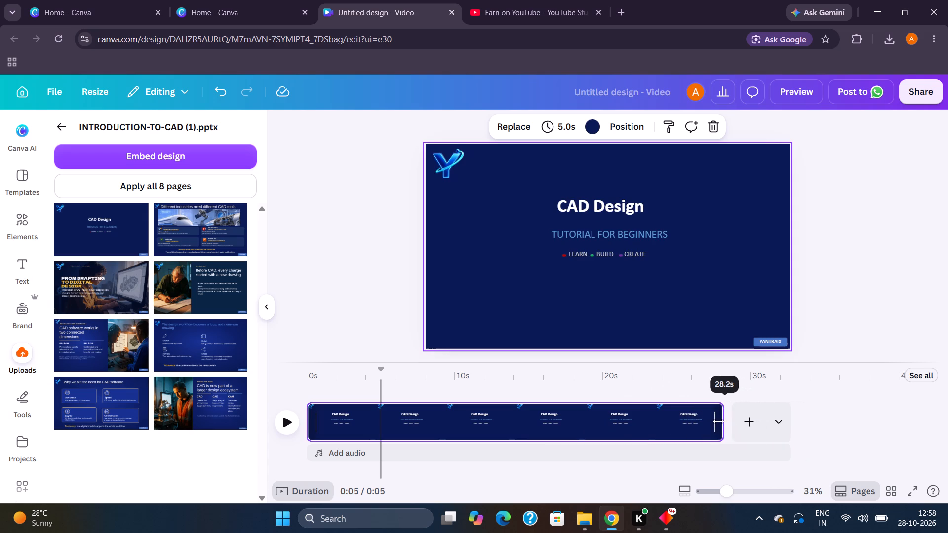
{"action": "left_click_drag", "start_coordinate": [718, 421], "coordinate": [711, 421]}
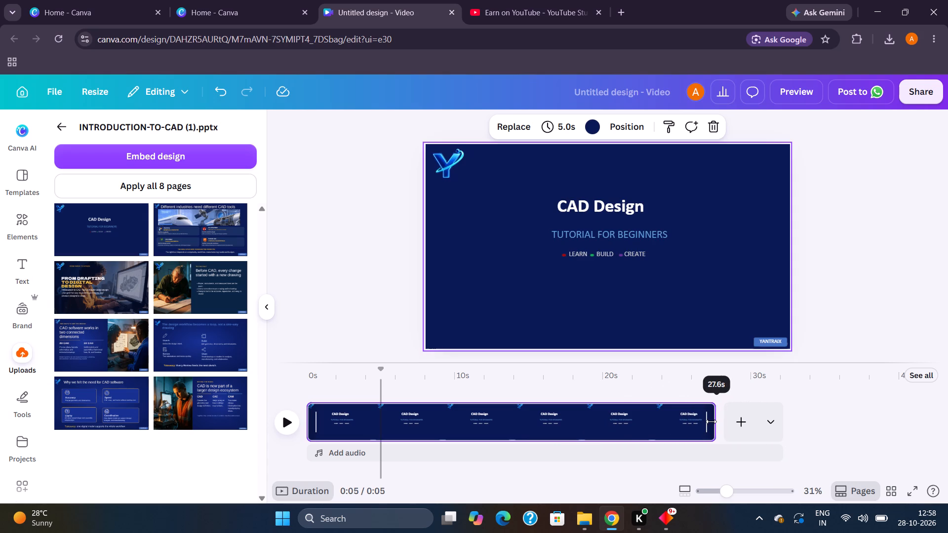
{"action": "left_click_drag", "start_coordinate": [711, 421], "coordinate": [702, 421]}
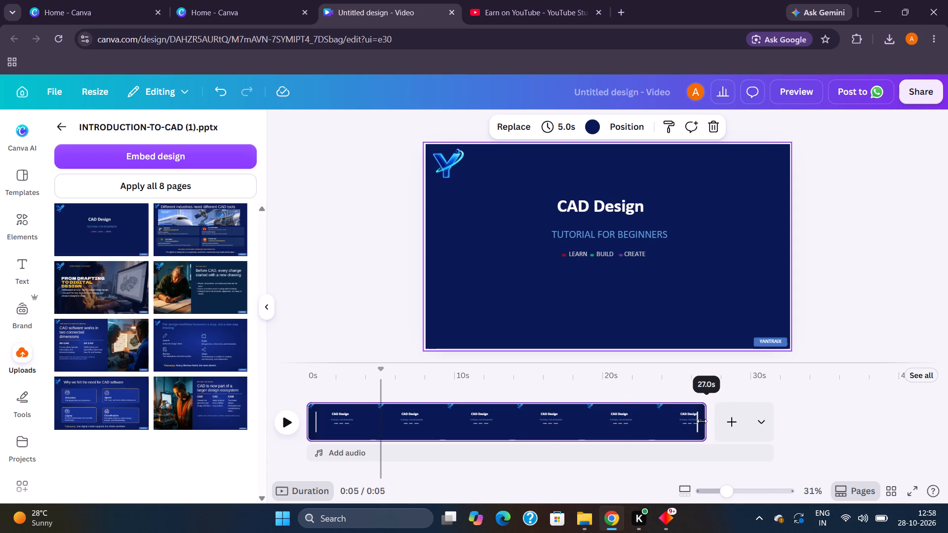
{"action": "left_click_drag", "start_coordinate": [702, 421], "coordinate": [701, 421]}
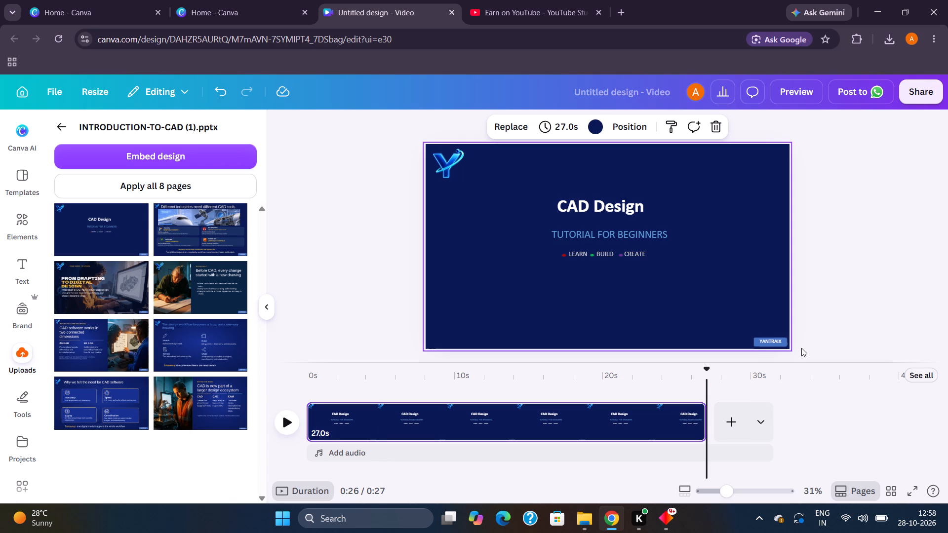
{"action": "left_click", "coordinate": [816, 308]}
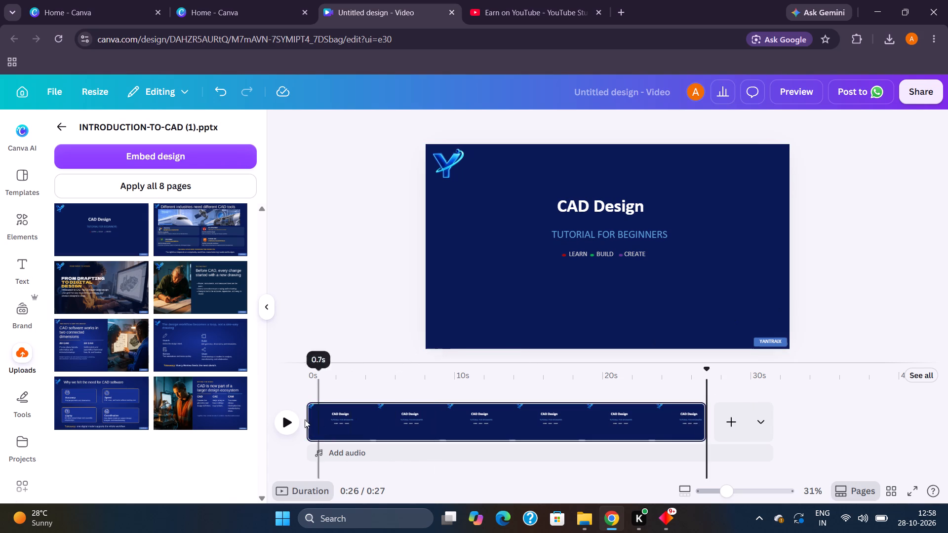
{"action": "left_click", "coordinate": [310, 391]}
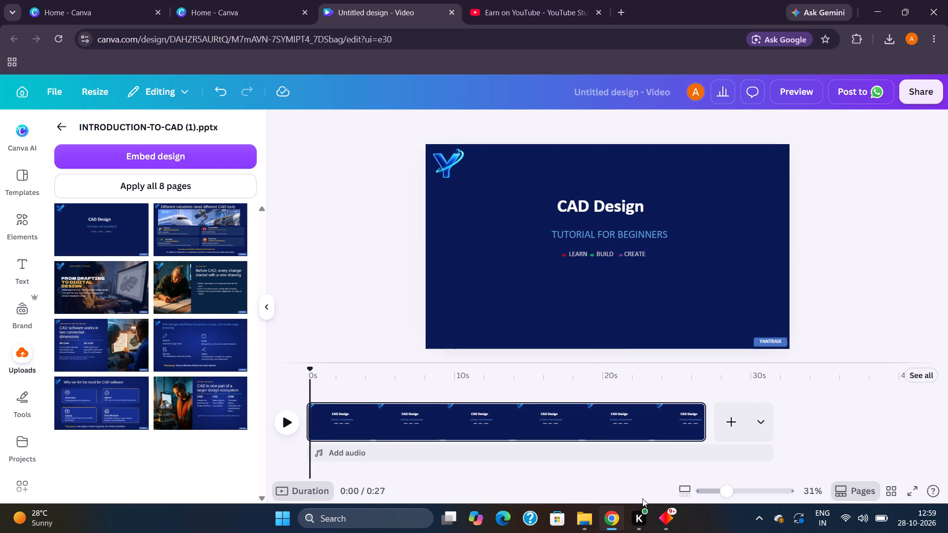
View the Downloads folder in File Explorer, then go back to the browser.
{"action": "left_click", "coordinate": [588, 516]}
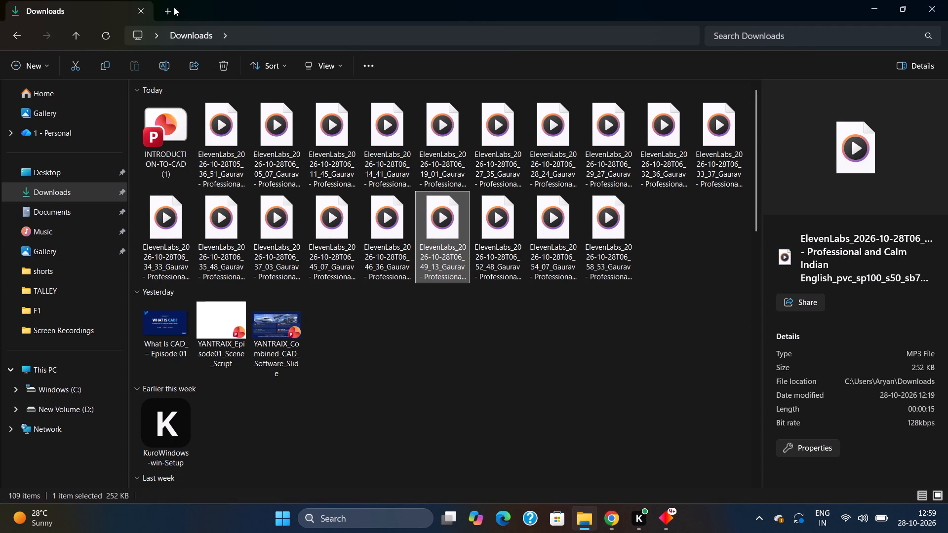
{"action": "left_click", "coordinate": [884, 0]}
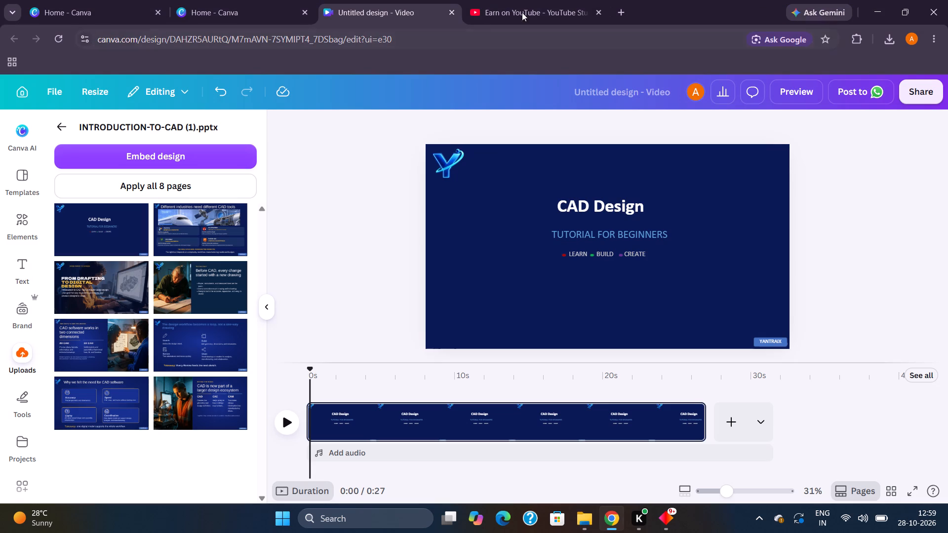
Switch to the YouTube Studio monetization page and close it.
{"action": "left_click", "coordinate": [533, 0]}
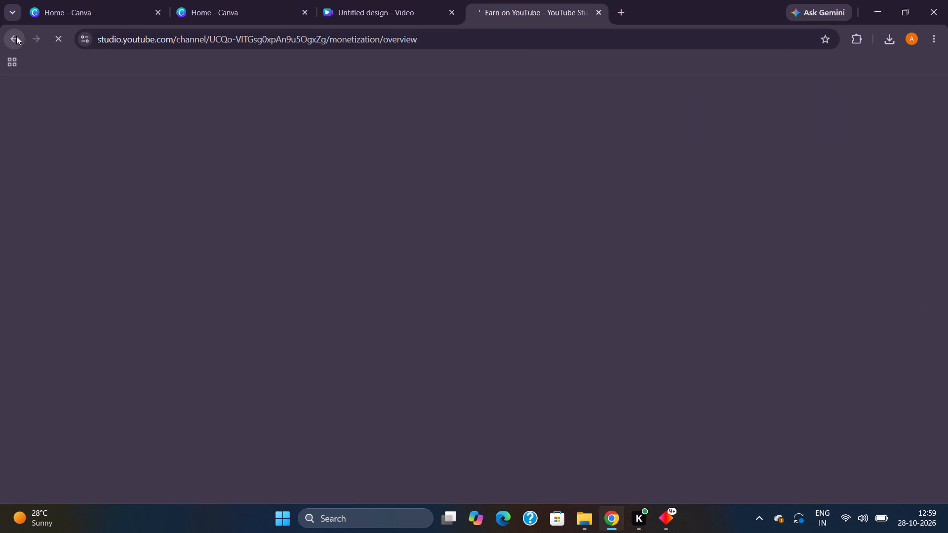
{"action": "left_click", "coordinate": [598, 12]}
Search Google for youtube in a new browser tab and open the YouTube site from the results.
{"action": "left_click", "coordinate": [476, 10]}
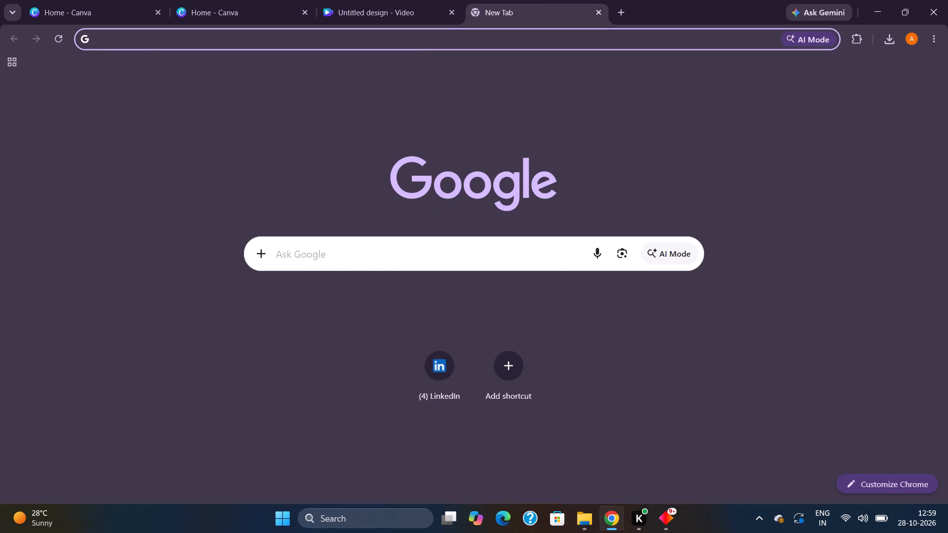
{"action": "left_click", "coordinate": [410, 252]}
{"action": "left_click", "coordinate": [395, 306]}
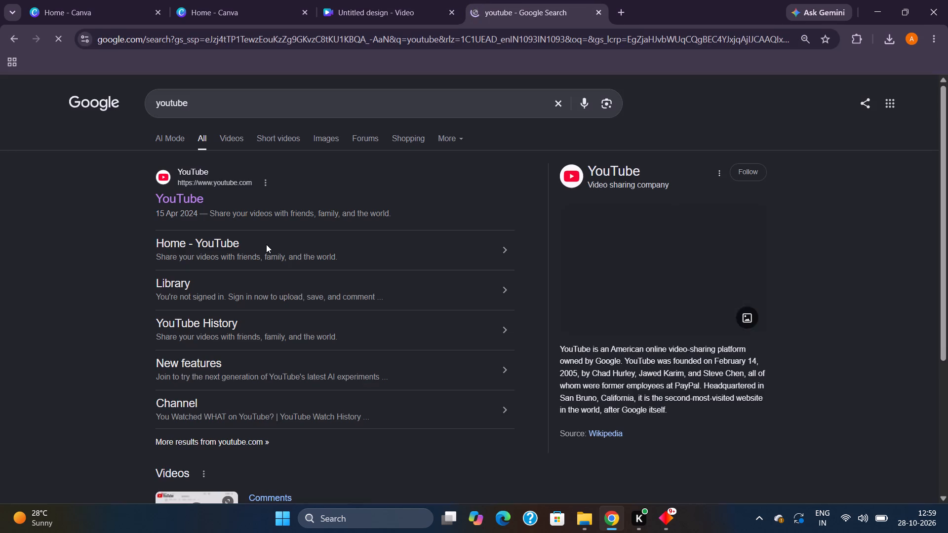
{"action": "left_click", "coordinate": [164, 198]}
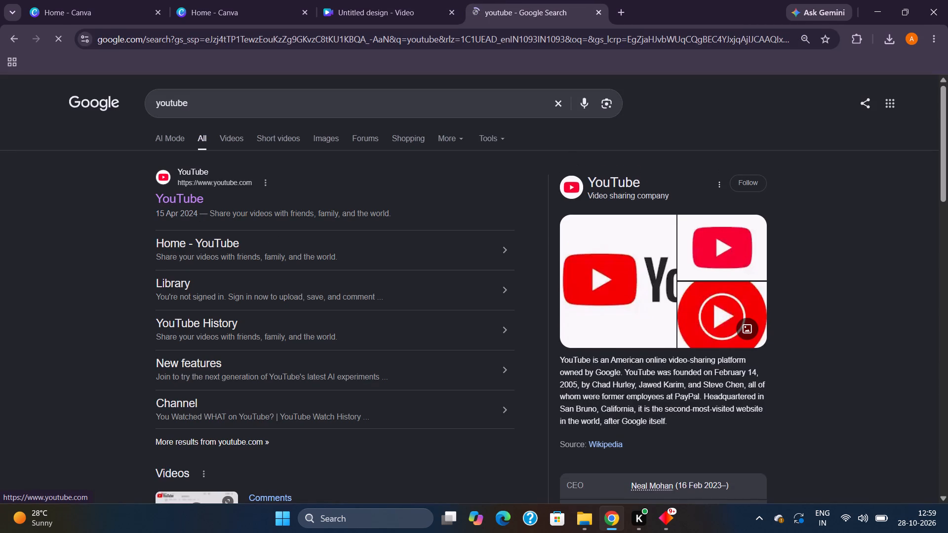
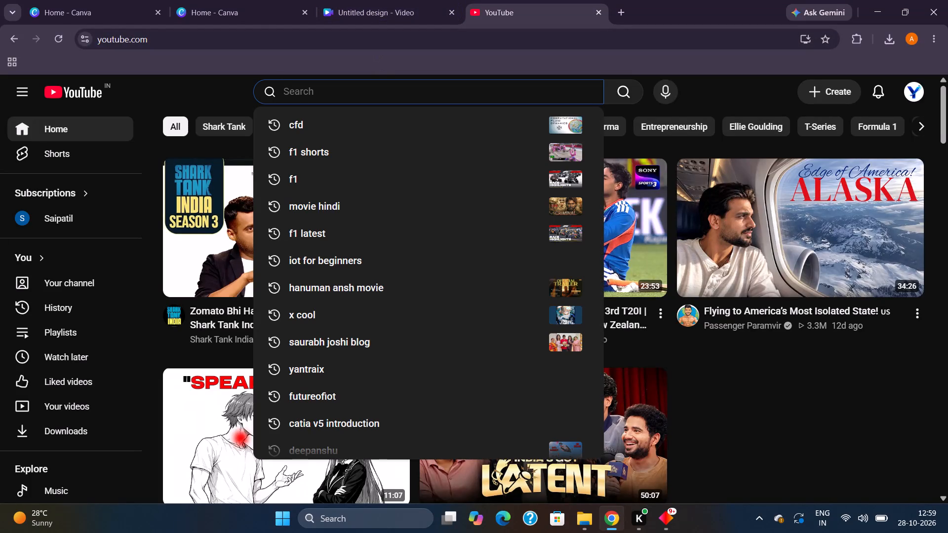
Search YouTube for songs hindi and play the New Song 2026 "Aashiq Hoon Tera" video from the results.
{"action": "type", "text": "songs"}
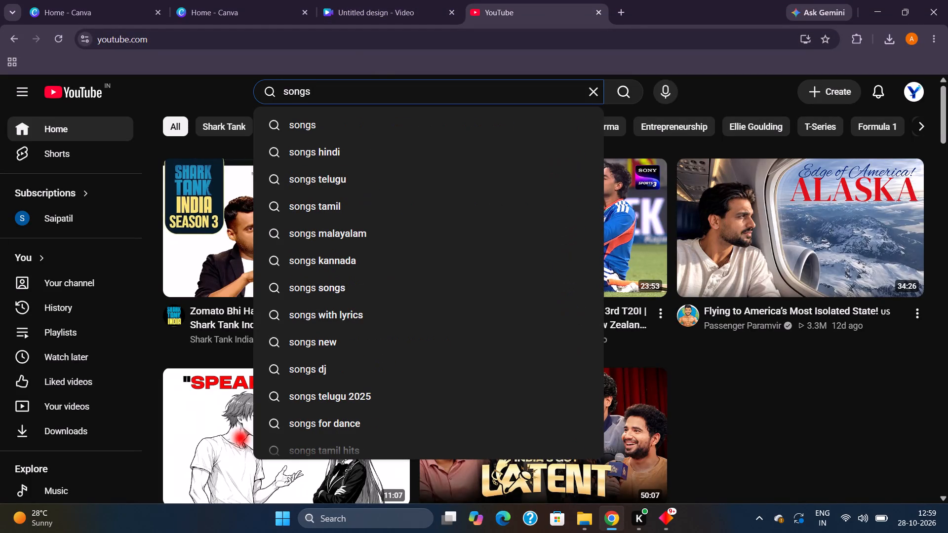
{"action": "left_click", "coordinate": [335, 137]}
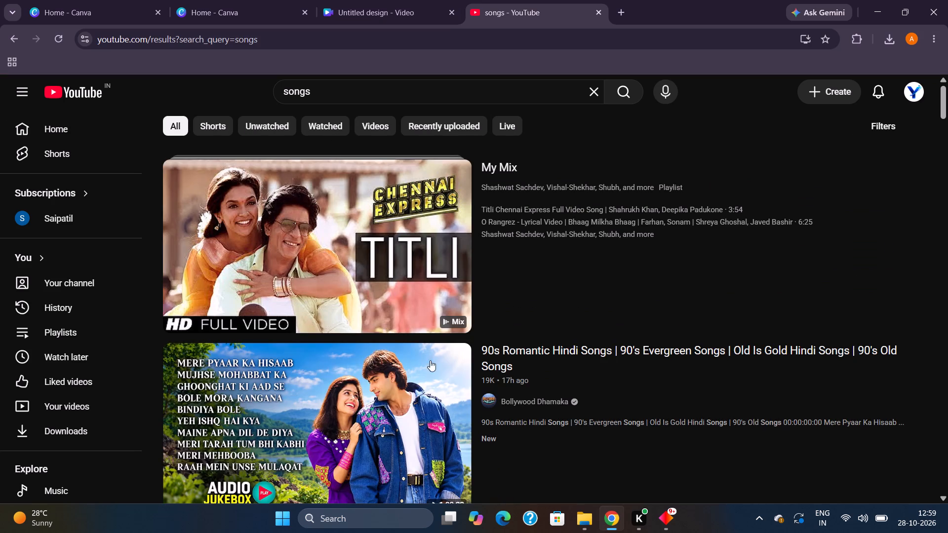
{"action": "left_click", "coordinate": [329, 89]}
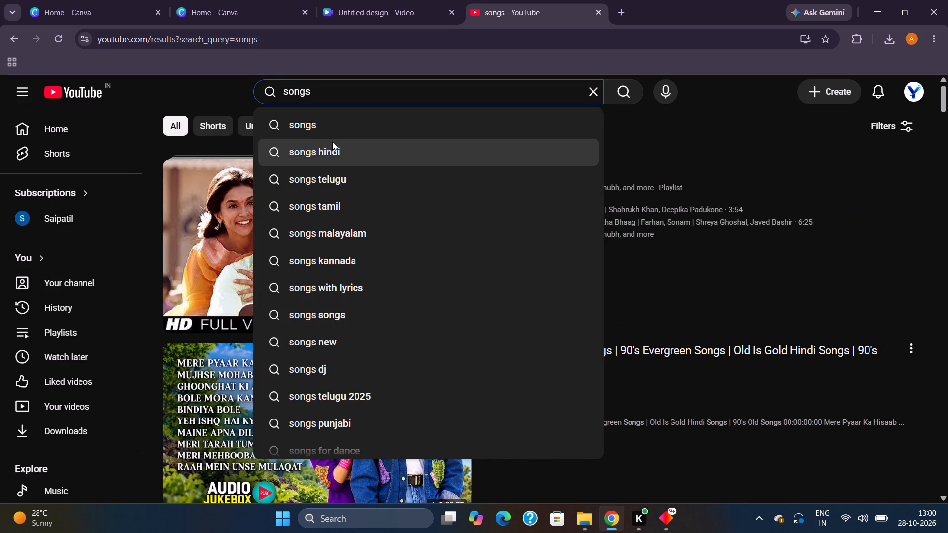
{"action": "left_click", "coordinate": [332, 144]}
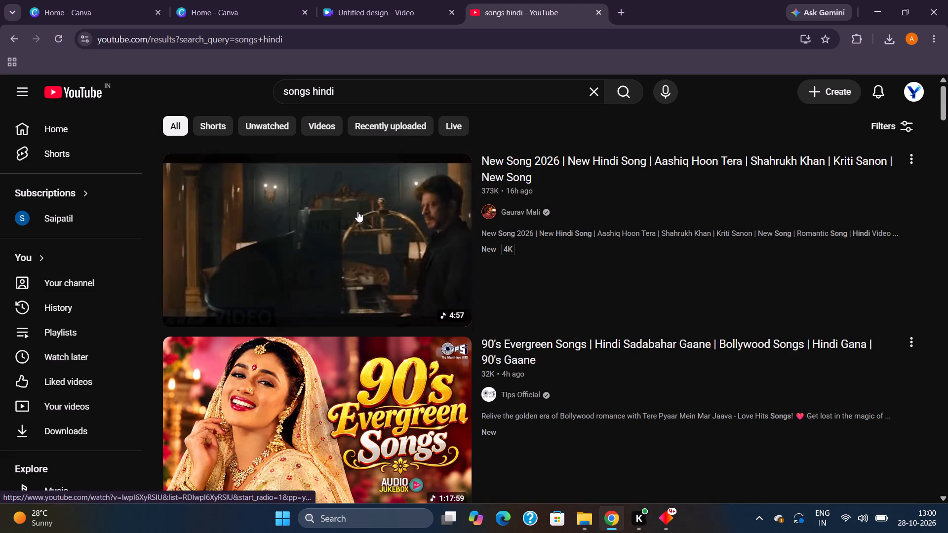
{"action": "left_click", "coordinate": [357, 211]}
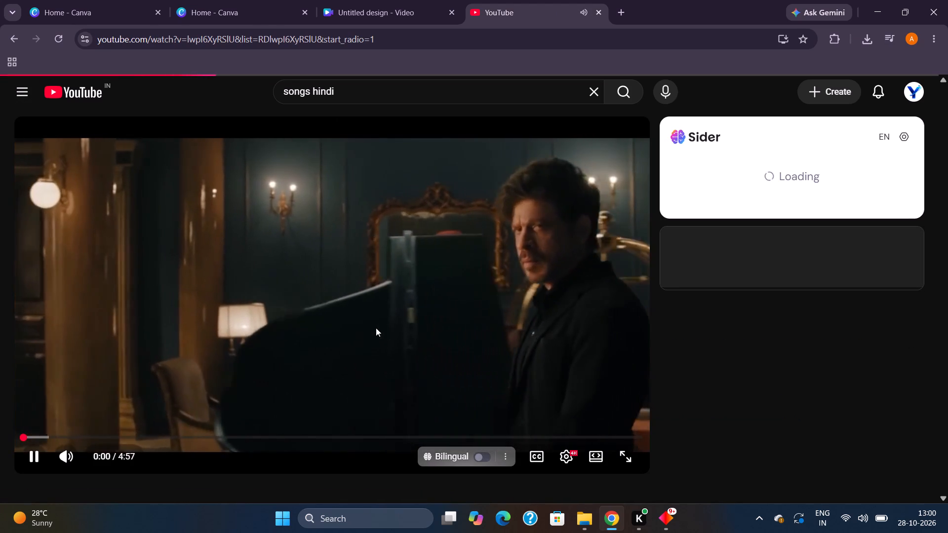
Connect the computer to the paired boAt Rockerz 255 Pro+ Bluetooth headset from the Windows quick settings.
{"action": "left_click", "coordinate": [850, 518]}
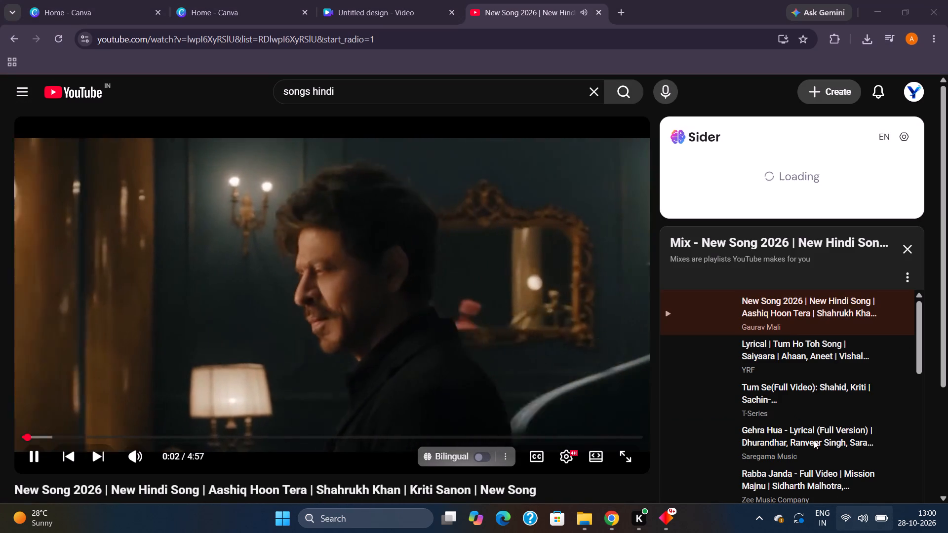
{"action": "left_click", "coordinate": [843, 514]}
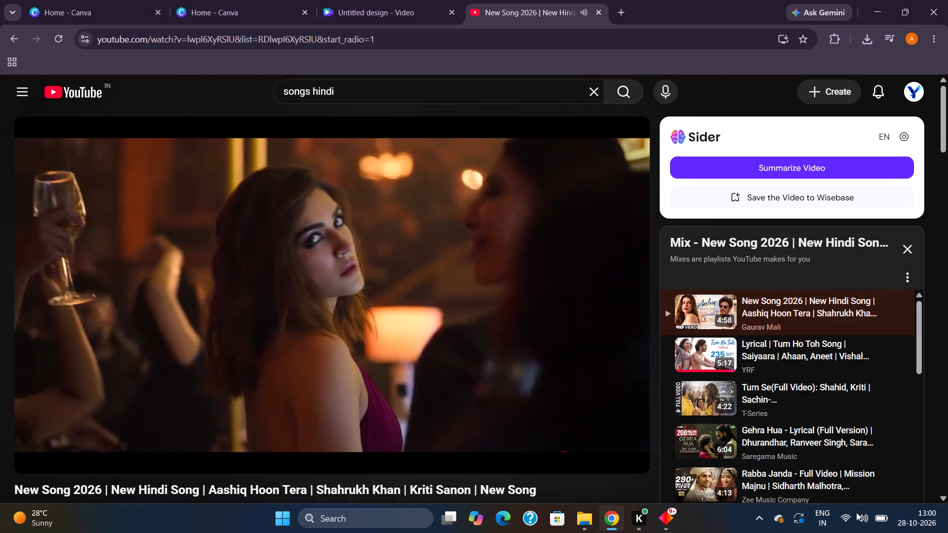
{"action": "left_click", "coordinate": [844, 515]}
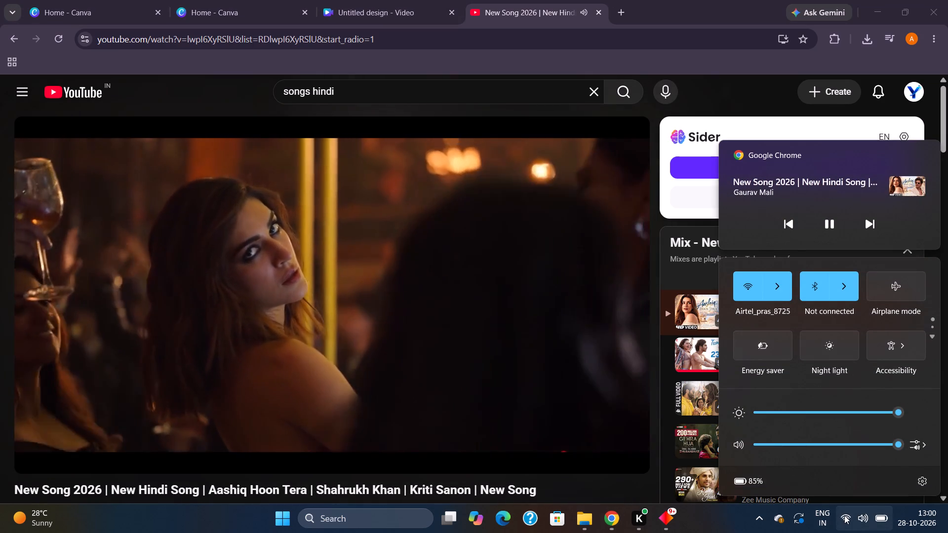
{"action": "left_click", "coordinate": [842, 291]}
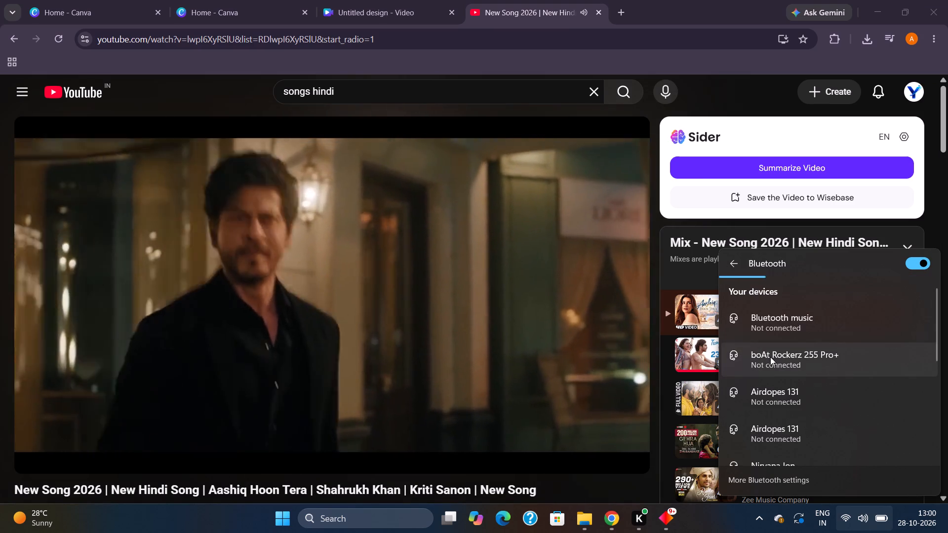
{"action": "left_click", "coordinate": [770, 357]}
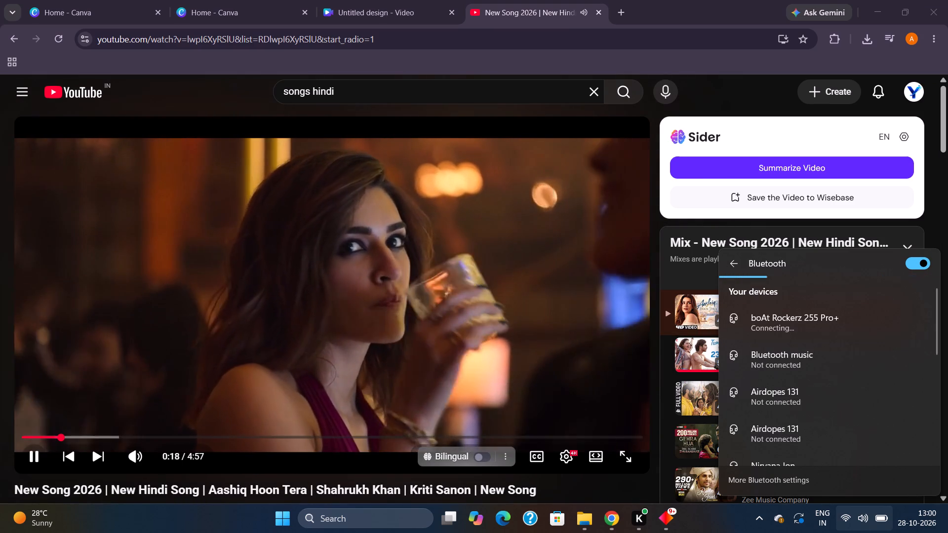
Search YouTube for songs latest trending and play the "Dooron Dooron (Live from The Voice Notes Concert)" video.
{"action": "left_click", "coordinate": [344, 96]}
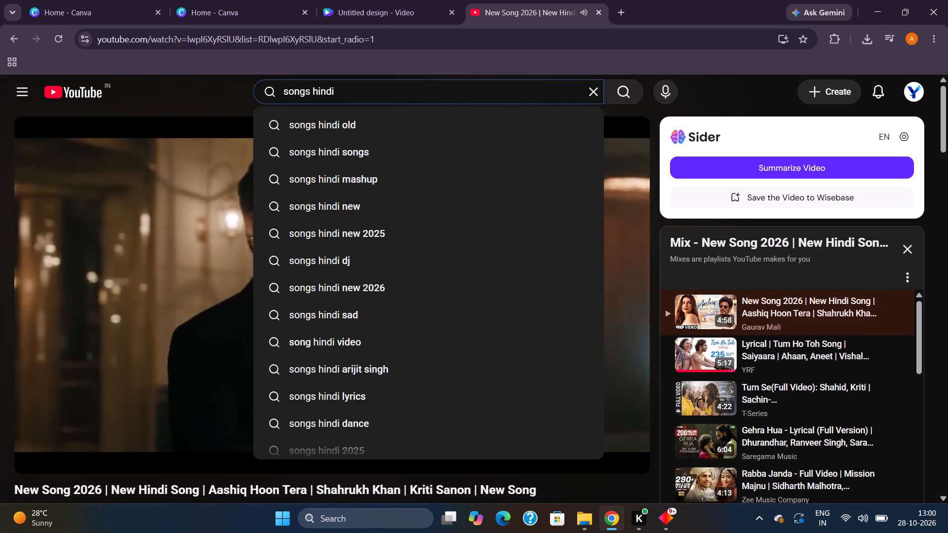
{"action": "key", "text": "BackSpace"}
{"action": "key", "text": "BackSpace"}
{"action": "key", "text": "BackSpace"}
{"action": "key", "text": "BackSpace"}
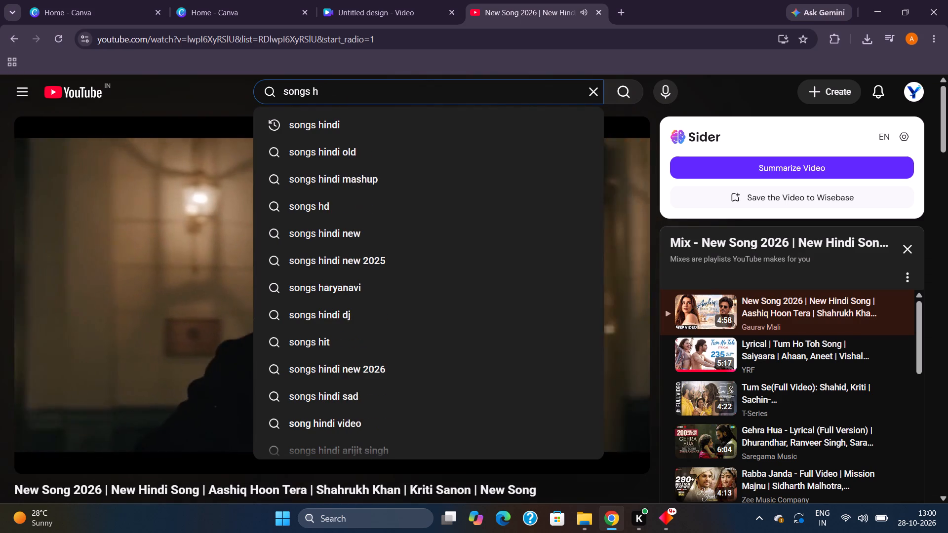
{"action": "key", "text": "BackSpace"}
{"action": "type", "text": "latest"}
{"action": "key", "text": "space"}
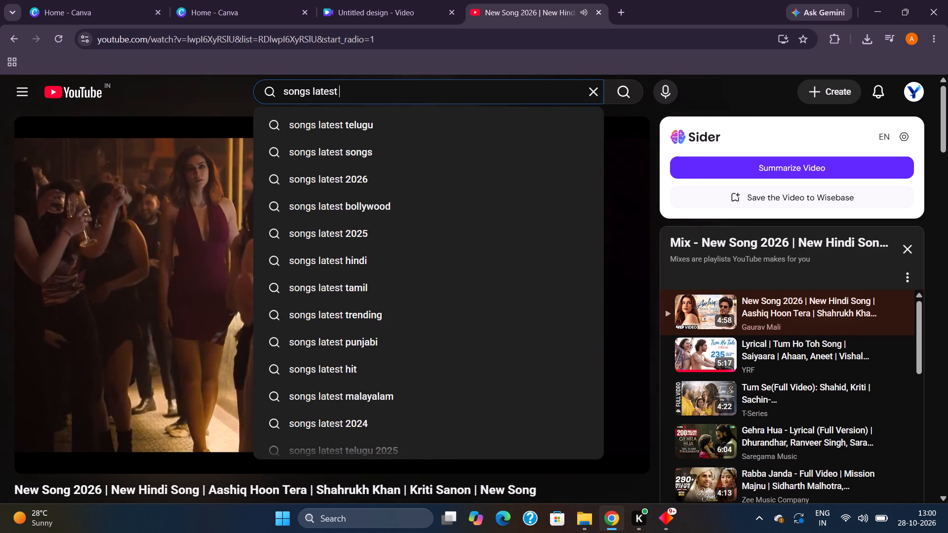
{"action": "type", "text": "trending"}
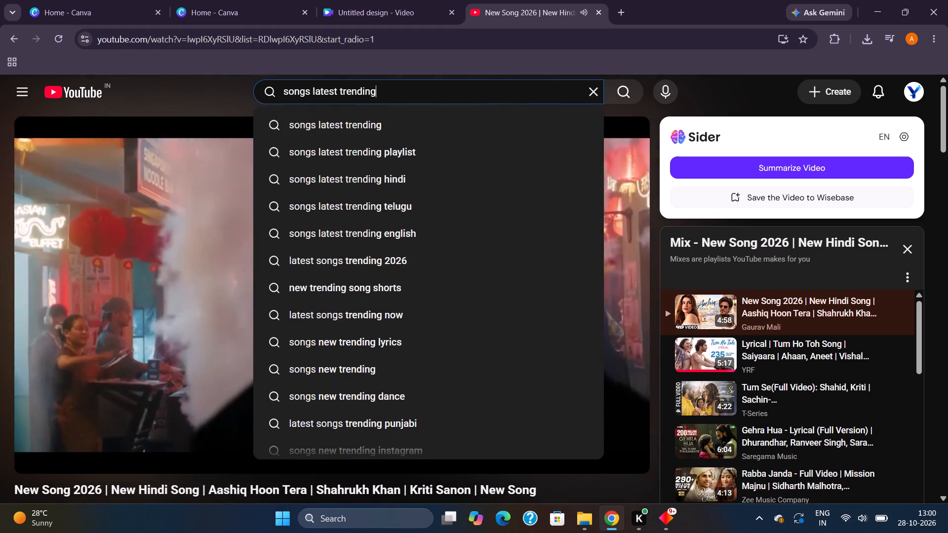
{"action": "key", "text": "Return"}
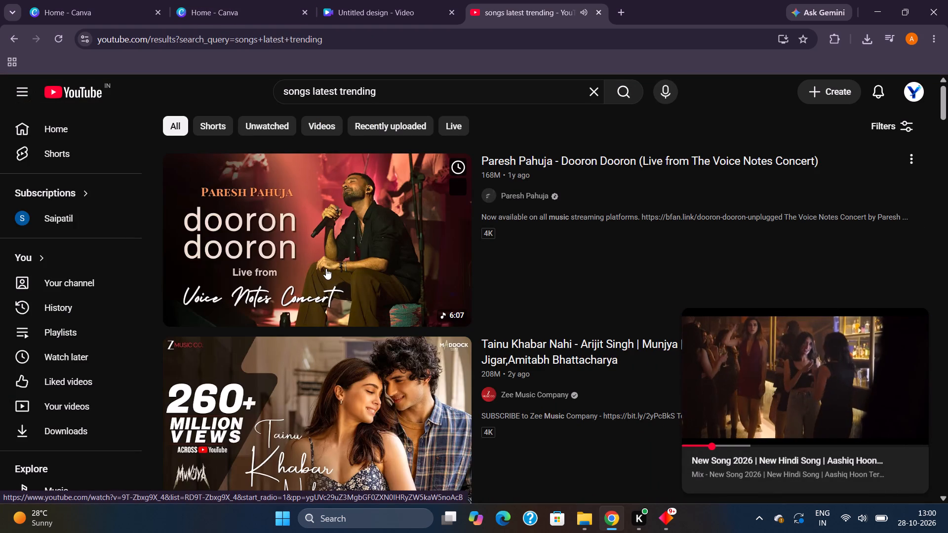
{"action": "left_click", "coordinate": [327, 267]}
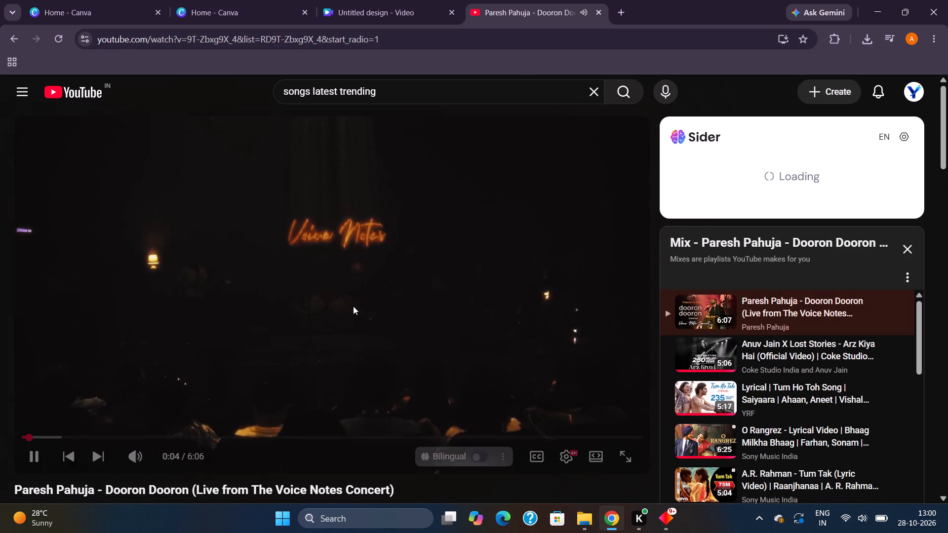
Skip forward through the opening of the Dooron Dooron video to about 0:40.
{"action": "key", "text": "Right"}
{"action": "key", "text": "Right"}
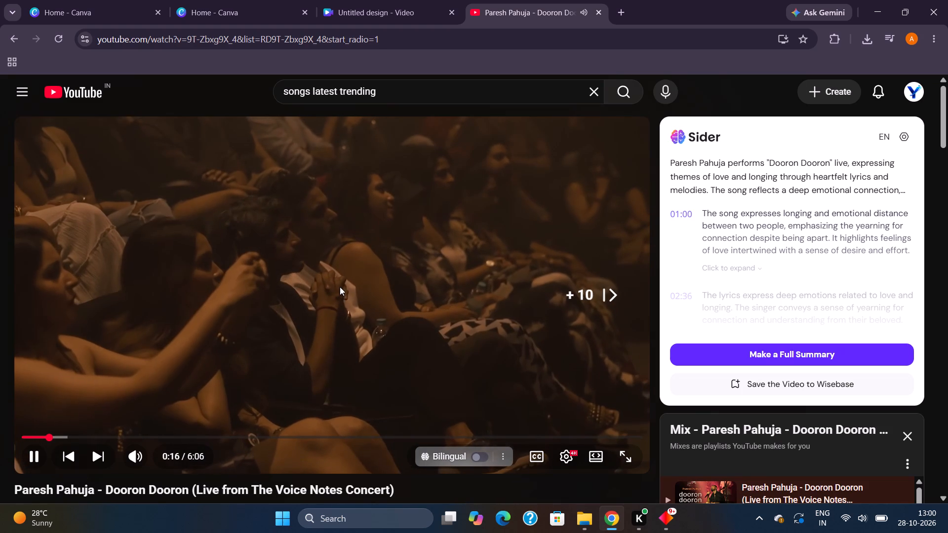
{"action": "key", "text": "Right"}
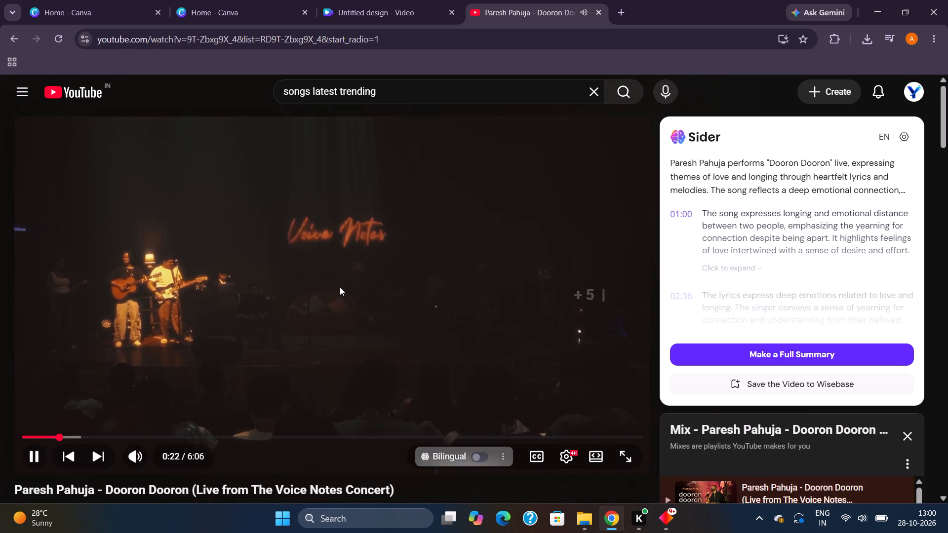
{"action": "key", "text": "Right"}
{"action": "key", "text": "Right"}
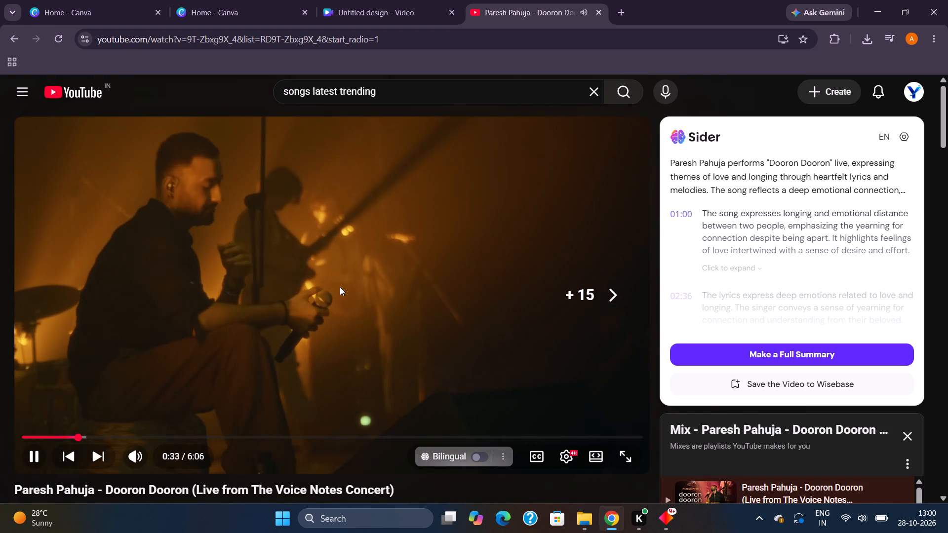
{"action": "key", "text": "Right"}
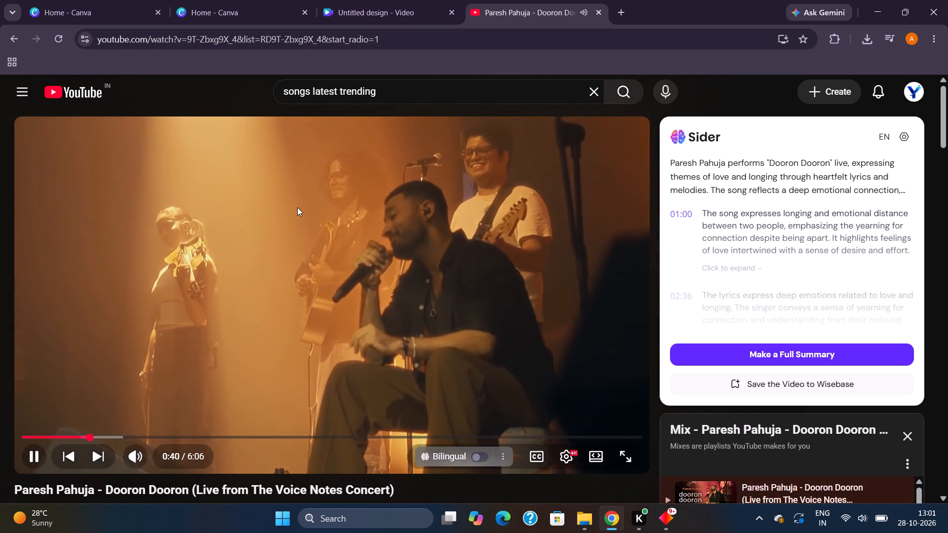
Return to the untitled Canva video design, preview it in full screen, and exit the preview.
{"action": "left_click", "coordinate": [392, 0]}
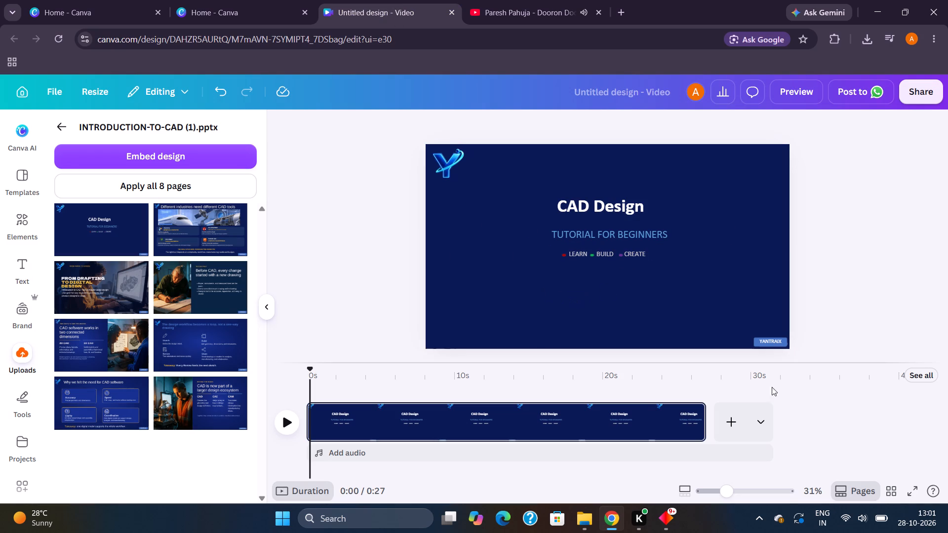
{"action": "left_click", "coordinate": [915, 487]}
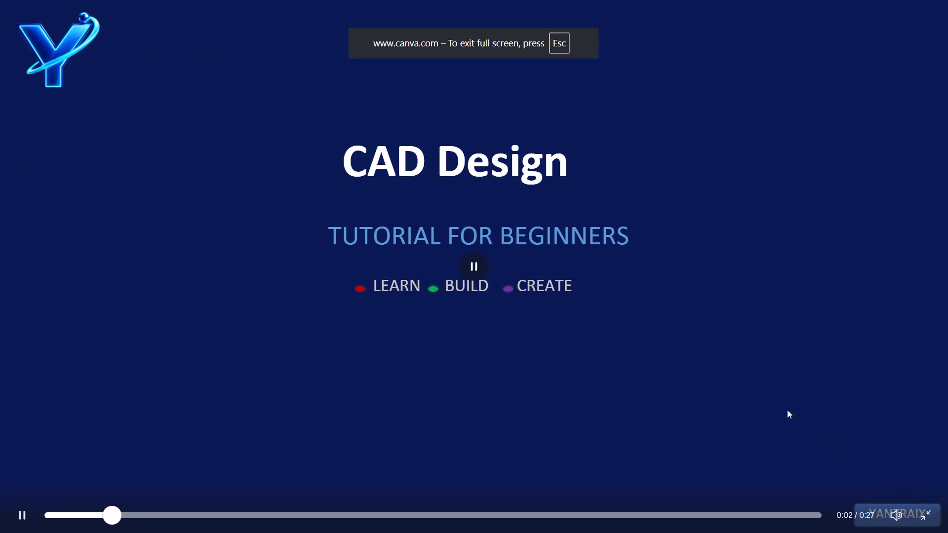
{"action": "key", "text": "Escape"}
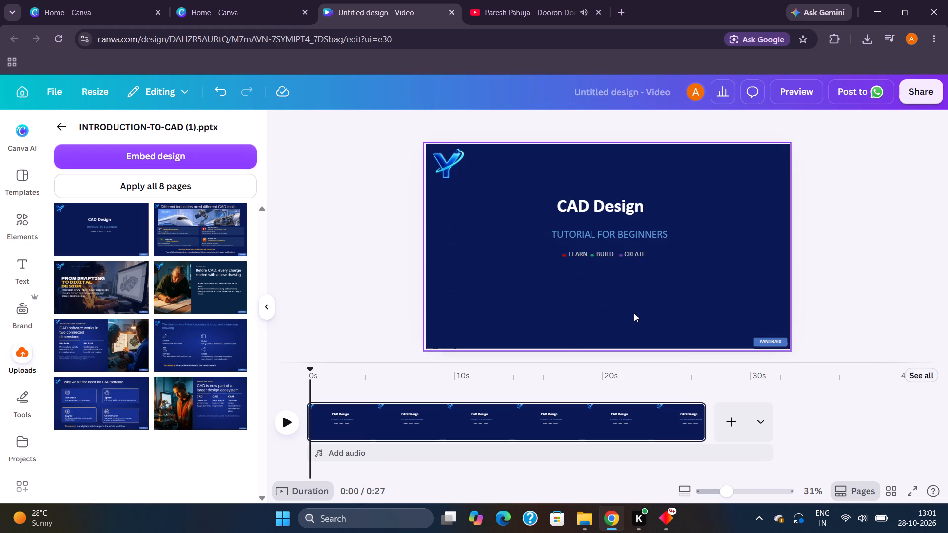
In the Downloads folder, inspect the What Is CAD_ – Episode 01 image and the INTRODUCTION-TO-CAD and YANTRAIX presentation files.
{"action": "left_click", "coordinate": [585, 517]}
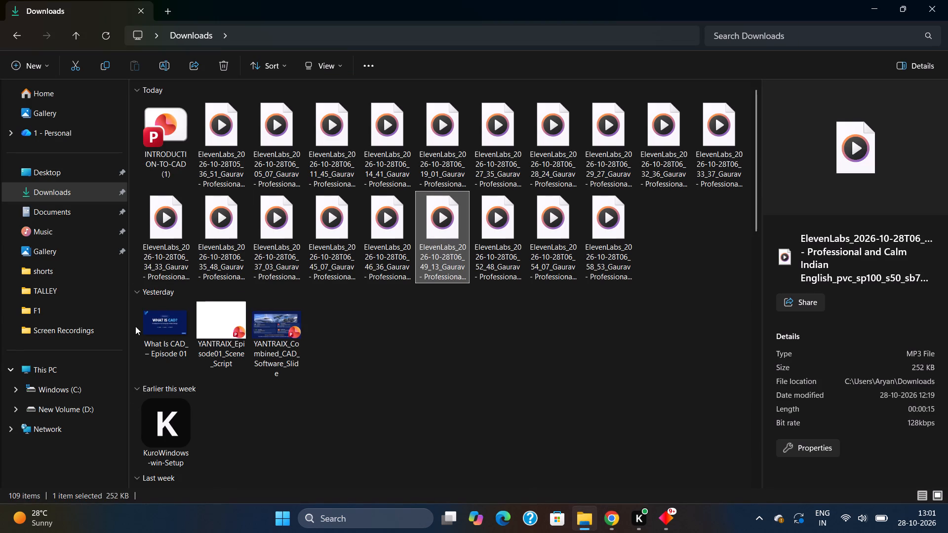
{"action": "left_click", "coordinate": [152, 328]}
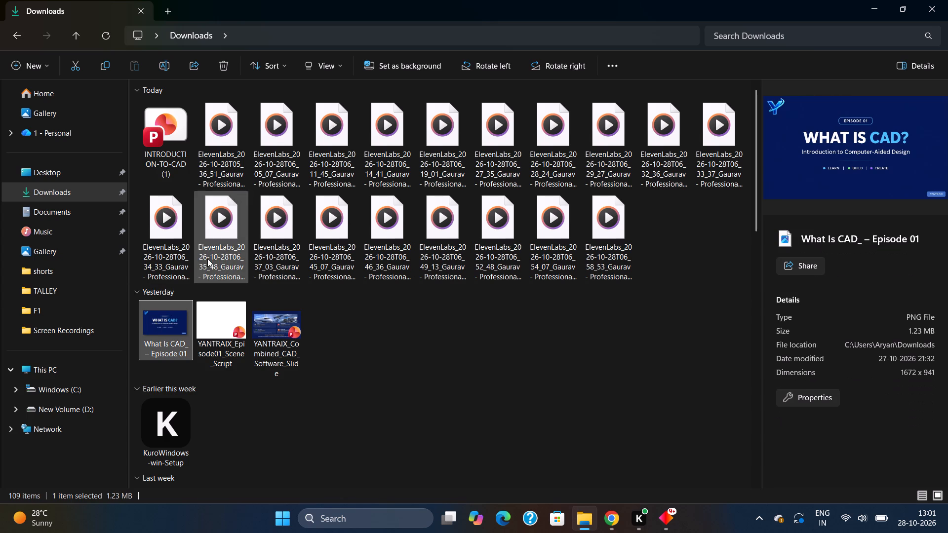
{"action": "left_click", "coordinate": [174, 110]}
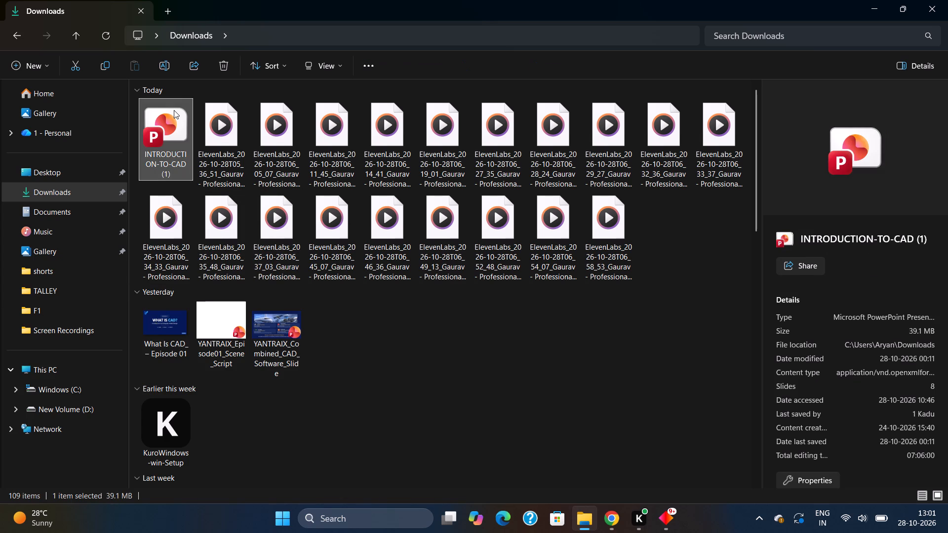
{"action": "left_click", "coordinate": [263, 339]}
{"action": "left_click", "coordinate": [226, 331]}
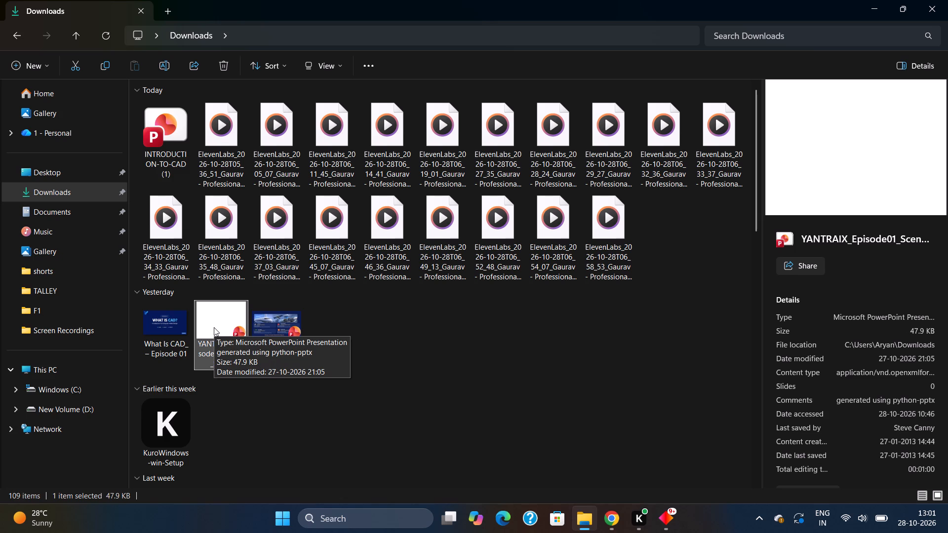
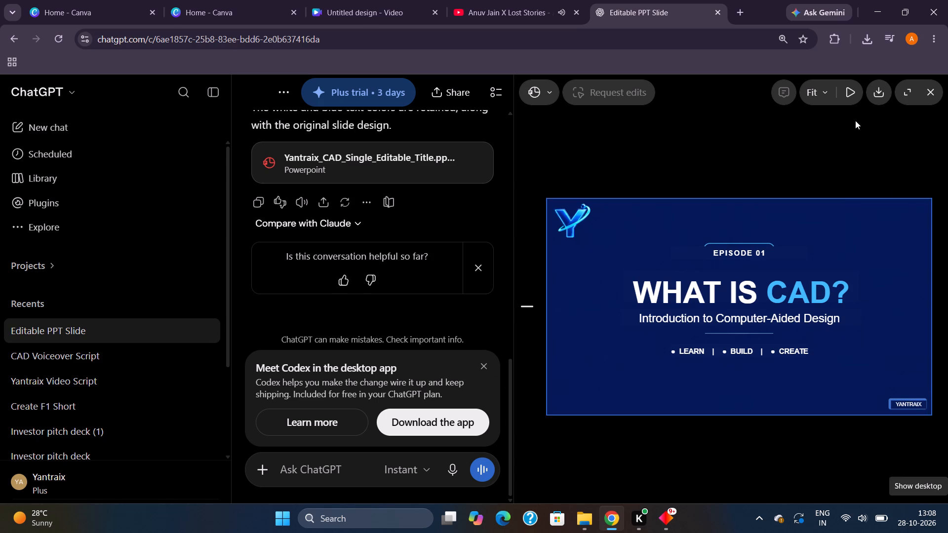
Download the editable "What is CAD?" title slide from ChatGPT as a PowerPoint (PPTX) file.
{"action": "left_click", "coordinate": [880, 98]}
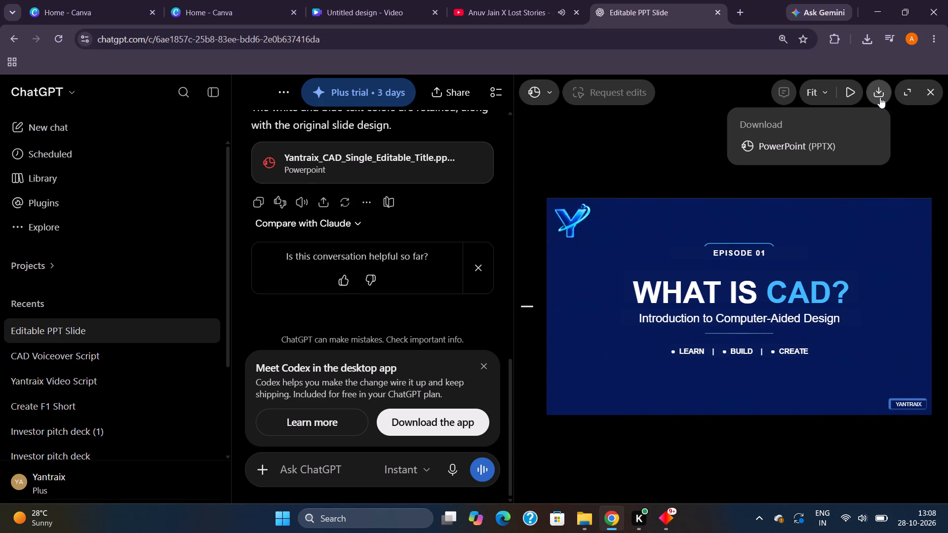
{"action": "left_click", "coordinate": [825, 140]}
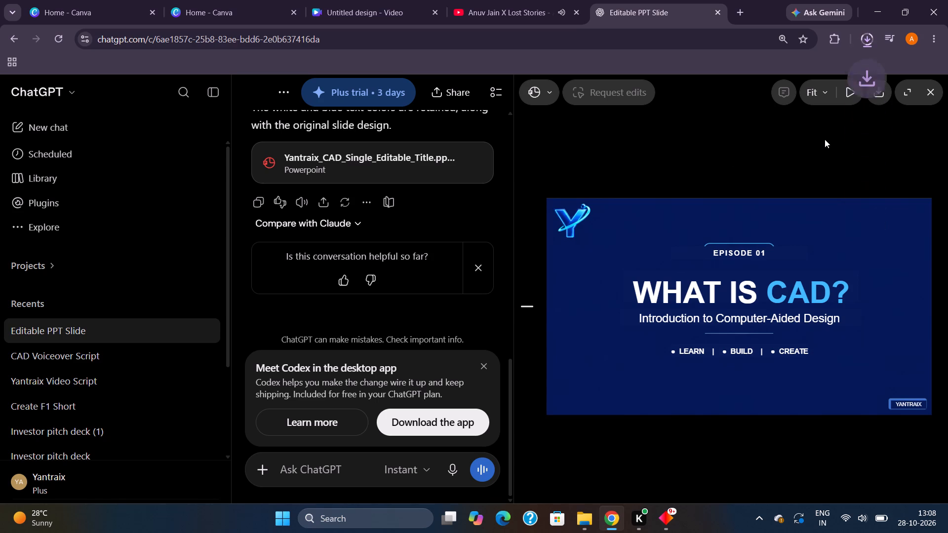
Open Yantraix_CAD_Single_Editable_Title from the Downloads folder in PowerPoint, check the slide, and close it.
{"action": "left_click", "coordinate": [585, 530]}
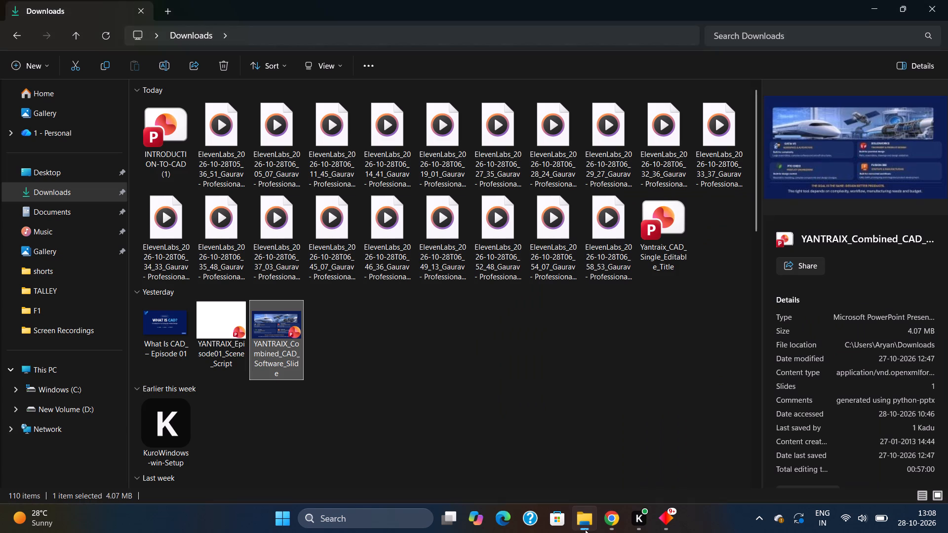
{"action": "left_click", "coordinate": [51, 208]}
{"action": "left_click", "coordinate": [51, 195]}
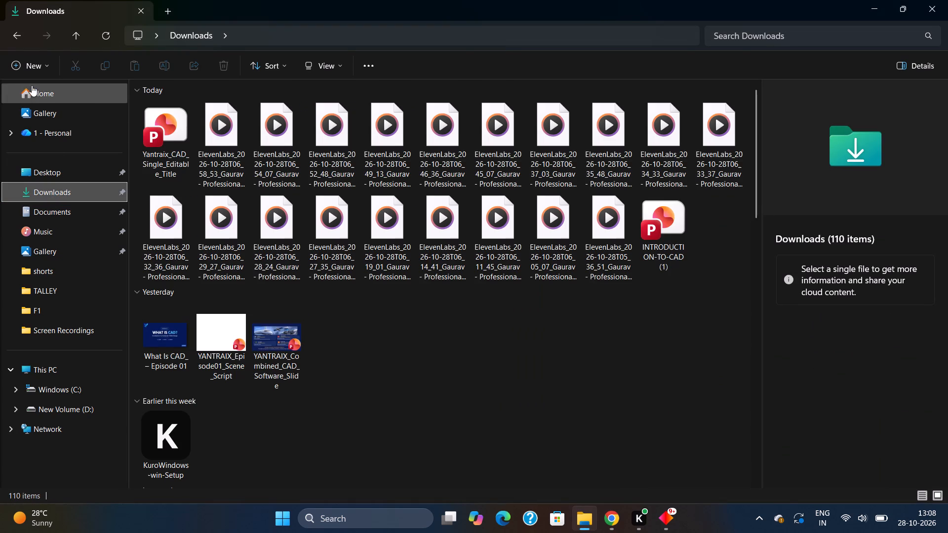
{"action": "double_click", "coordinate": [155, 110]}
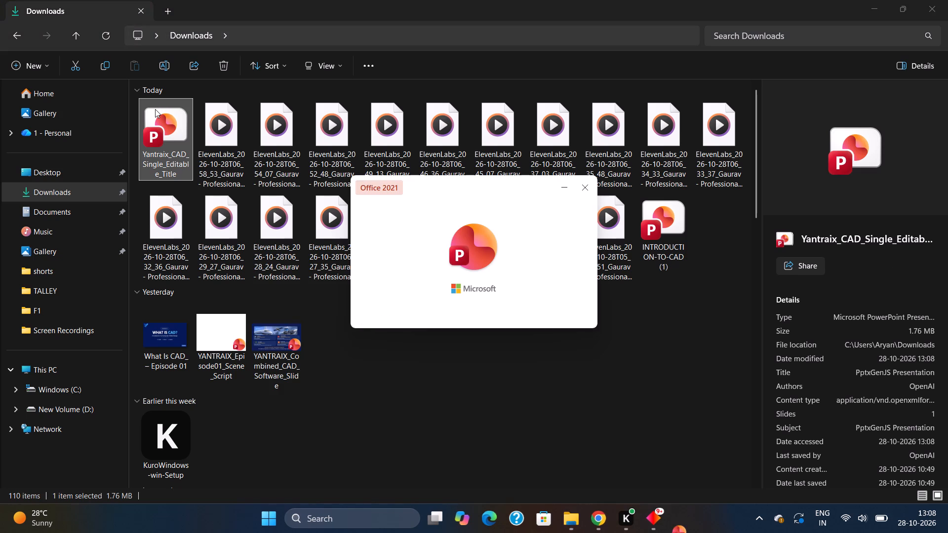
{"action": "left_click", "coordinate": [472, 249]}
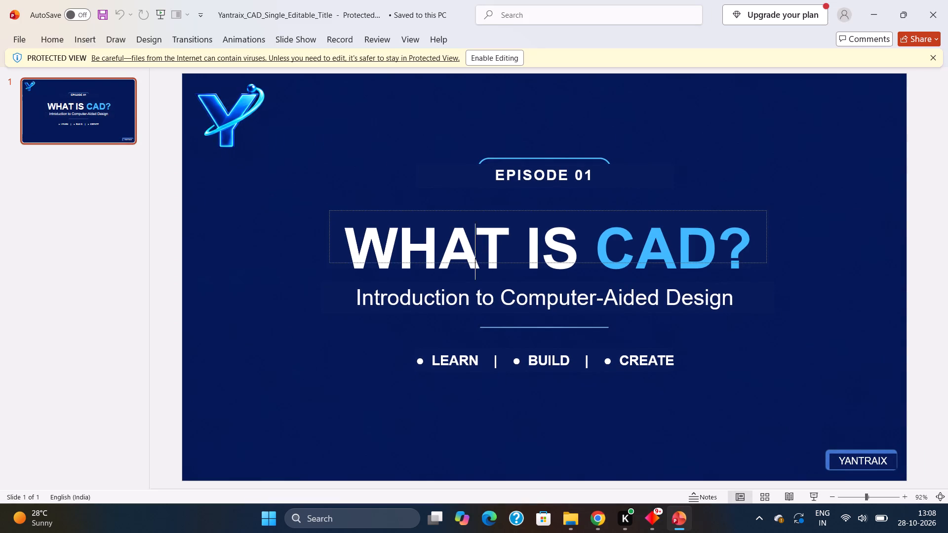
{"action": "left_click", "coordinate": [923, 5]}
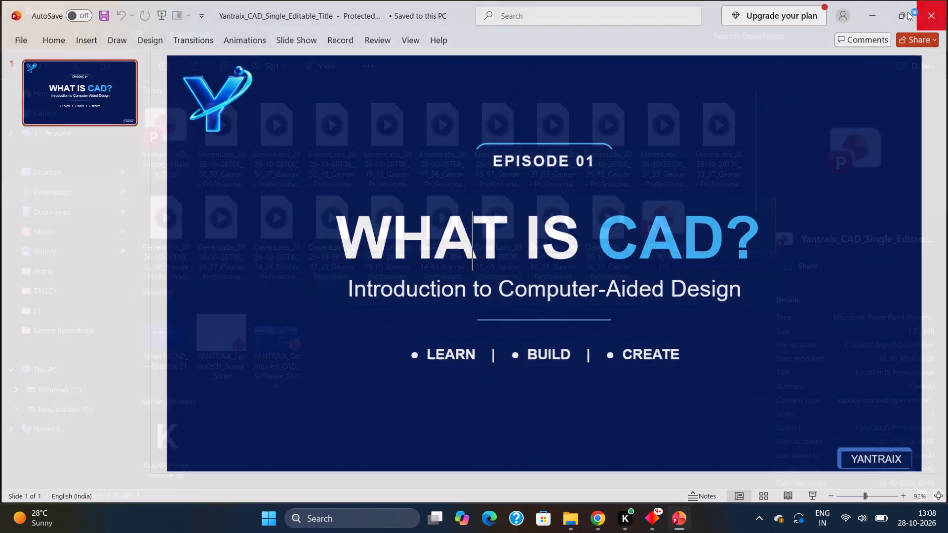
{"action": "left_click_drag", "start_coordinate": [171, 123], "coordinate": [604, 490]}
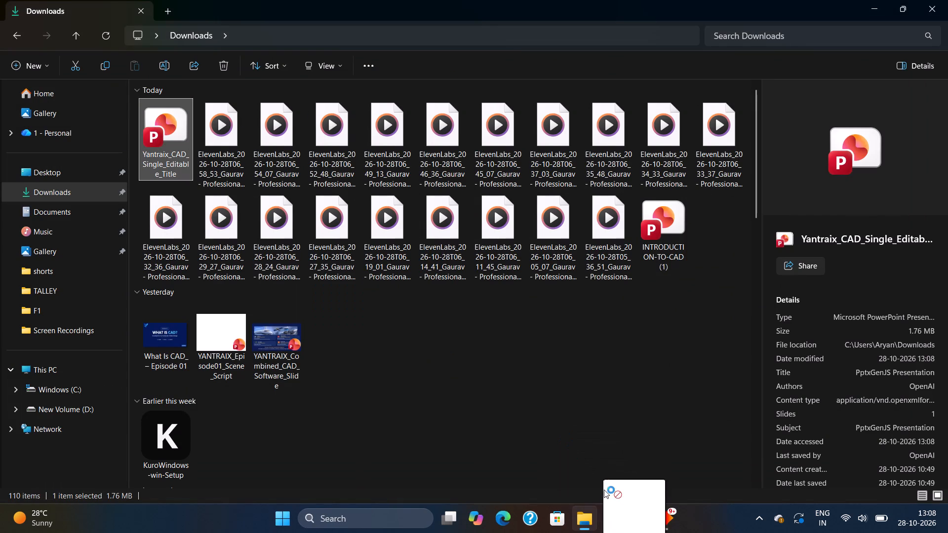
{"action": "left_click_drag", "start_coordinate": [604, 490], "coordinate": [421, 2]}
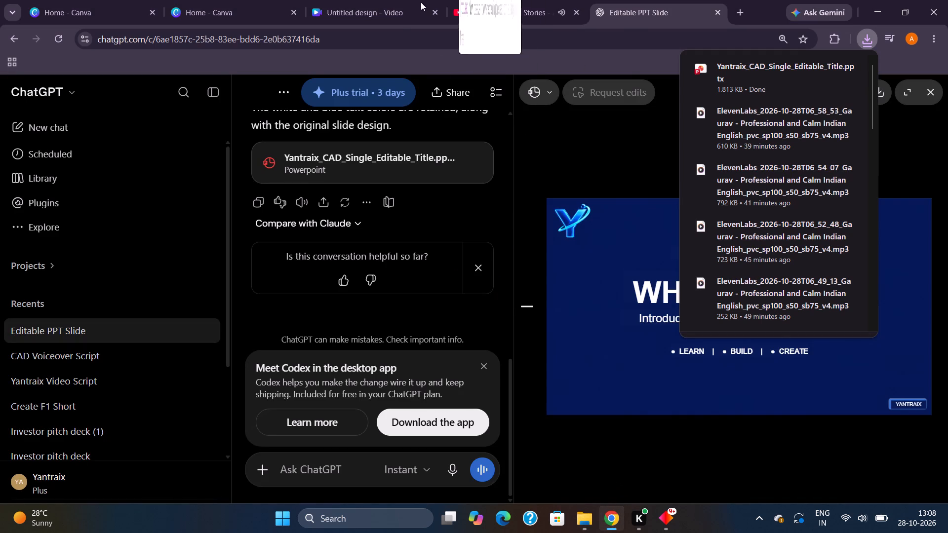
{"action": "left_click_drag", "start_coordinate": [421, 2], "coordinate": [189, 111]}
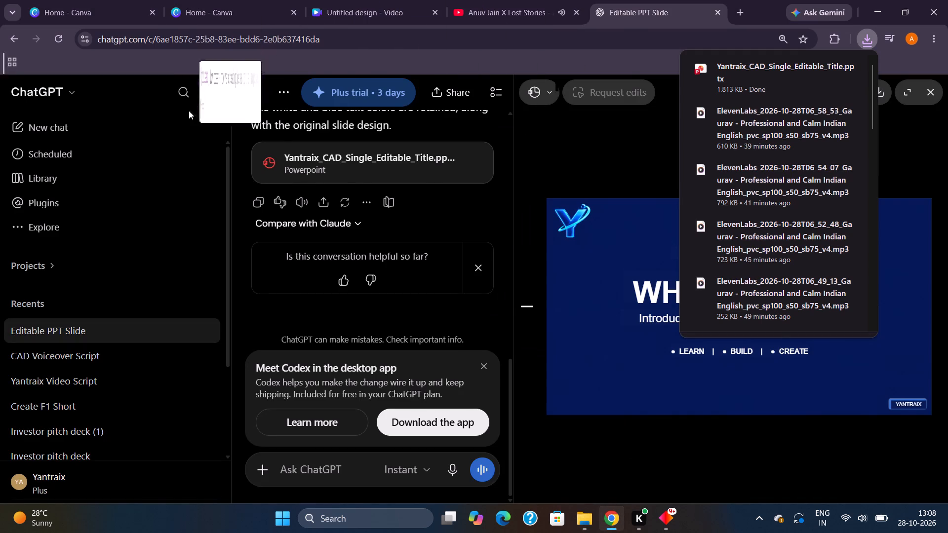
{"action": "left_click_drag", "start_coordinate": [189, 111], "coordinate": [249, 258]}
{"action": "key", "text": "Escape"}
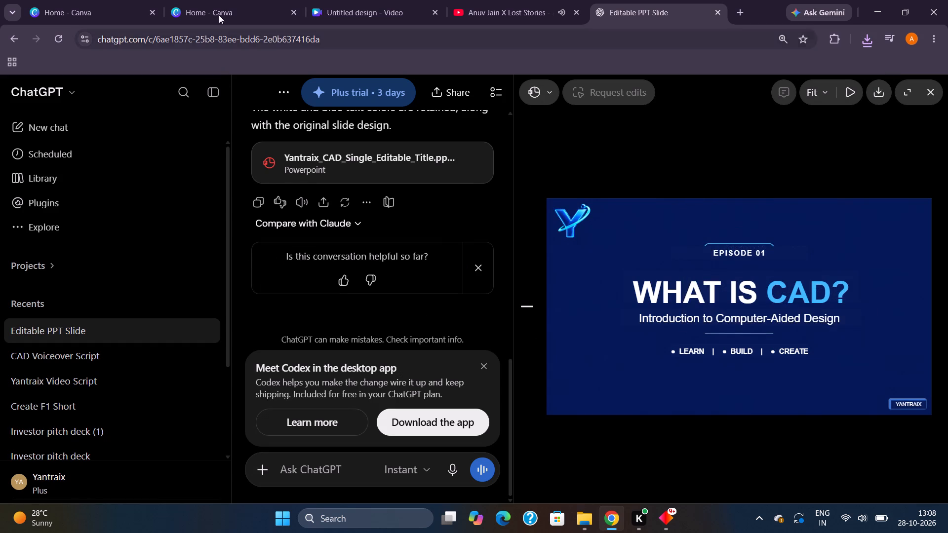
Switch to the untitled Canva video design in Chrome.
{"action": "left_click", "coordinate": [218, 9]}
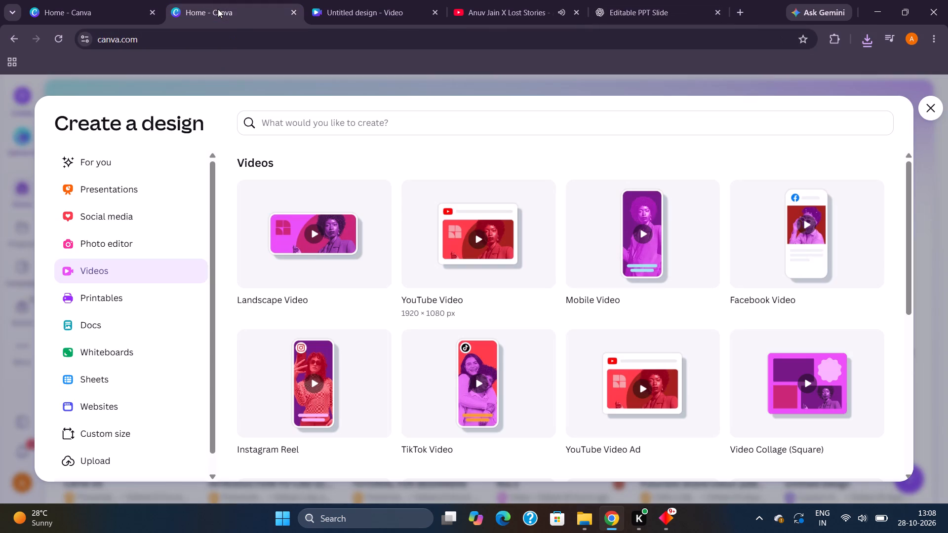
{"action": "left_click", "coordinate": [53, 0]}
{"action": "left_click", "coordinate": [352, 0]}
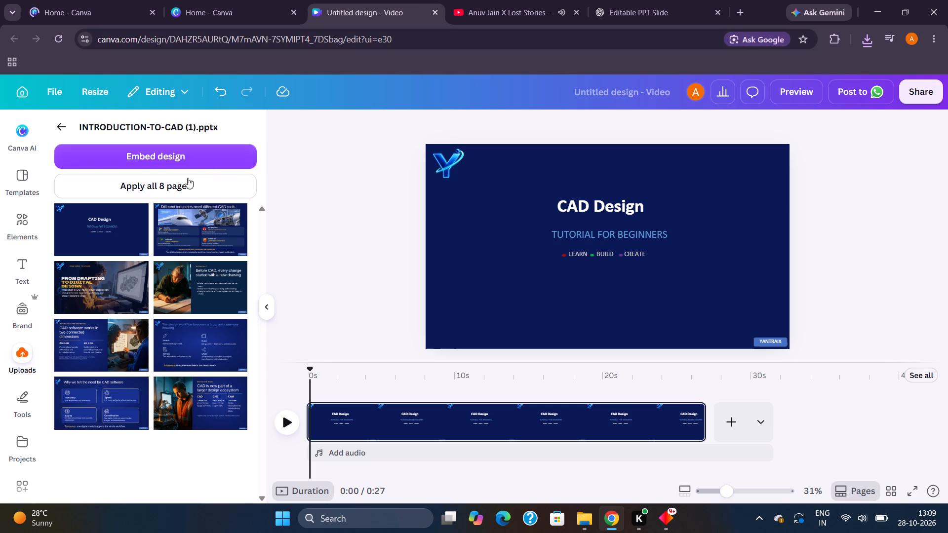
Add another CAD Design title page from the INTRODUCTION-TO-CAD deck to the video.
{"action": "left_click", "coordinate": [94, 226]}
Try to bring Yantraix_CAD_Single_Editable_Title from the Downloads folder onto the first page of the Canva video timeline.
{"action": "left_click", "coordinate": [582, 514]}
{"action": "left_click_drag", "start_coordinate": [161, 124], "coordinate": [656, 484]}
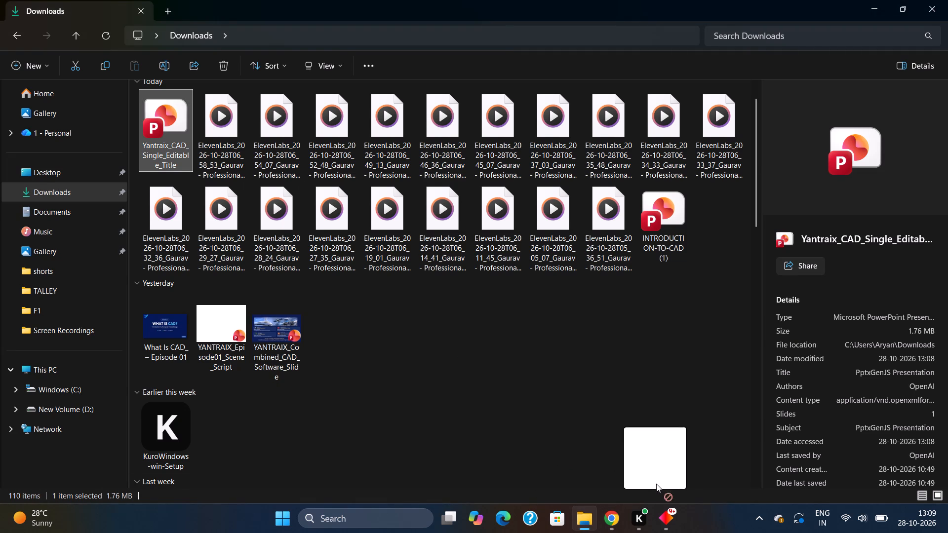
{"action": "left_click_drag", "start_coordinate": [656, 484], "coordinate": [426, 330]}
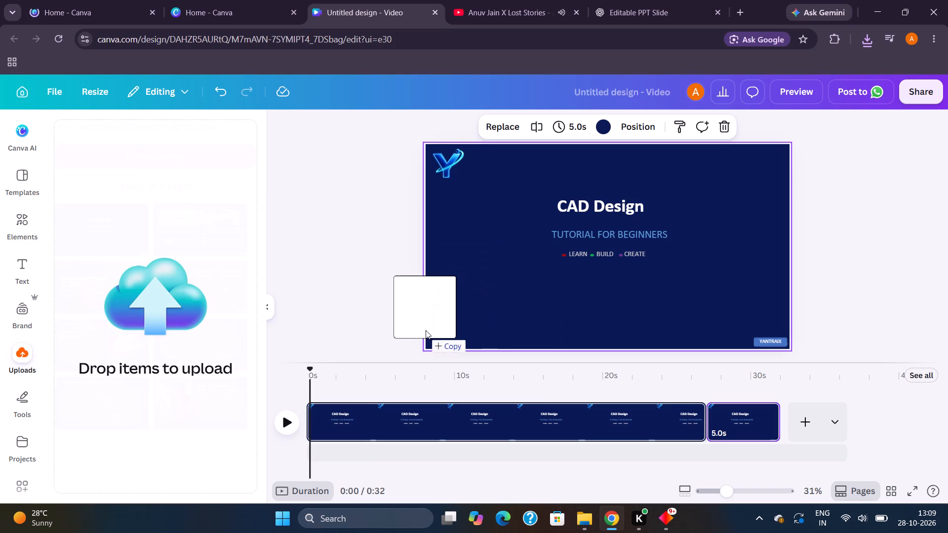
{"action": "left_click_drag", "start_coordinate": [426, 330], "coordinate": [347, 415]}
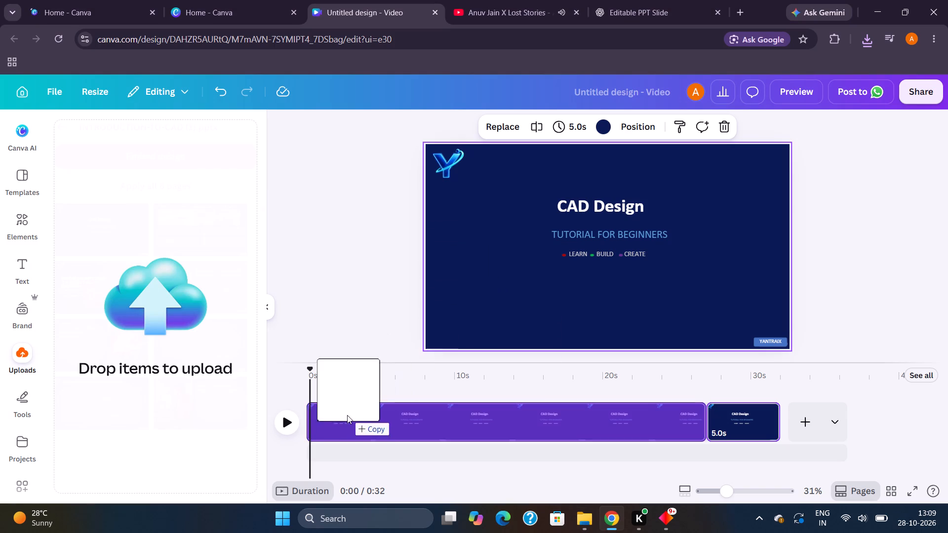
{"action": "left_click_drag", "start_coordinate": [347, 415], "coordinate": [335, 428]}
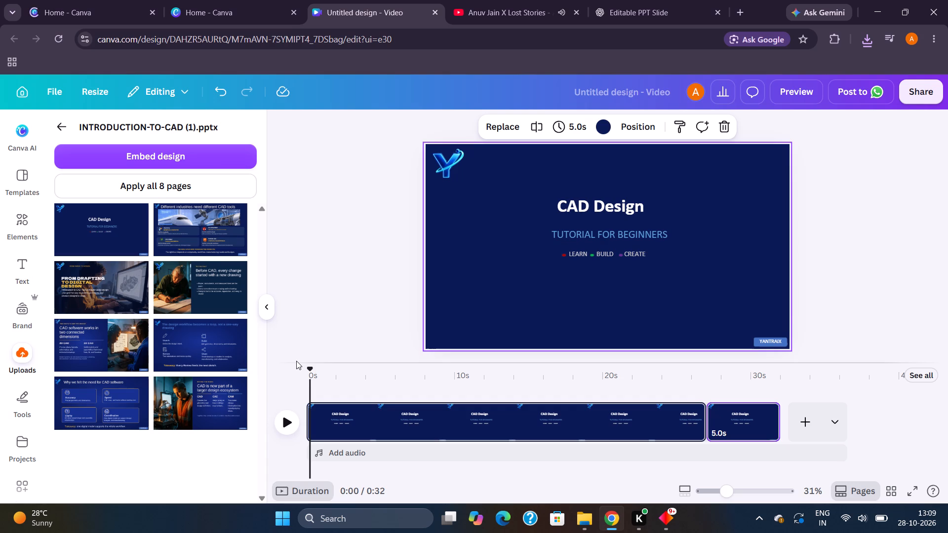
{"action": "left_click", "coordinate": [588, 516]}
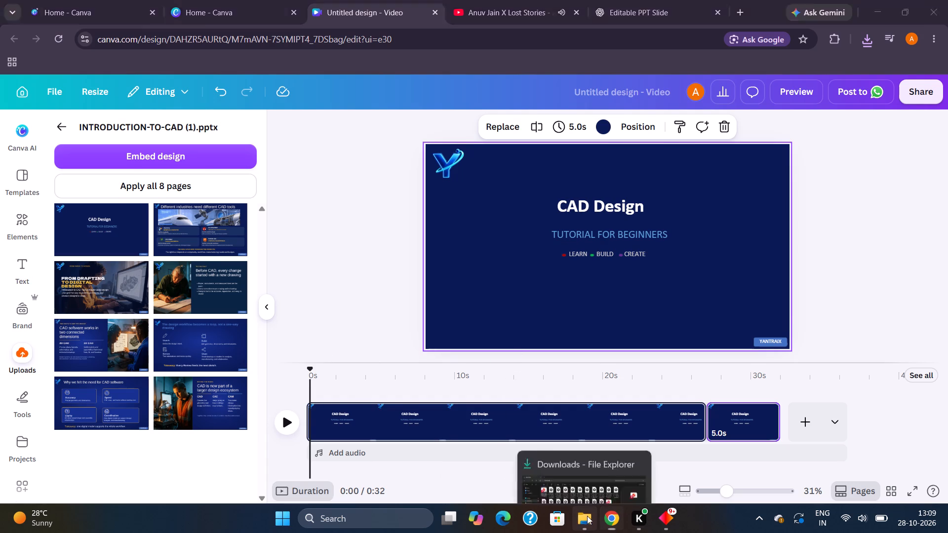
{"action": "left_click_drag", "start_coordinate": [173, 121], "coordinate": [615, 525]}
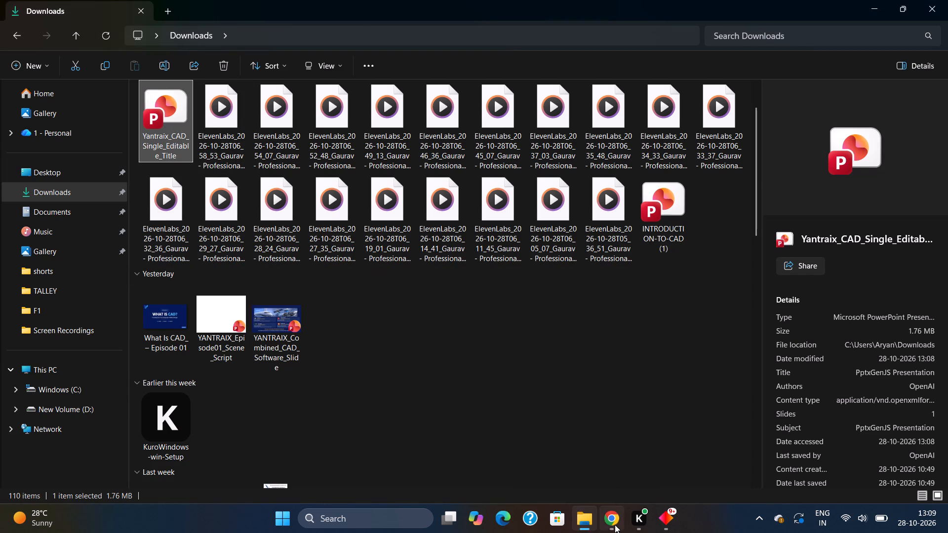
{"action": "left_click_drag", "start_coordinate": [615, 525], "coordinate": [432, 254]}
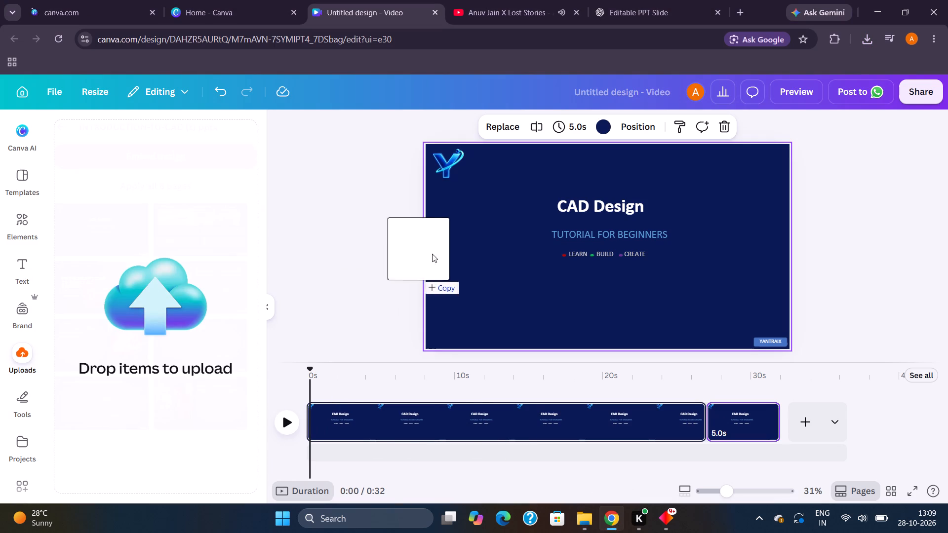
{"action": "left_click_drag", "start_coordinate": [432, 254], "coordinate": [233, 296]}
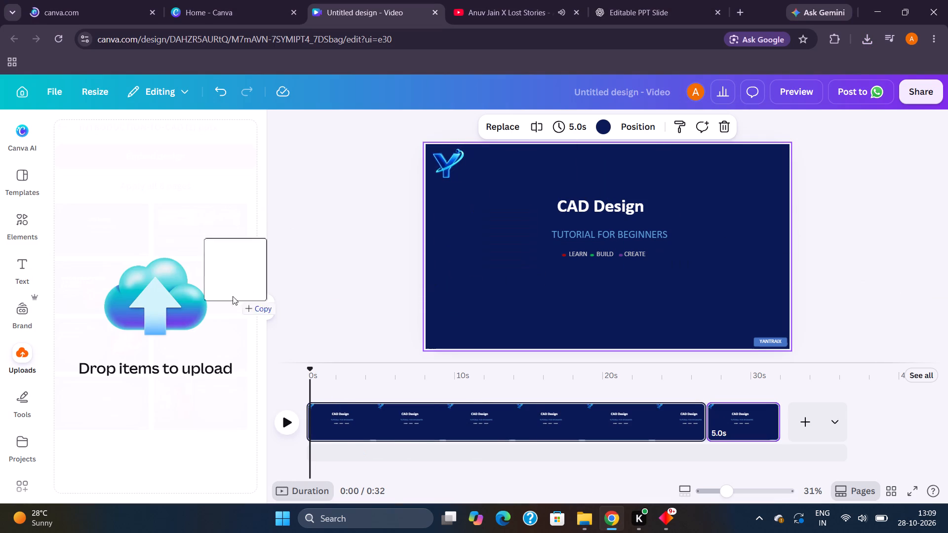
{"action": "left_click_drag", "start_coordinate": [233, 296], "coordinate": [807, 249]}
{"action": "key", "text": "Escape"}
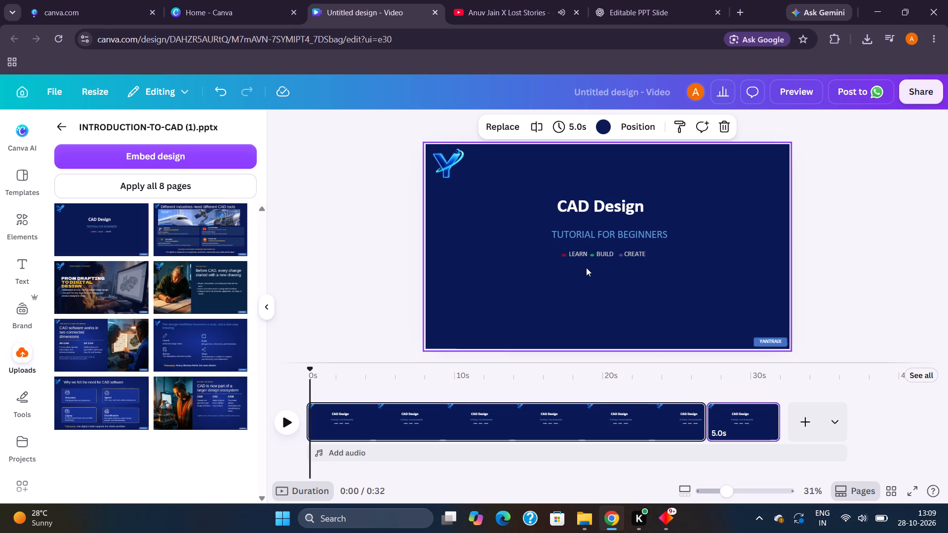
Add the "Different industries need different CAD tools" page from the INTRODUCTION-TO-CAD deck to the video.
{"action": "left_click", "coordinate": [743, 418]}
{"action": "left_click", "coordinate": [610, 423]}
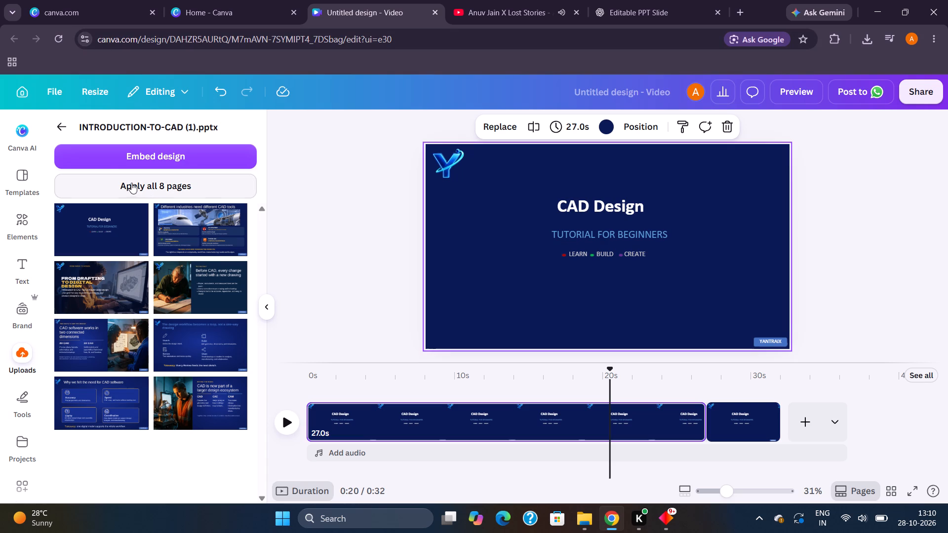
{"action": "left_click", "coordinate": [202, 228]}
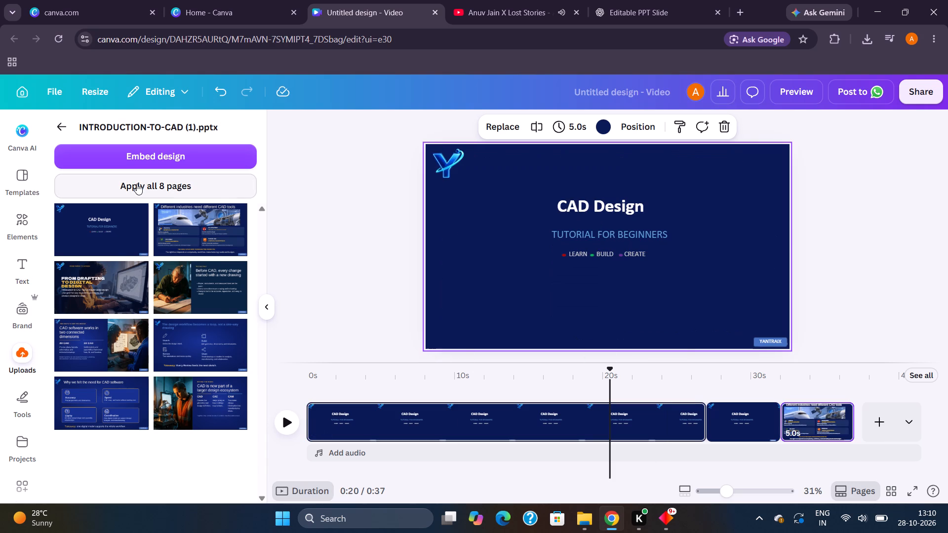
Apply all 8 pages of the INTRODUCTION-TO-CAD deck to the video.
{"action": "left_click", "coordinate": [137, 184]}
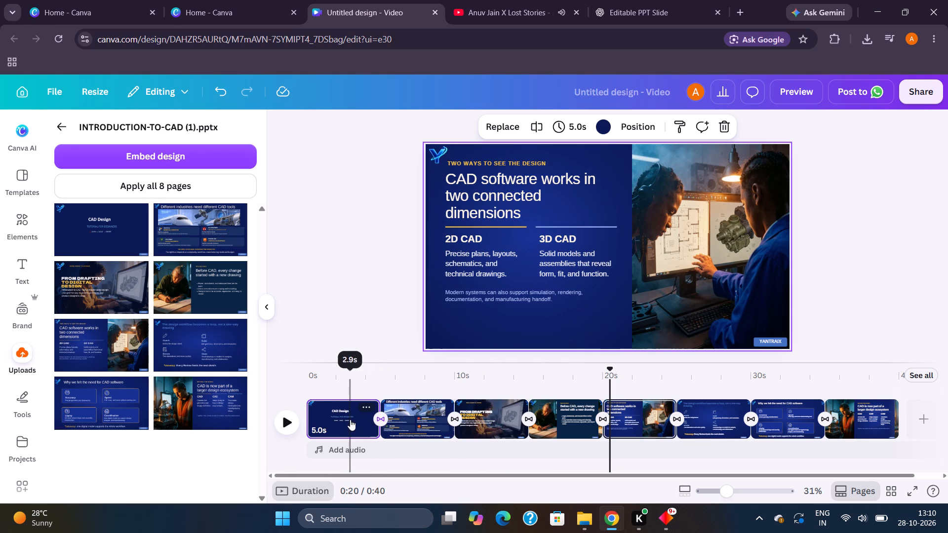
Add three more copies of the deck's CAD Design title page to the end of the video timeline.
{"action": "left_click", "coordinate": [99, 228]}
{"action": "right_click", "coordinate": [123, 226]}
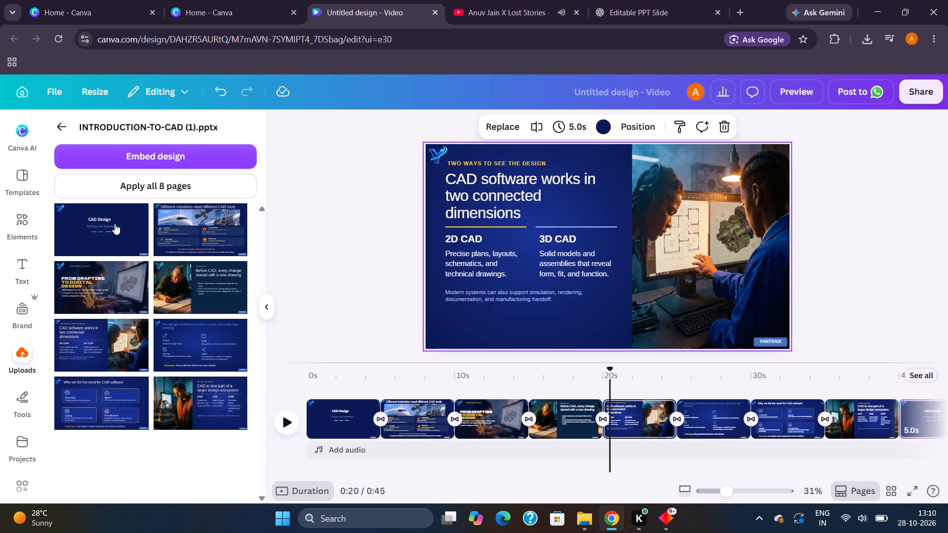
{"action": "left_click", "coordinate": [115, 223]}
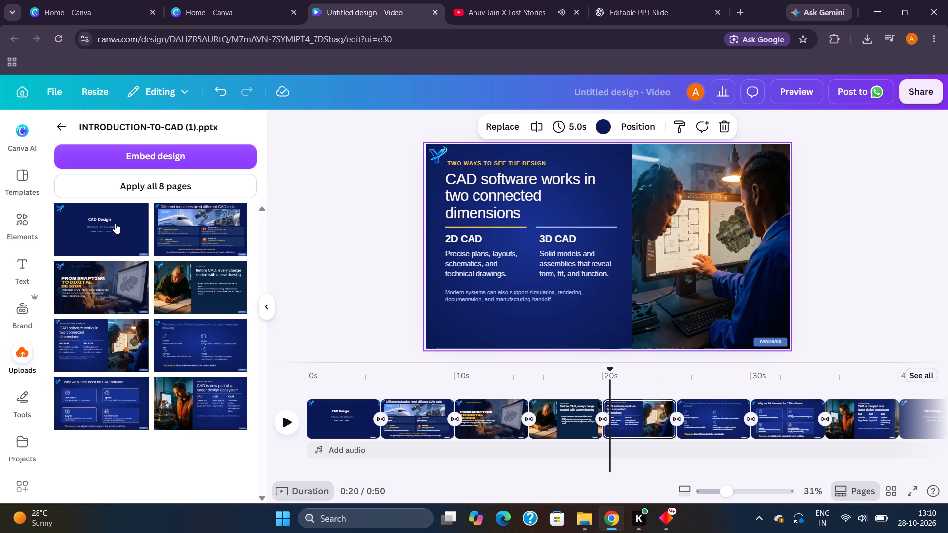
{"action": "right_click", "coordinate": [115, 223]}
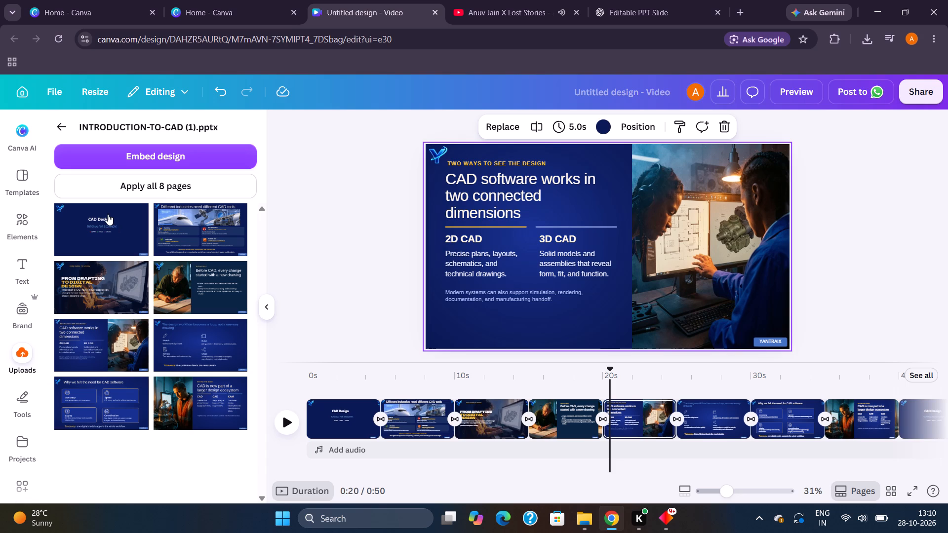
{"action": "left_click", "coordinate": [108, 214]}
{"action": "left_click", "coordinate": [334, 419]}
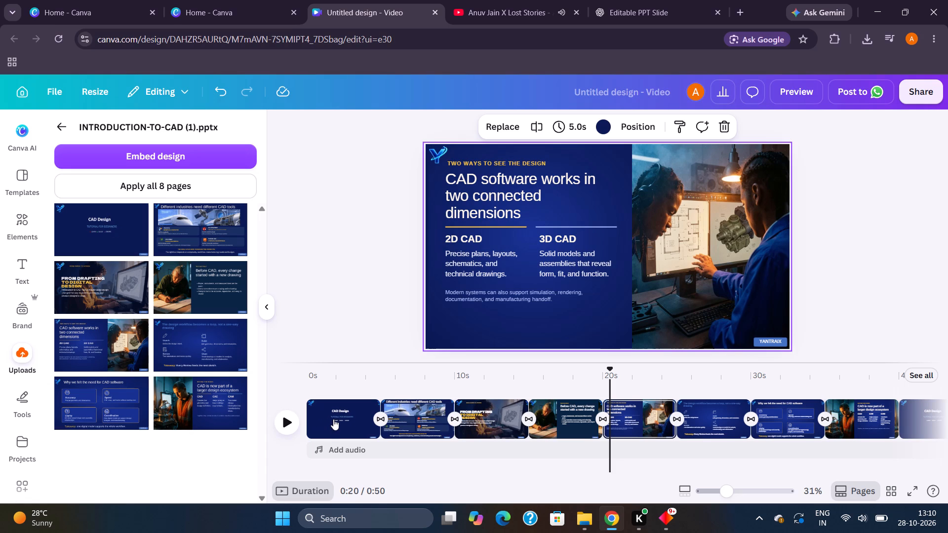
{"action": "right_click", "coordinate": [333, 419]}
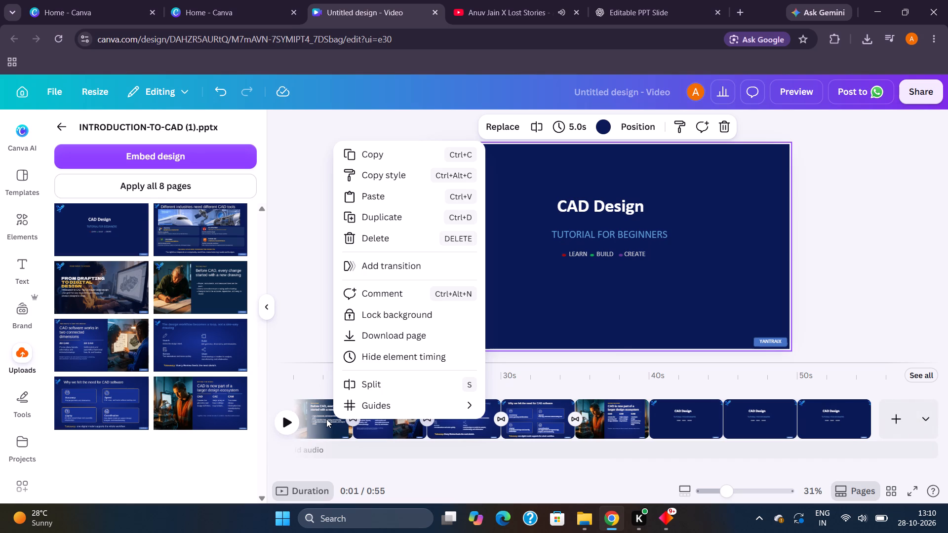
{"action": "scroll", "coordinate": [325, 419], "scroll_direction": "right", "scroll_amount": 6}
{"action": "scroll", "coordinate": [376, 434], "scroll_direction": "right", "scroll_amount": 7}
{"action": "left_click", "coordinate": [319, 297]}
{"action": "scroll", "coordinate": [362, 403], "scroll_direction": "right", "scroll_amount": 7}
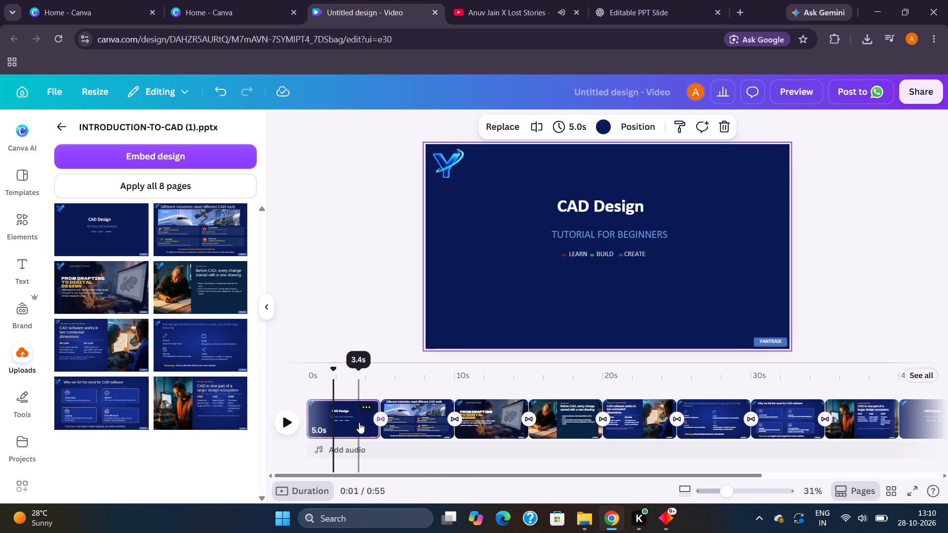
Copy the "What is CAD?" slide from Yantraix_CAD_Single_Editable_Title in PowerPoint and paste it onto the first page of the Canva video.
{"action": "left_click", "coordinate": [352, 420]}
{"action": "left_click", "coordinate": [330, 416]}
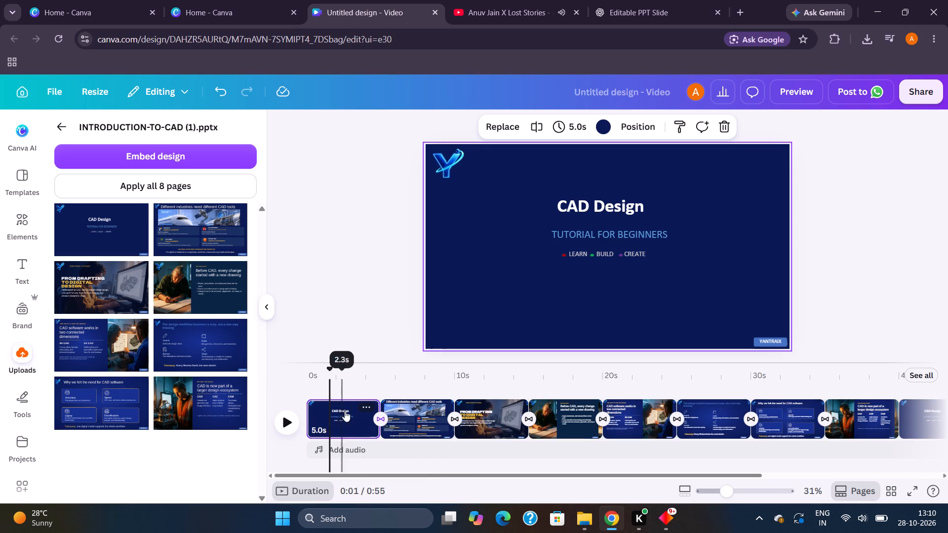
{"action": "left_click", "coordinate": [370, 406]}
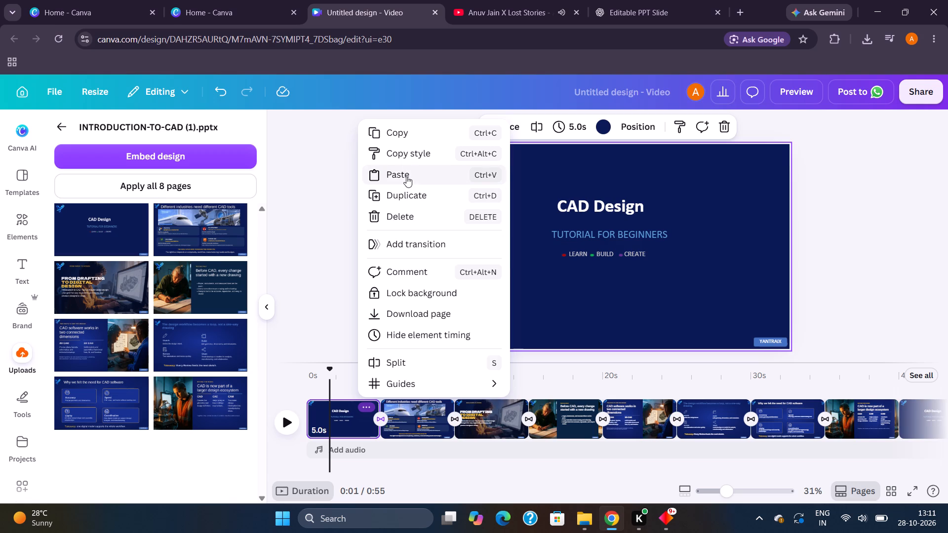
{"action": "left_click", "coordinate": [587, 520]}
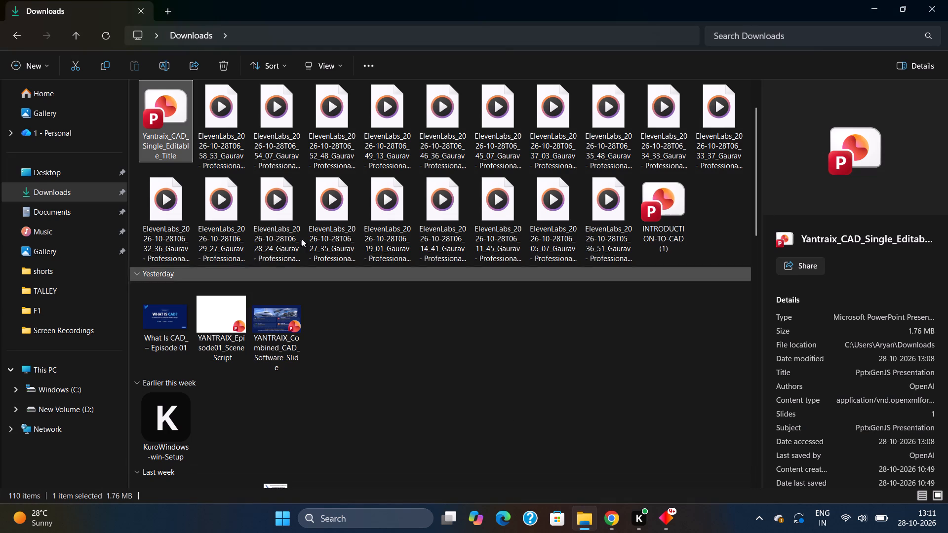
{"action": "double_click", "coordinate": [174, 123]}
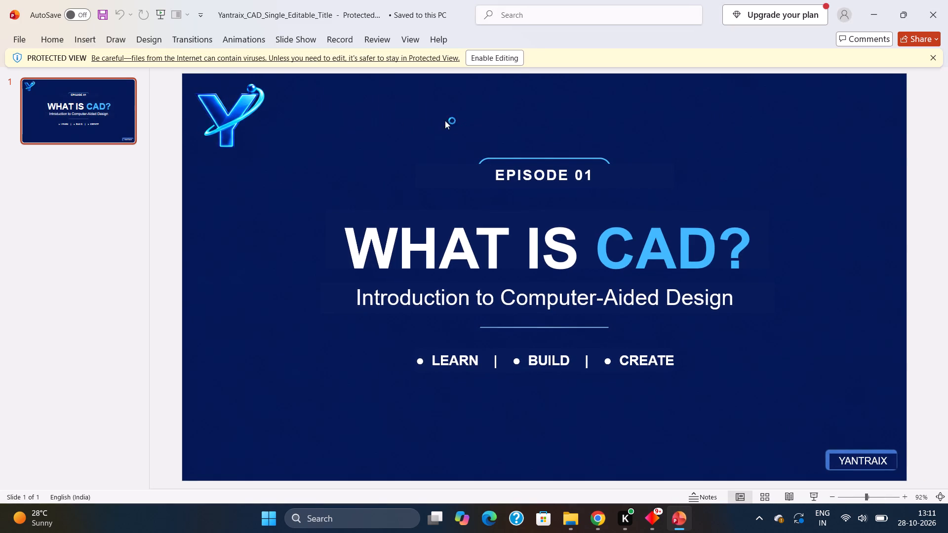
{"action": "right_click", "coordinate": [108, 113]}
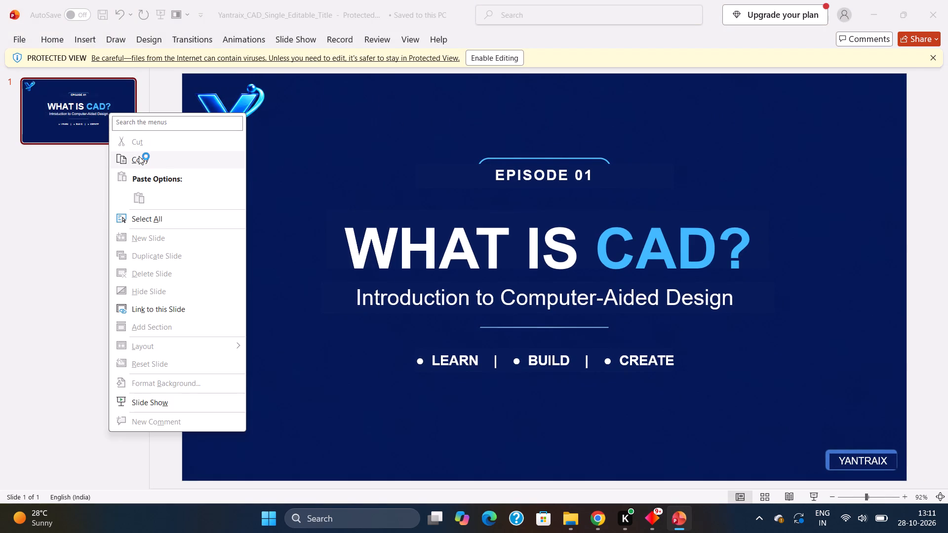
{"action": "left_click", "coordinate": [149, 161]}
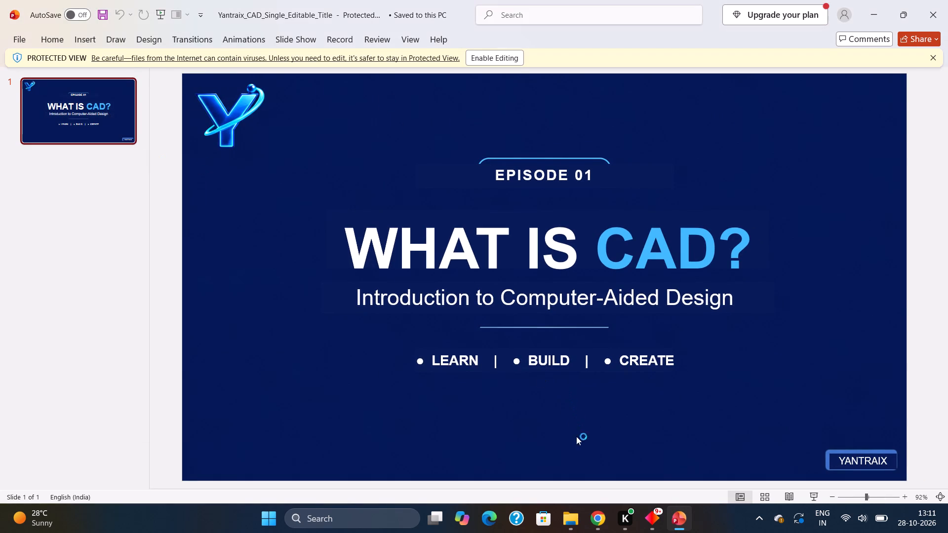
{"action": "left_click", "coordinate": [595, 512]}
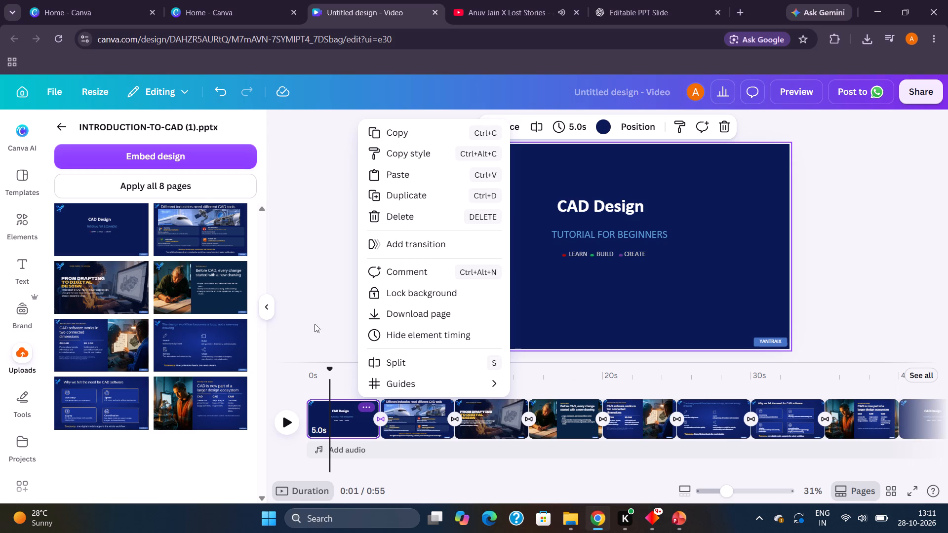
{"action": "left_click", "coordinate": [391, 170]}
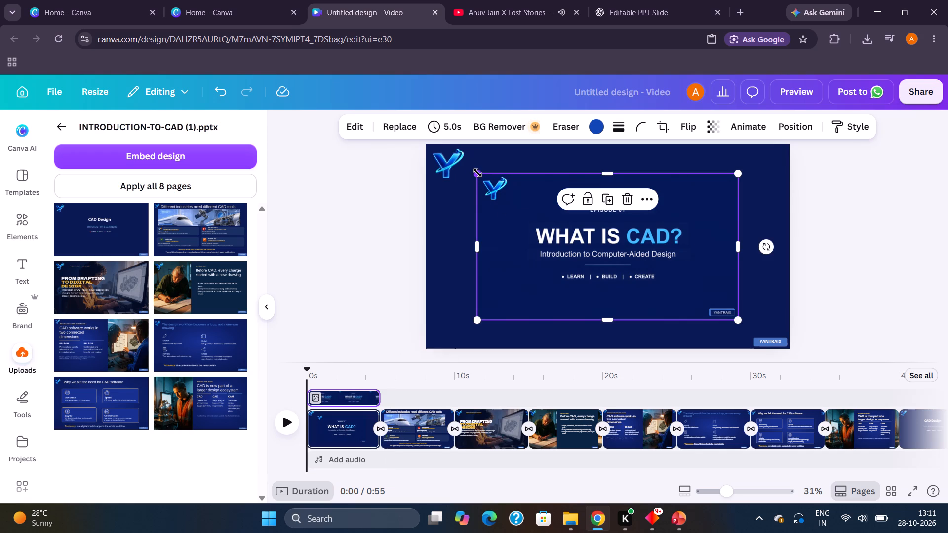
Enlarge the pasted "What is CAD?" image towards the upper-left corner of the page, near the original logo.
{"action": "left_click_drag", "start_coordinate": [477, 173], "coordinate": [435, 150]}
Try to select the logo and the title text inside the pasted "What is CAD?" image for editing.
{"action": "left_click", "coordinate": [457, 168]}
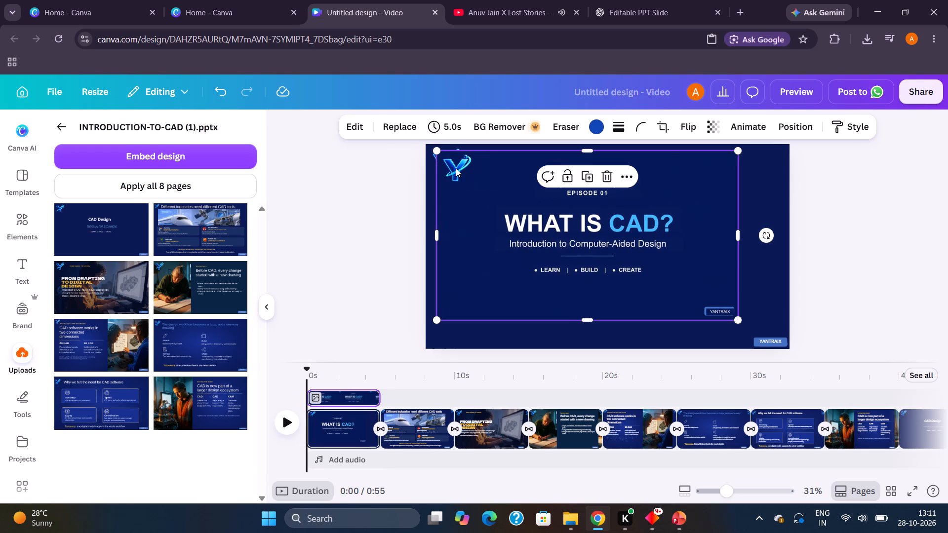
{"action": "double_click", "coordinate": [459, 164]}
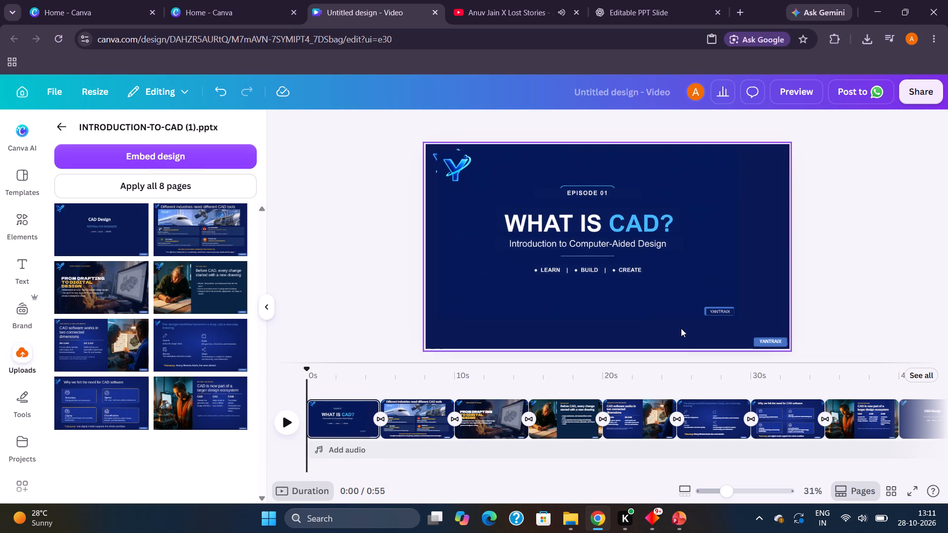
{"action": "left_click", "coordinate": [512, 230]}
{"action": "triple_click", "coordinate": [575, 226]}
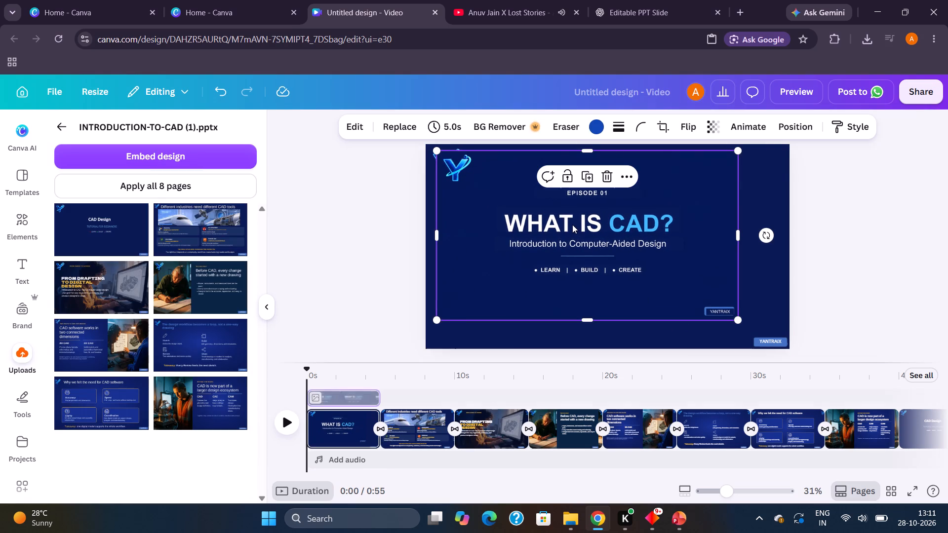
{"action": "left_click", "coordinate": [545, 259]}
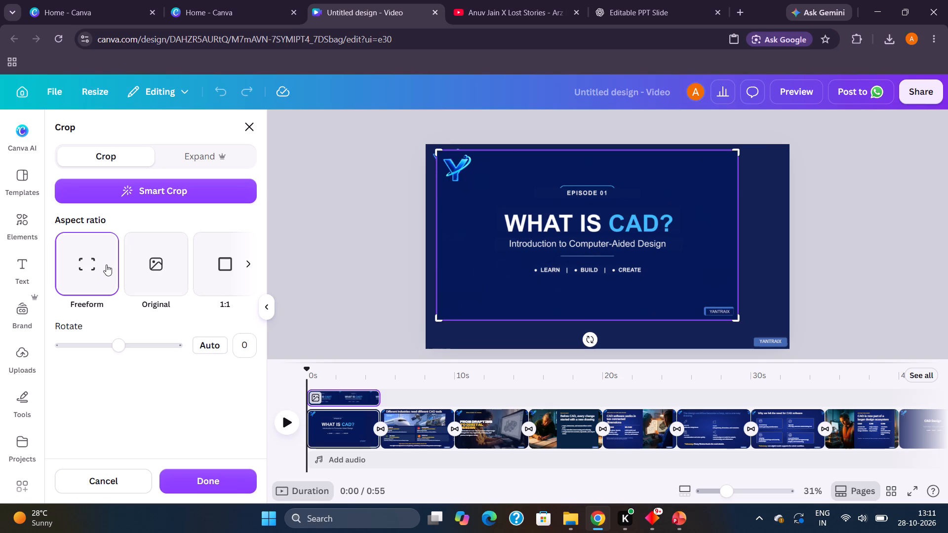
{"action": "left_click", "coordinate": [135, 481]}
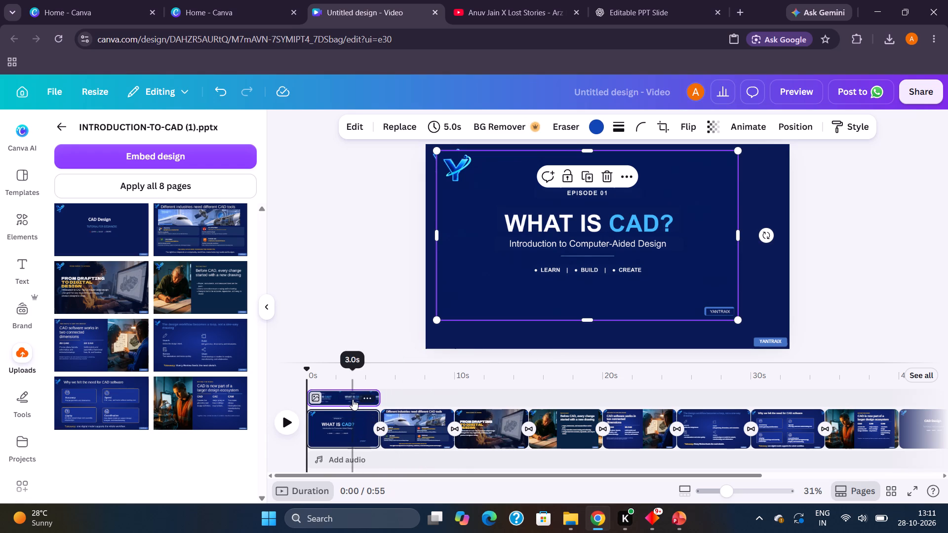
Move the "What is CAD?" image out of its overlay track into the timeline as its own page before the CAD Design page.
{"action": "left_click_drag", "start_coordinate": [348, 399], "coordinate": [343, 430]}
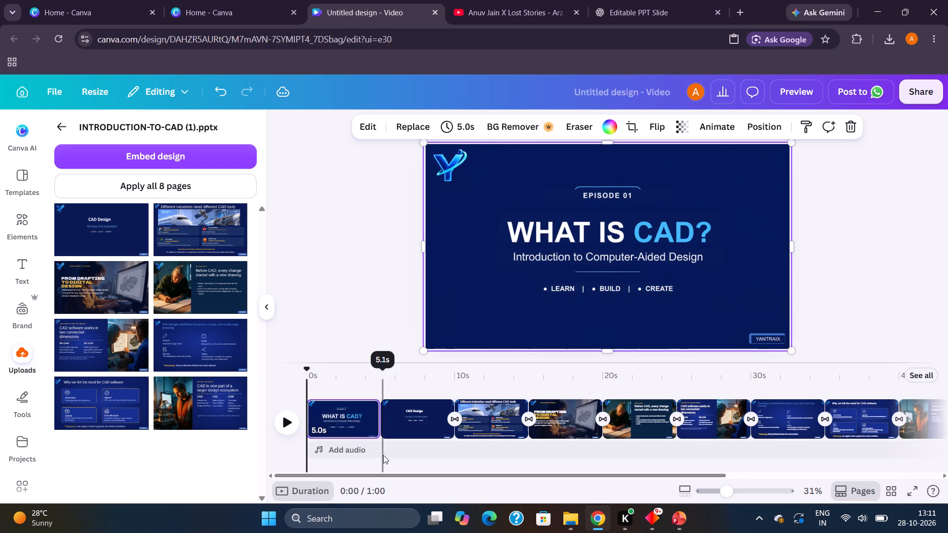
Check whether the title text on the new first page can be selected separately, as the CAD Design page's heading can.
{"action": "left_click", "coordinate": [549, 233]}
{"action": "triple_click", "coordinate": [548, 224]}
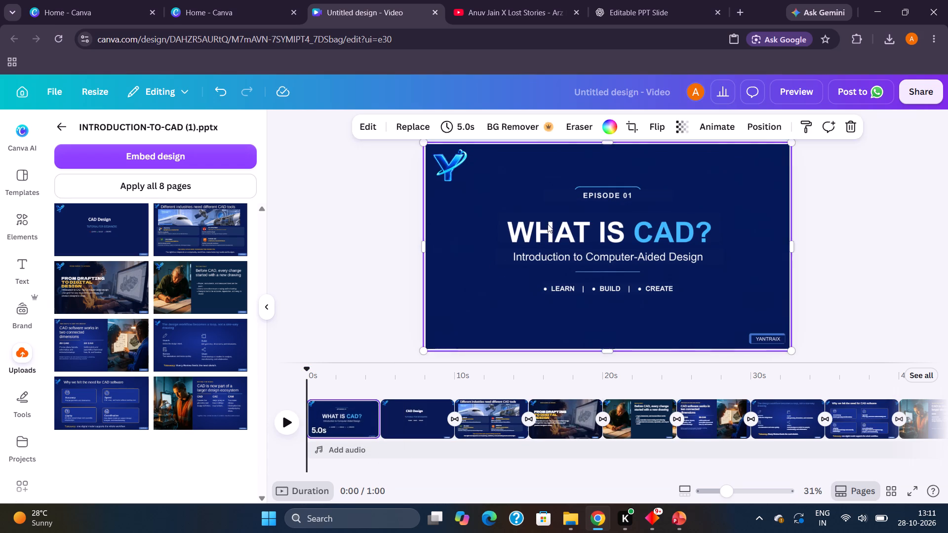
{"action": "left_click", "coordinate": [560, 233]}
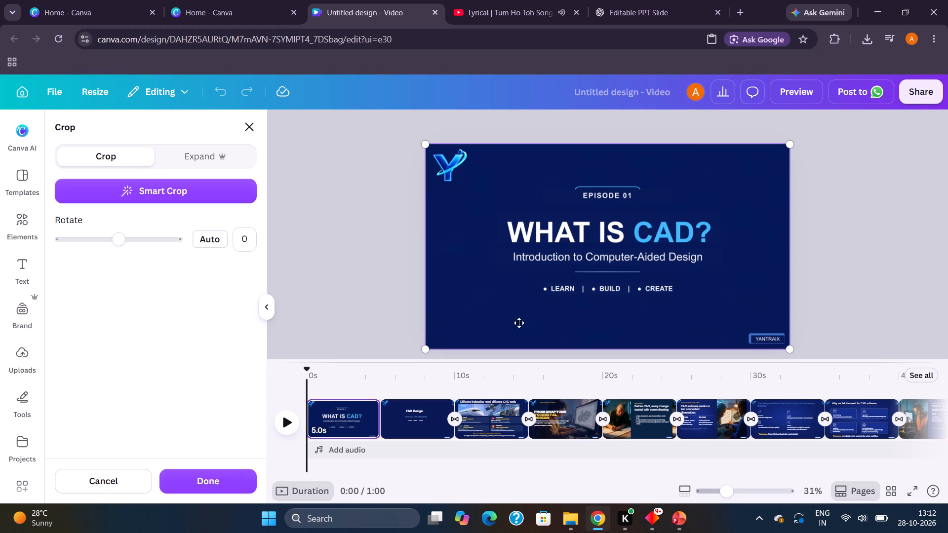
{"action": "left_click", "coordinate": [437, 415]}
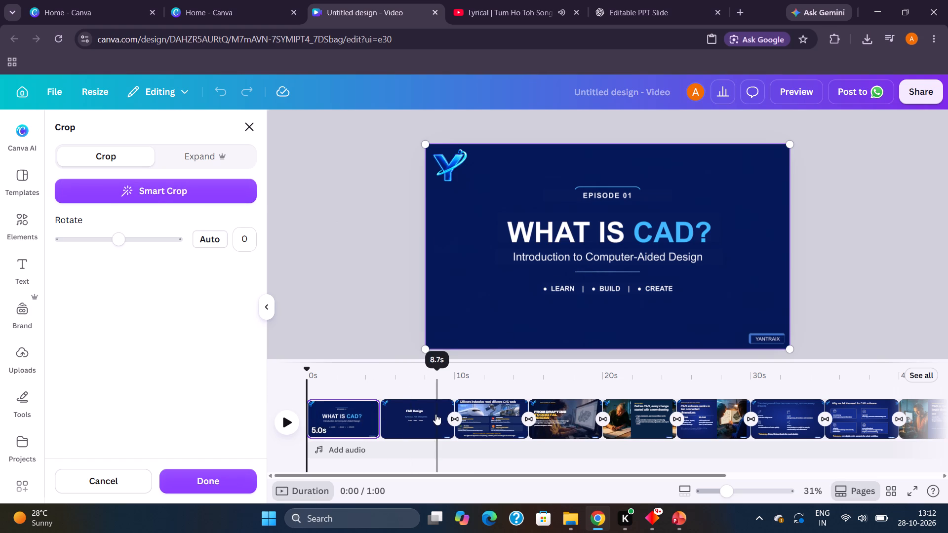
{"action": "left_click", "coordinate": [579, 208]}
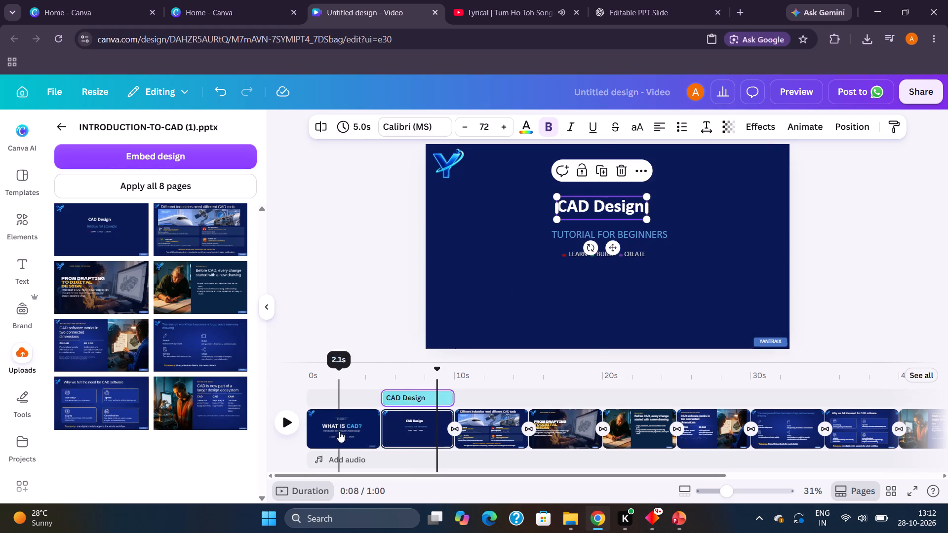
{"action": "left_click", "coordinate": [339, 431]}
{"action": "left_click", "coordinate": [592, 194]}
{"action": "left_click", "coordinate": [563, 250]}
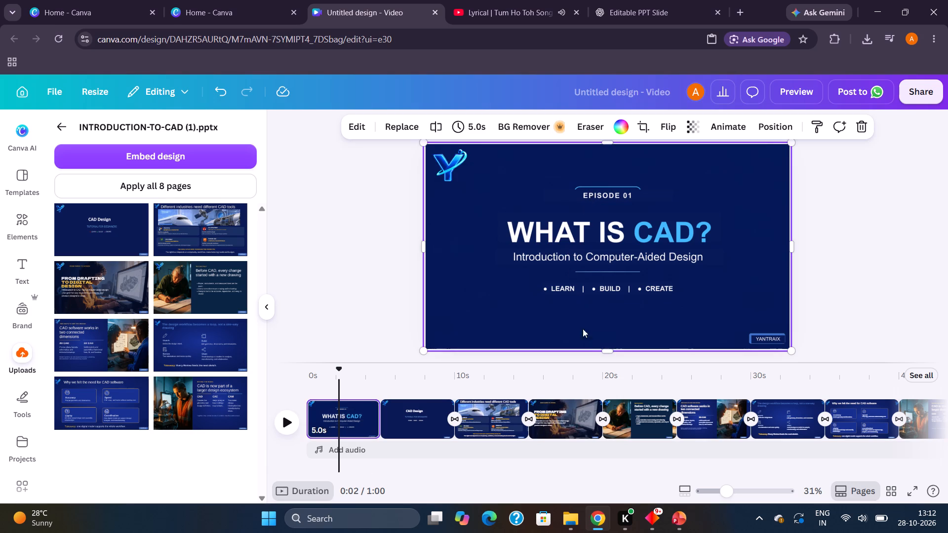
Switch to PowerPoint and enable editing for the Yantraix_CAD_Single_Editable_Title presentation.
{"action": "left_click", "coordinate": [677, 519]}
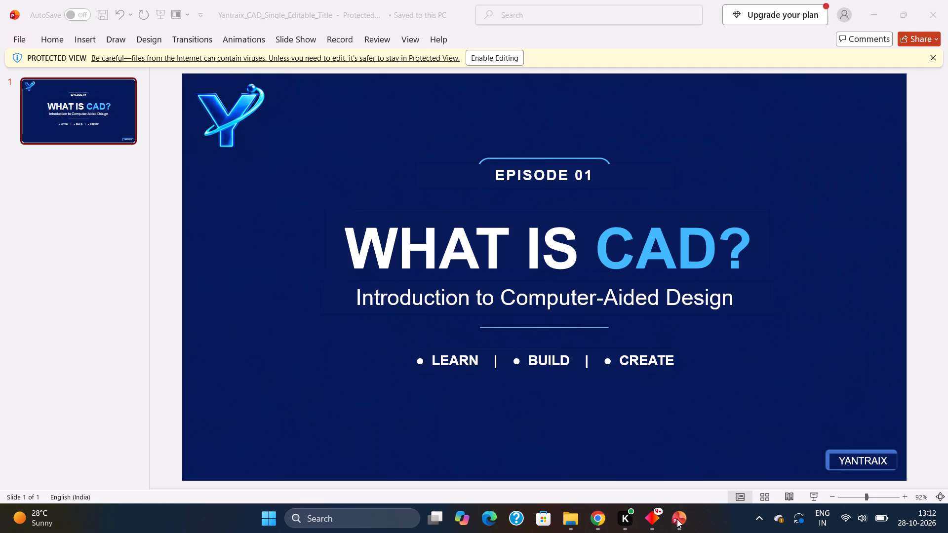
{"action": "left_click", "coordinate": [490, 54]}
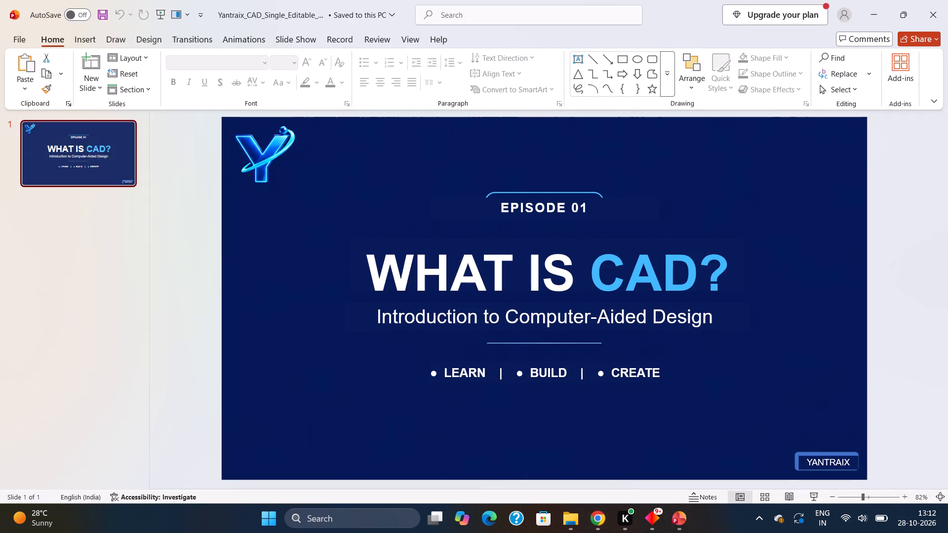
Examine which parts of the title slide can be selected separately, checking the logo, EPISODE 01 label, title text and divider line.
{"action": "left_click", "coordinate": [286, 143]}
{"action": "double_click", "coordinate": [265, 151]}
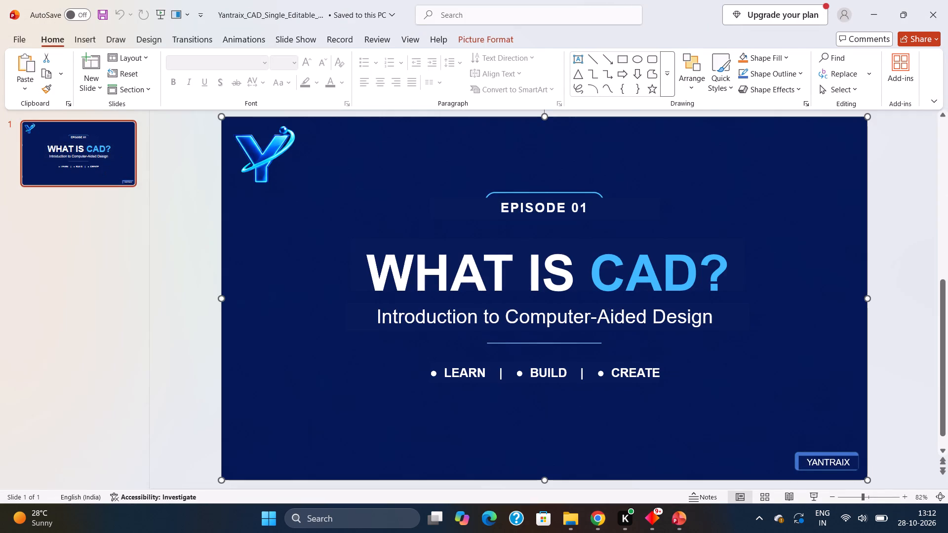
{"action": "left_click", "coordinate": [410, 262]}
{"action": "left_click", "coordinate": [530, 198]}
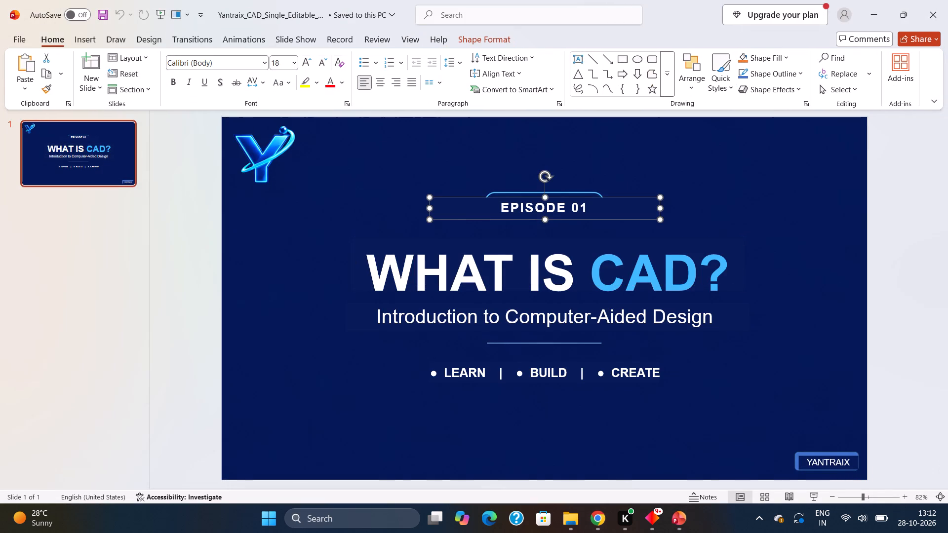
{"action": "left_click", "coordinate": [572, 193]}
{"action": "double_click", "coordinate": [572, 192]}
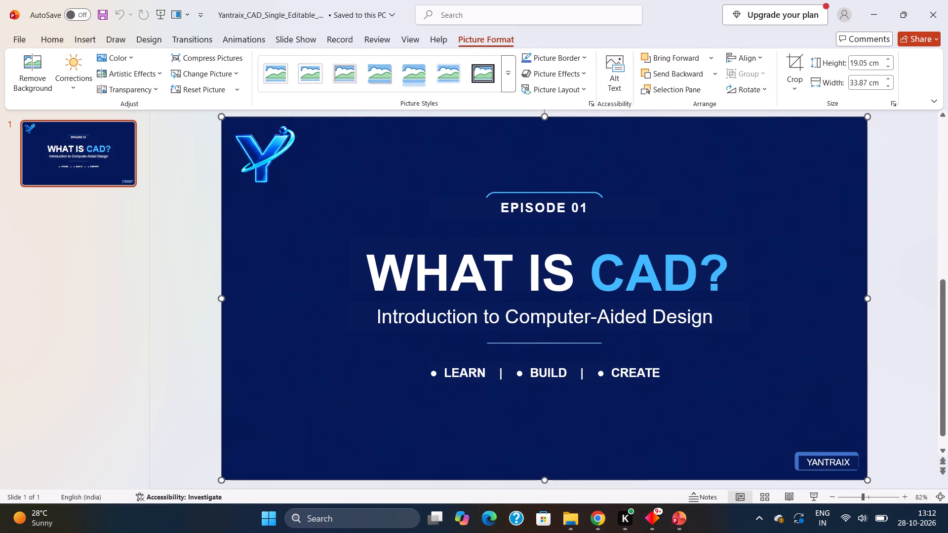
{"action": "left_click", "coordinate": [484, 318]}
{"action": "left_click", "coordinate": [516, 348]}
{"action": "triple_click", "coordinate": [513, 343]}
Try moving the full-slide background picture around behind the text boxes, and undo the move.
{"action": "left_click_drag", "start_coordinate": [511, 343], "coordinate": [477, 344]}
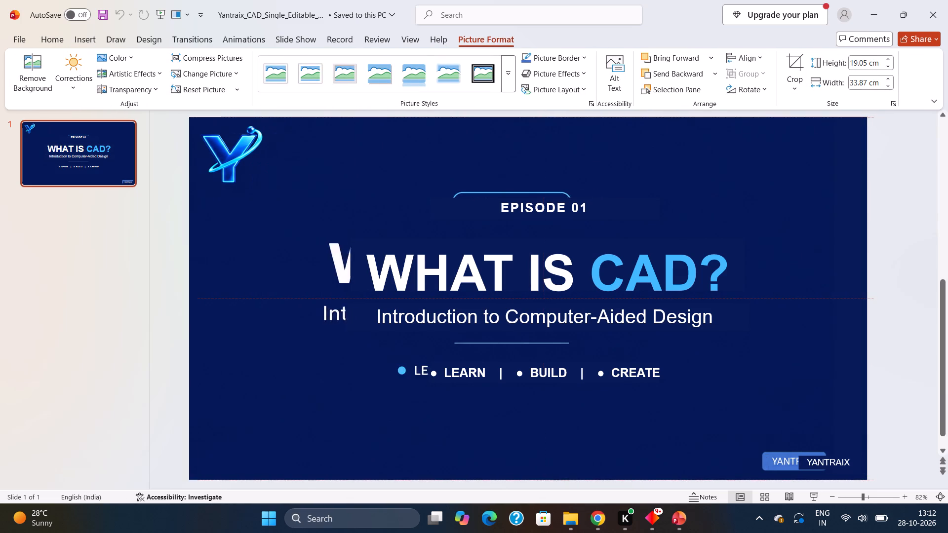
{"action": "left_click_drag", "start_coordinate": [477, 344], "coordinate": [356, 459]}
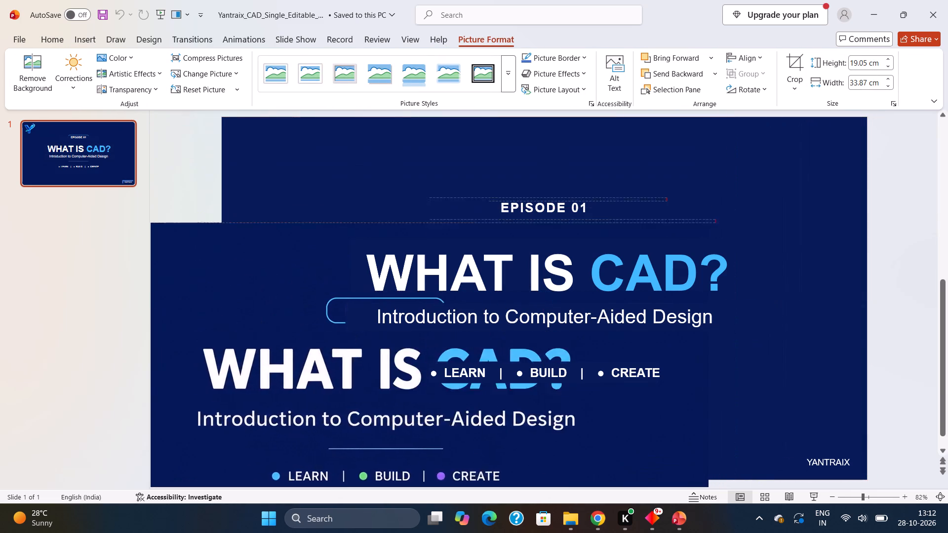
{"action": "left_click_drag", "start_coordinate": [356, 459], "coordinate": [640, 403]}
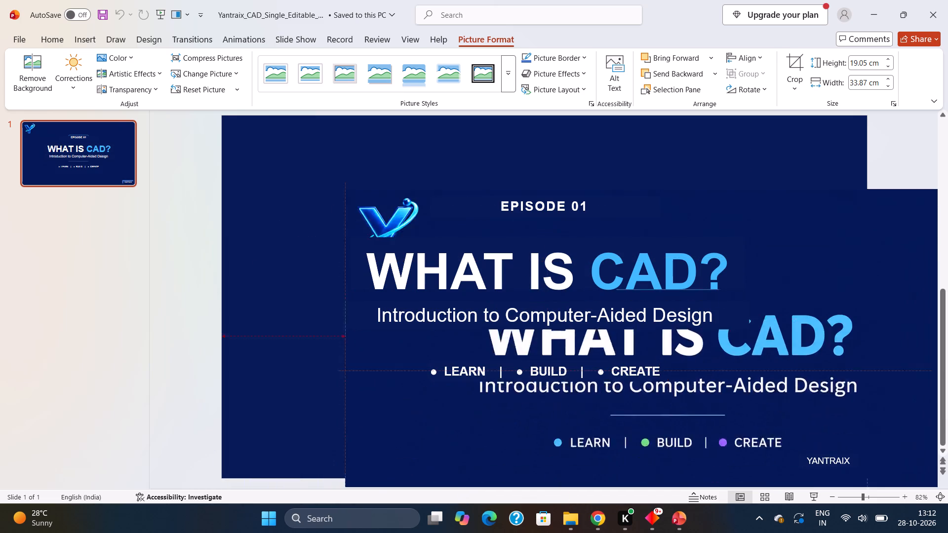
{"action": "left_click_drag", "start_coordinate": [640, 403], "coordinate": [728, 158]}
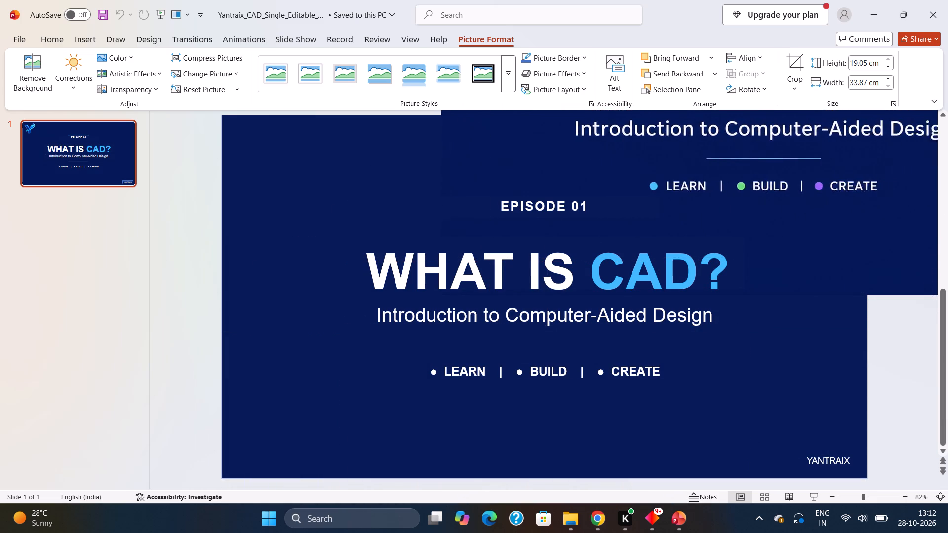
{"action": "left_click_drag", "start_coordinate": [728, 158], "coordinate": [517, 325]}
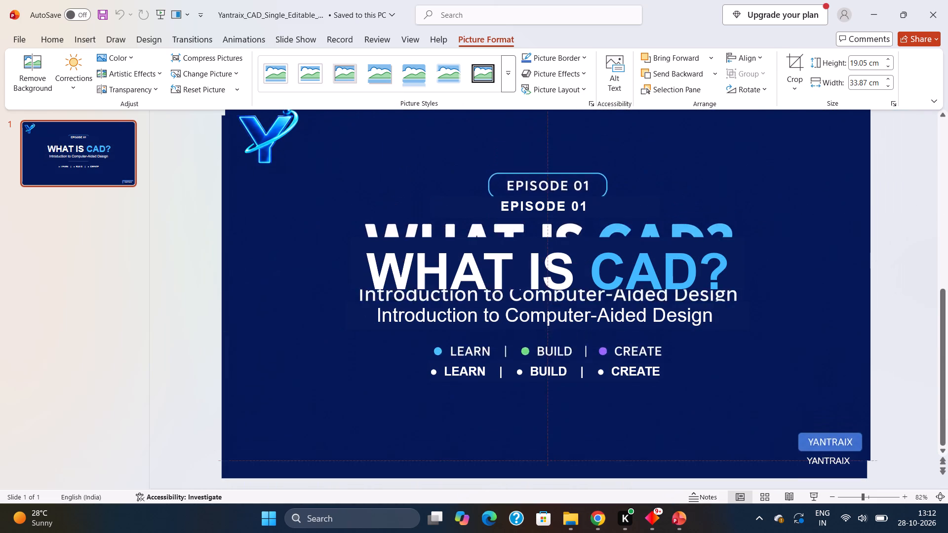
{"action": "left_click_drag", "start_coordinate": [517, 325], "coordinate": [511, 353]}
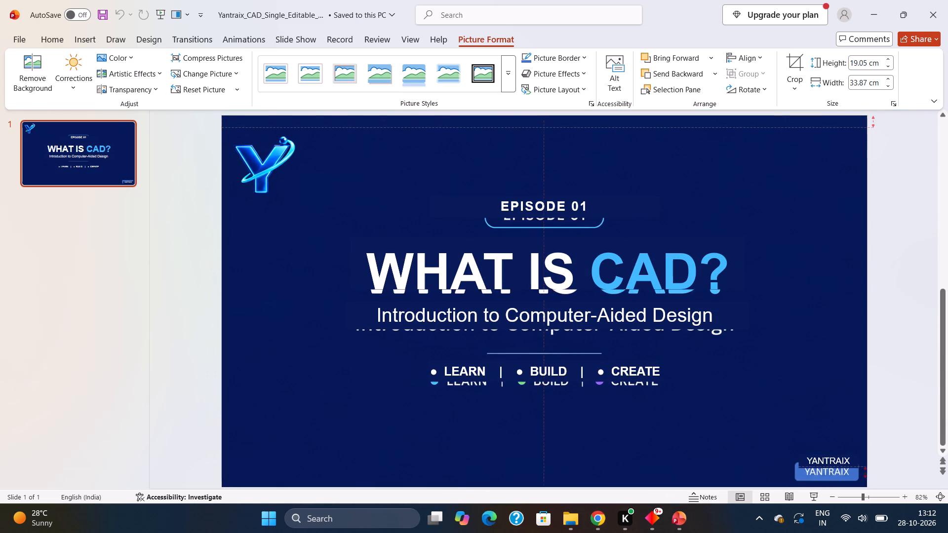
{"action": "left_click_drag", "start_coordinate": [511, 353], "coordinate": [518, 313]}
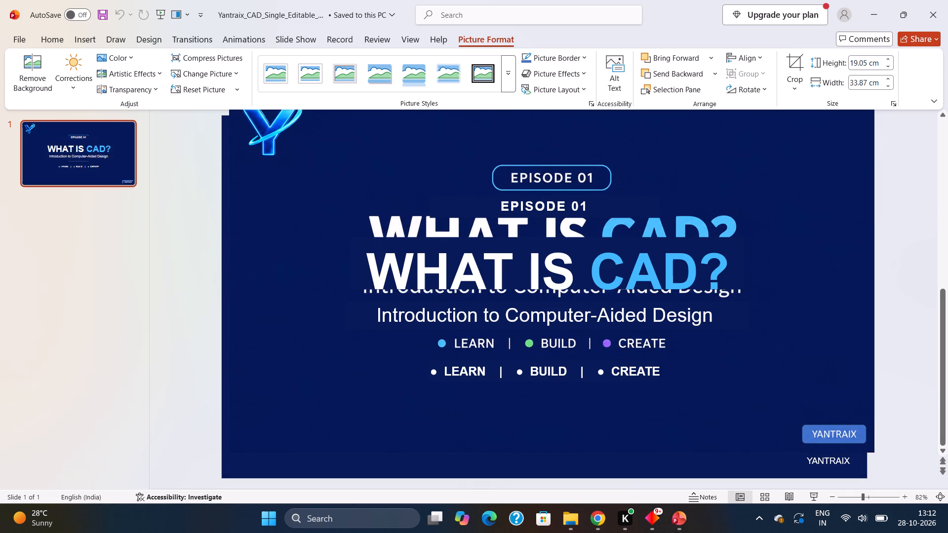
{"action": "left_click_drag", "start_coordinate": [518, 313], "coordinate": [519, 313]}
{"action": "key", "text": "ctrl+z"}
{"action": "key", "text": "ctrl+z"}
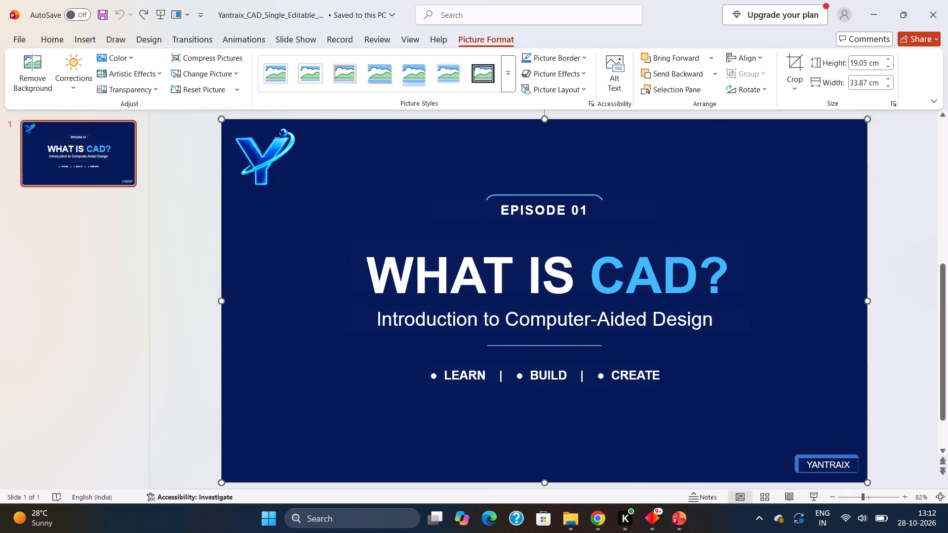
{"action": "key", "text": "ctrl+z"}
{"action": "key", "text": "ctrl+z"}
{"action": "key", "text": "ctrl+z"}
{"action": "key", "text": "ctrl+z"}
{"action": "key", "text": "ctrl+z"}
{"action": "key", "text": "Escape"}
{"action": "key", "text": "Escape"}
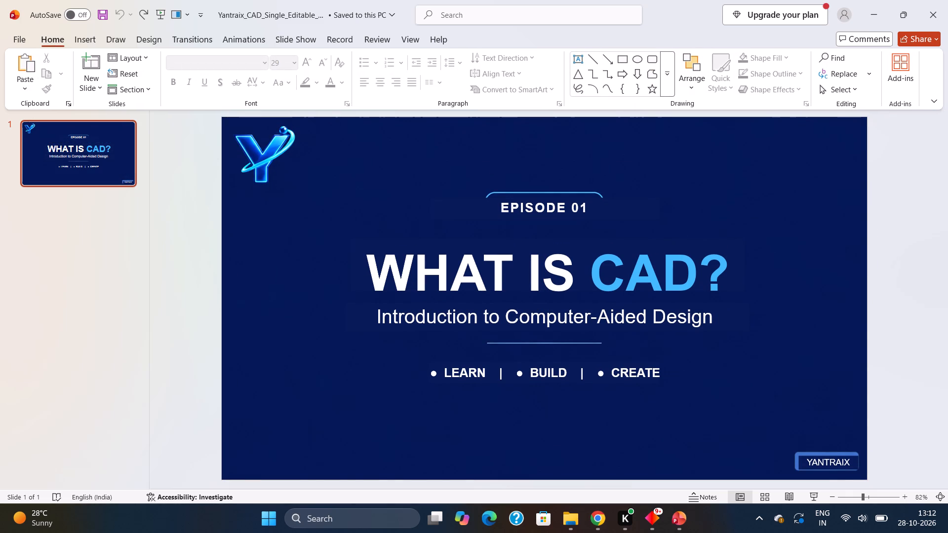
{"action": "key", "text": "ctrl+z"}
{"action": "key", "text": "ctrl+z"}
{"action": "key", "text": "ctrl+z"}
Change the font colour of the bullet dot before LEARN to red.
{"action": "left_click", "coordinate": [432, 376]}
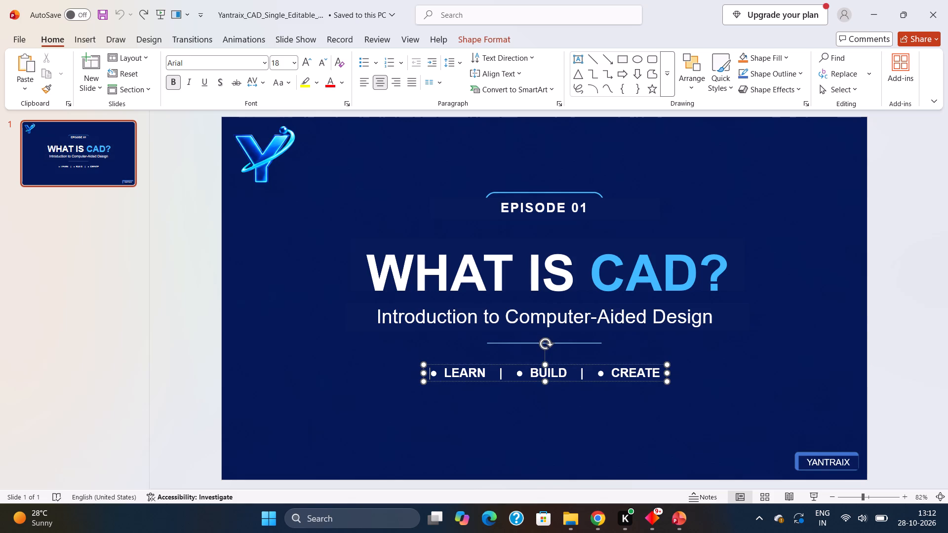
{"action": "left_click", "coordinate": [433, 374]}
{"action": "left_click", "coordinate": [436, 371]}
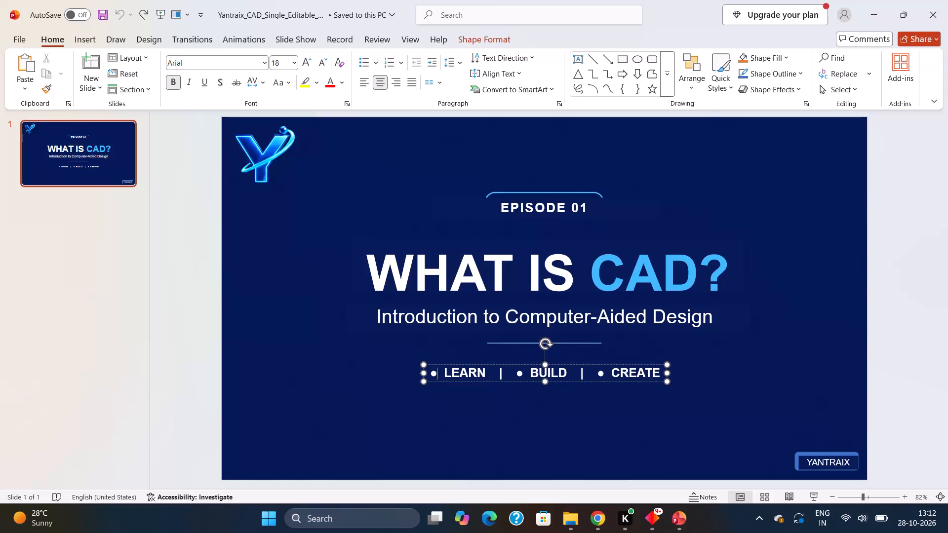
{"action": "left_click_drag", "start_coordinate": [434, 373], "coordinate": [426, 373]}
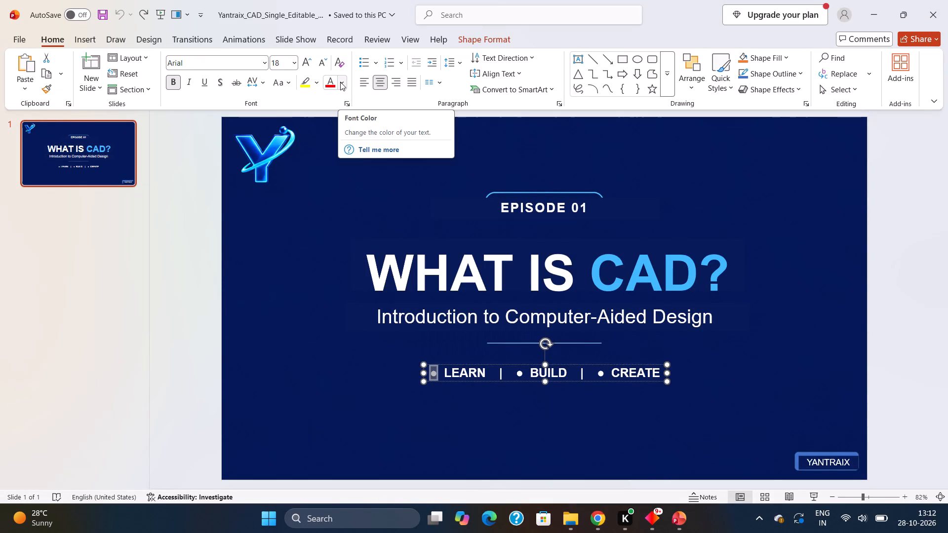
{"action": "right_click", "coordinate": [431, 376]}
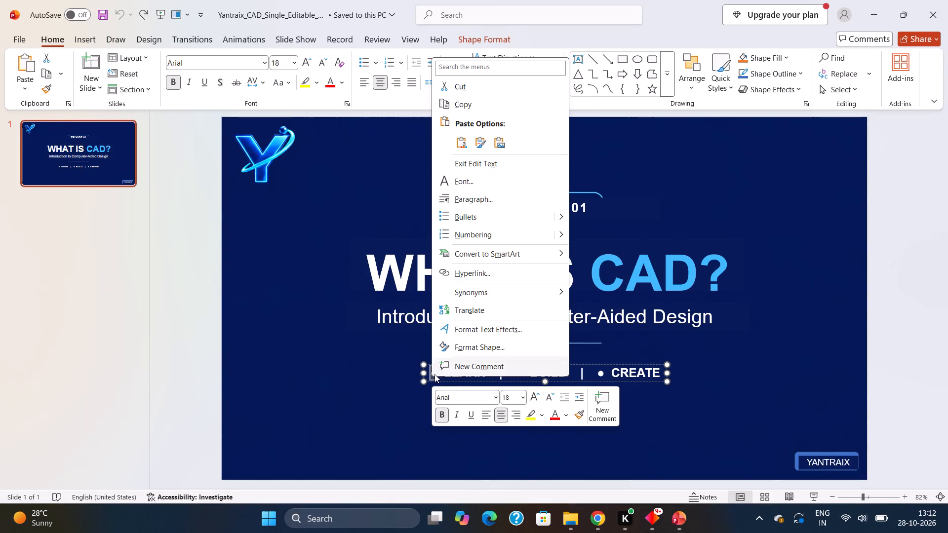
{"action": "left_click", "coordinate": [582, 413]}
{"action": "left_click", "coordinate": [577, 413]}
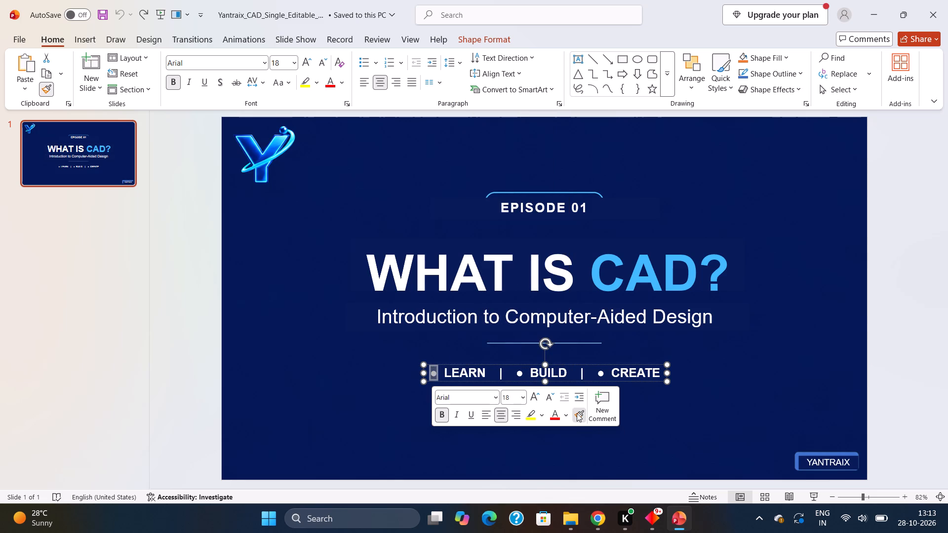
{"action": "left_click", "coordinate": [554, 414]}
{"action": "left_click", "coordinate": [596, 338]}
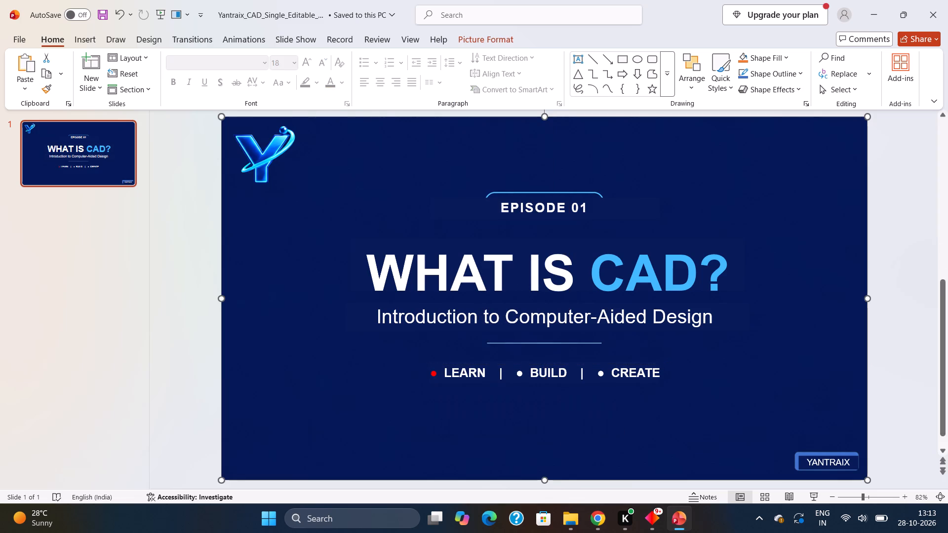
Change the font colour of the bullet dot before BUILD to the base theme green.
{"action": "left_click_drag", "start_coordinate": [523, 372], "coordinate": [514, 372]}
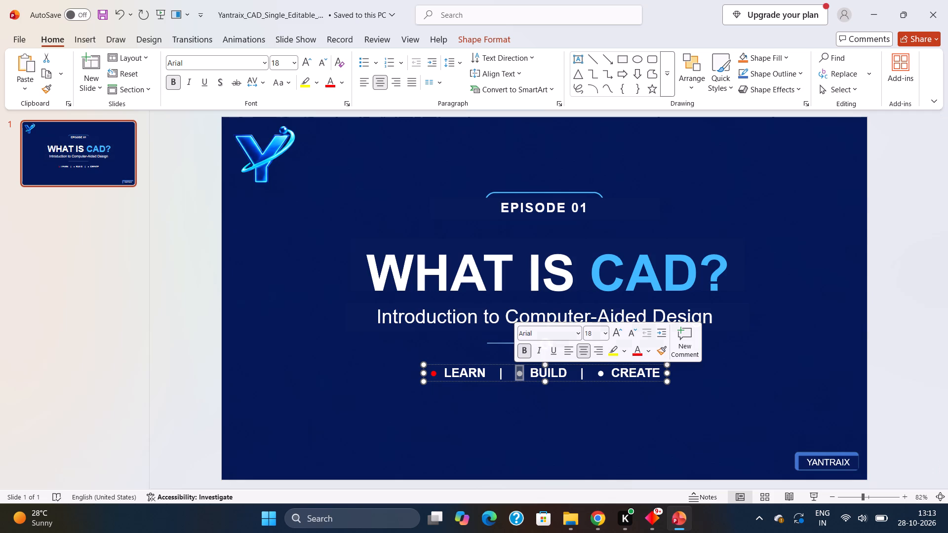
{"action": "left_click", "coordinate": [647, 351]}
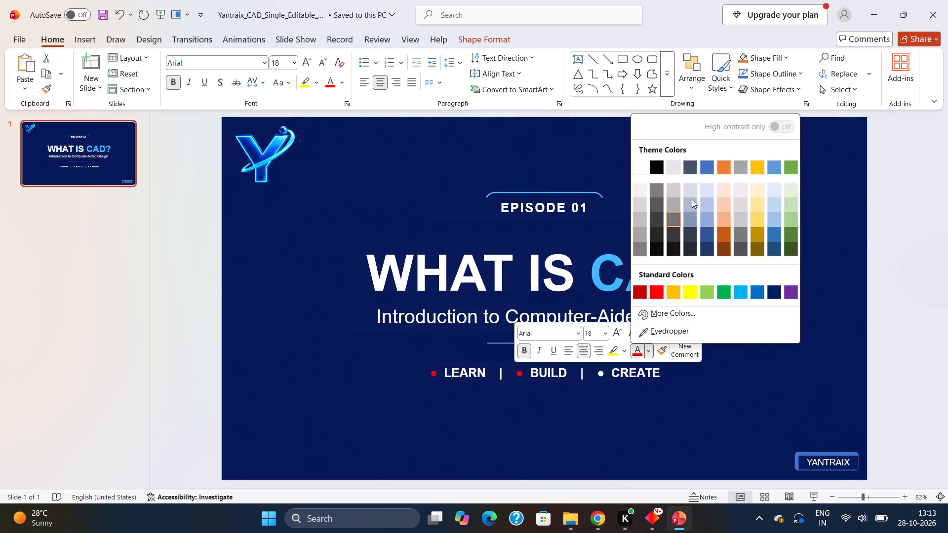
{"action": "left_click", "coordinate": [711, 167]}
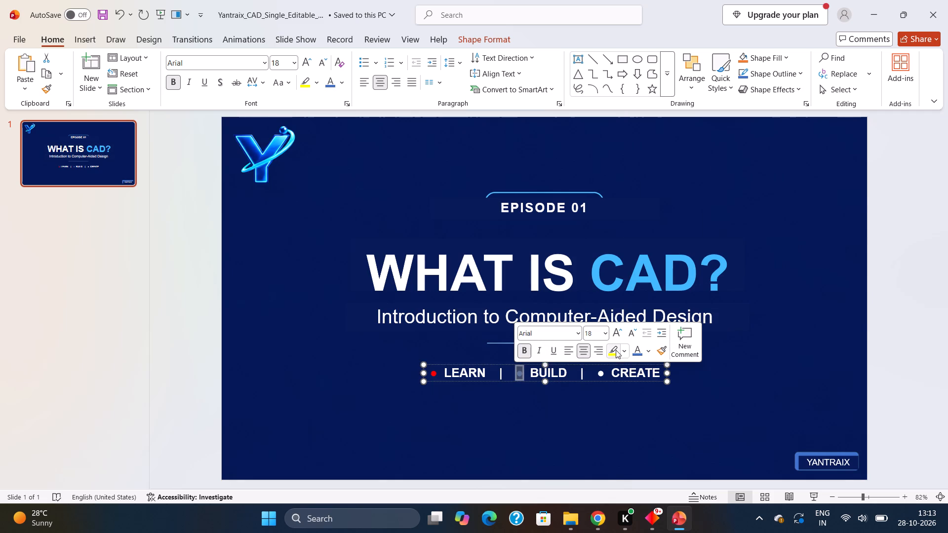
{"action": "left_click", "coordinate": [649, 347]}
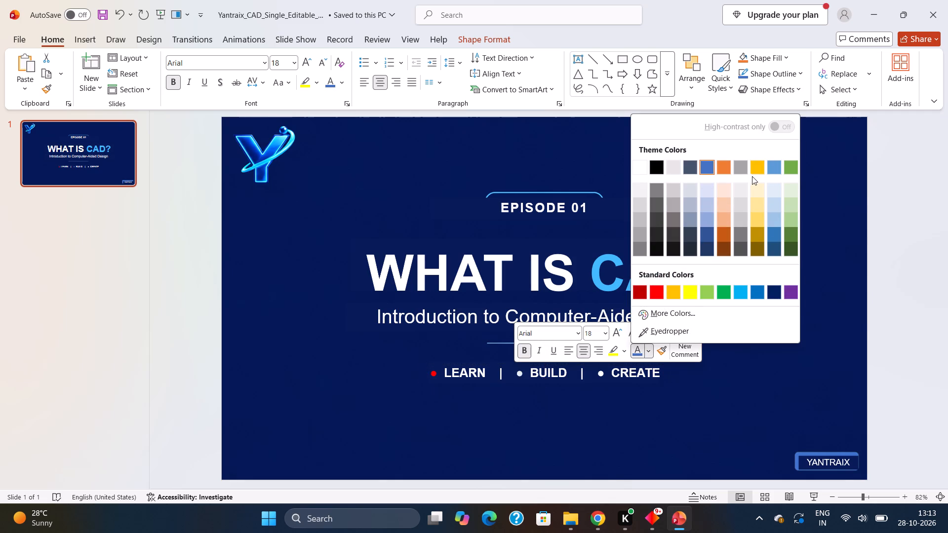
{"action": "left_click", "coordinate": [791, 161]}
Change the font colour of the bullet dot before CREATE to the base theme orange.
{"action": "left_click_drag", "start_coordinate": [602, 376], "coordinate": [586, 376]}
{"action": "left_click", "coordinate": [601, 371]}
{"action": "left_click_drag", "start_coordinate": [603, 371], "coordinate": [599, 371]}
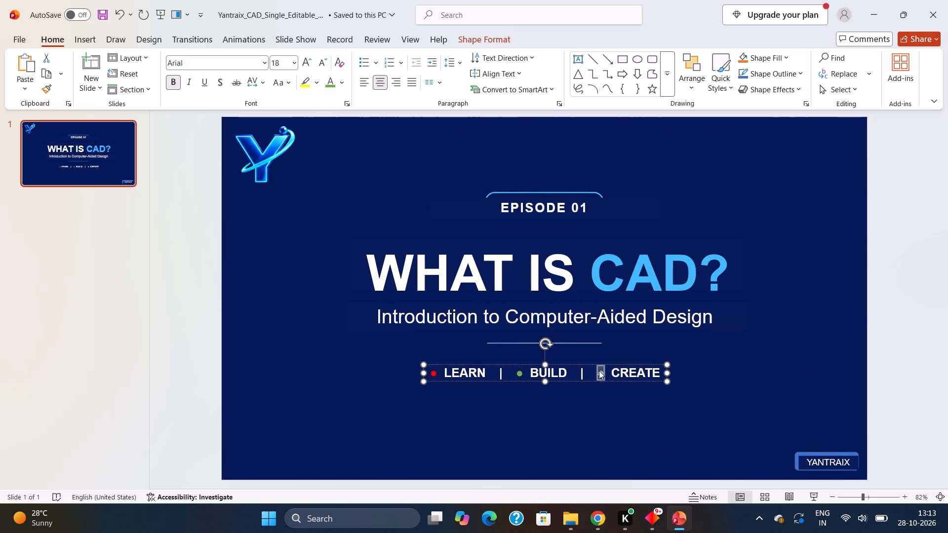
{"action": "left_click_drag", "start_coordinate": [599, 371], "coordinate": [596, 371]}
{"action": "left_click", "coordinate": [720, 344]}
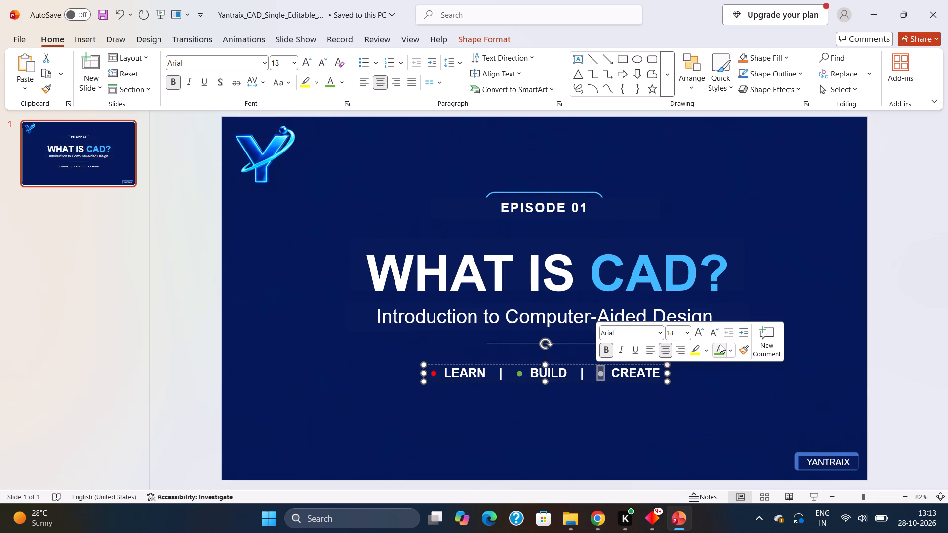
{"action": "left_click", "coordinate": [735, 350]}
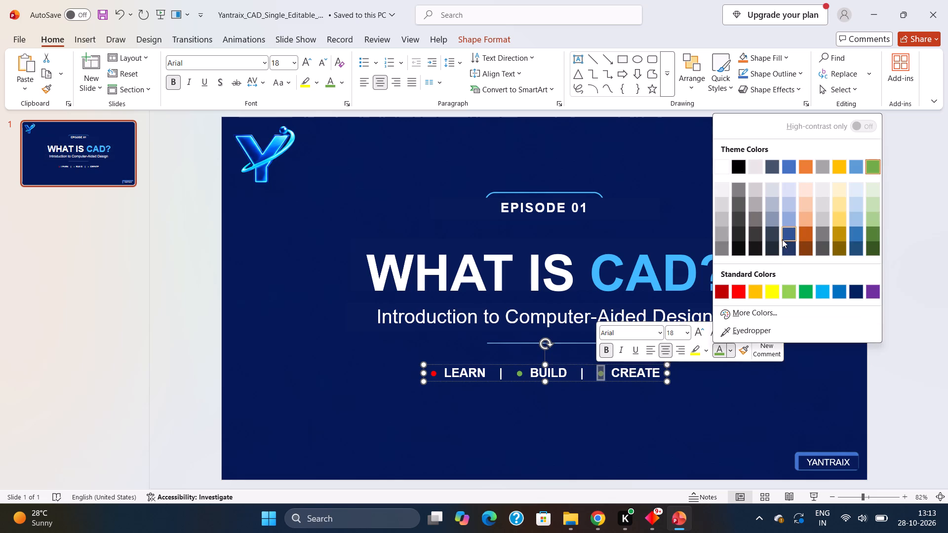
{"action": "left_click", "coordinate": [807, 163]}
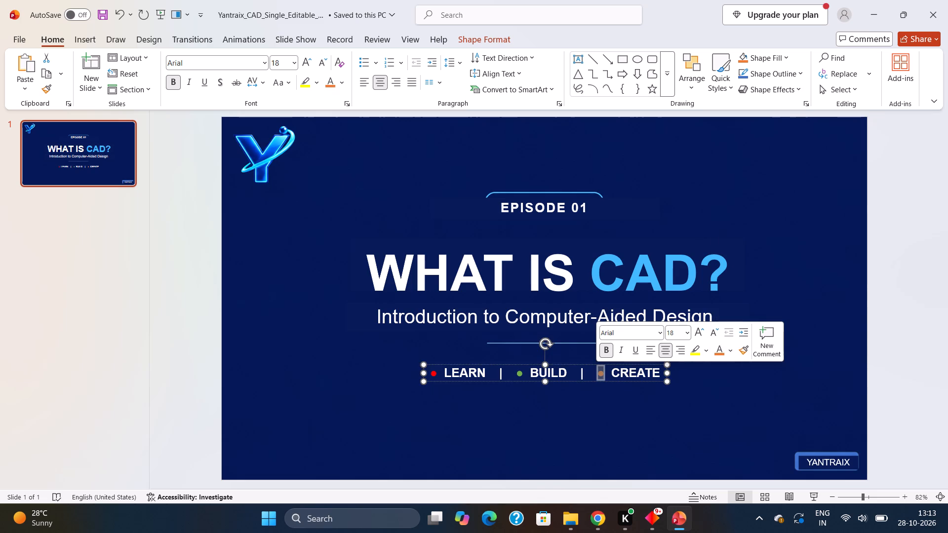
Recolour the word LEARN in the tagline with the theme orange.
{"action": "left_click", "coordinate": [448, 375]}
{"action": "left_click_drag", "start_coordinate": [443, 371], "coordinate": [487, 369]}
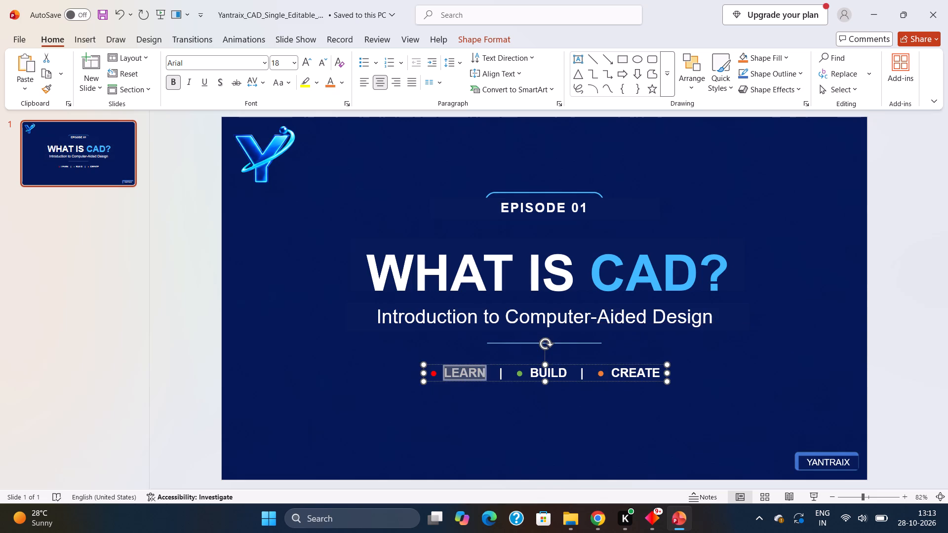
{"action": "left_click_drag", "start_coordinate": [487, 369], "coordinate": [490, 369]}
{"action": "left_click", "coordinate": [618, 347]}
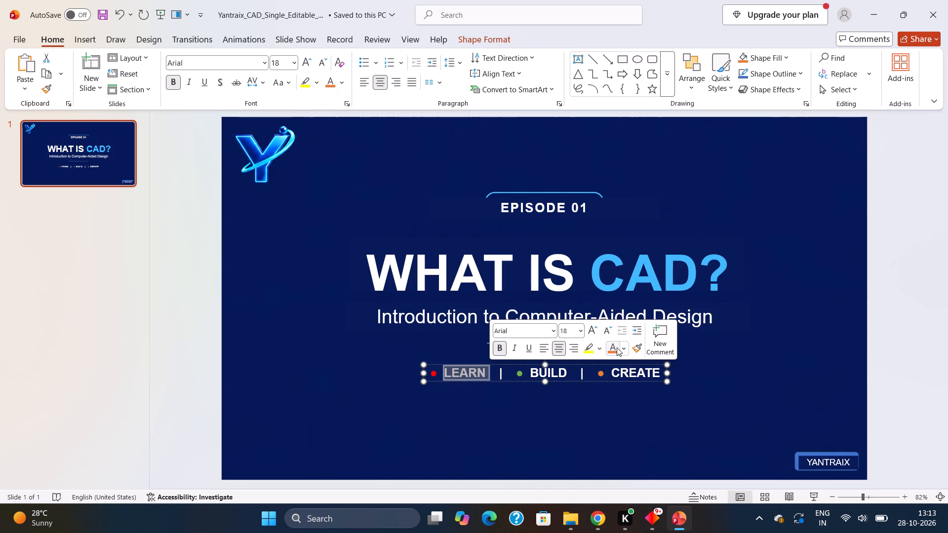
{"action": "left_click", "coordinate": [487, 446]}
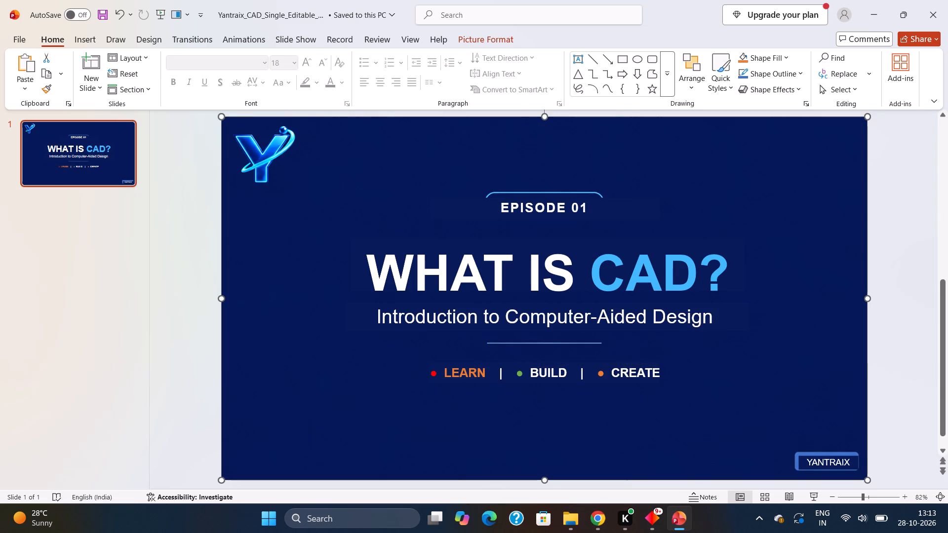
Recolour the word BUILD in the tagline with the standard green.
{"action": "left_click_drag", "start_coordinate": [531, 372], "coordinate": [569, 373]}
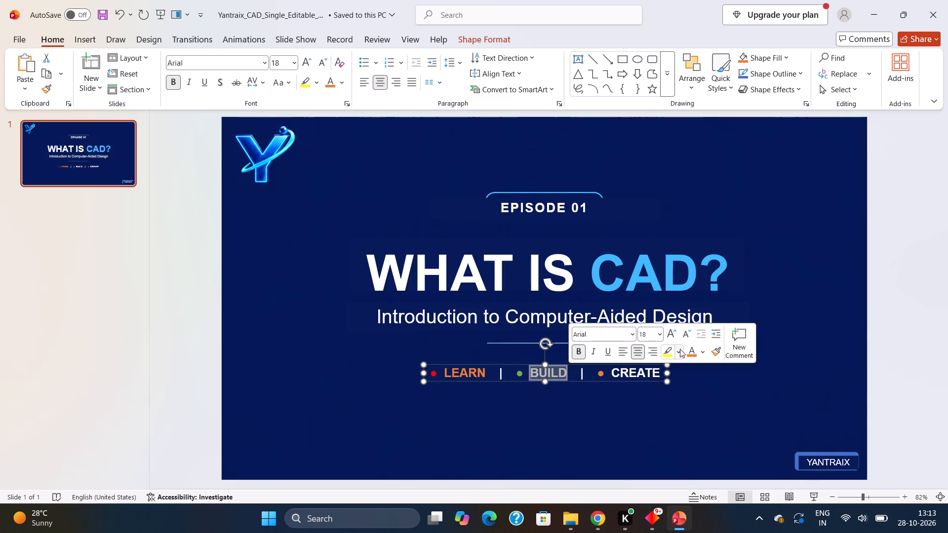
{"action": "left_click", "coordinate": [704, 356]}
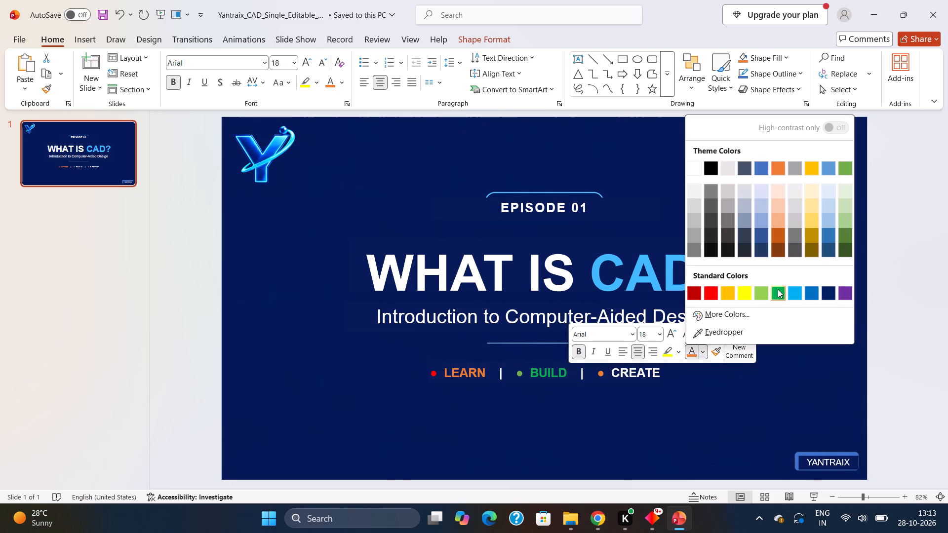
{"action": "left_click", "coordinate": [778, 289]}
{"action": "left_click", "coordinate": [611, 403]}
Recolour the word CREATE in the tagline with the base theme orange.
{"action": "left_click_drag", "start_coordinate": [613, 372], "coordinate": [618, 372]}
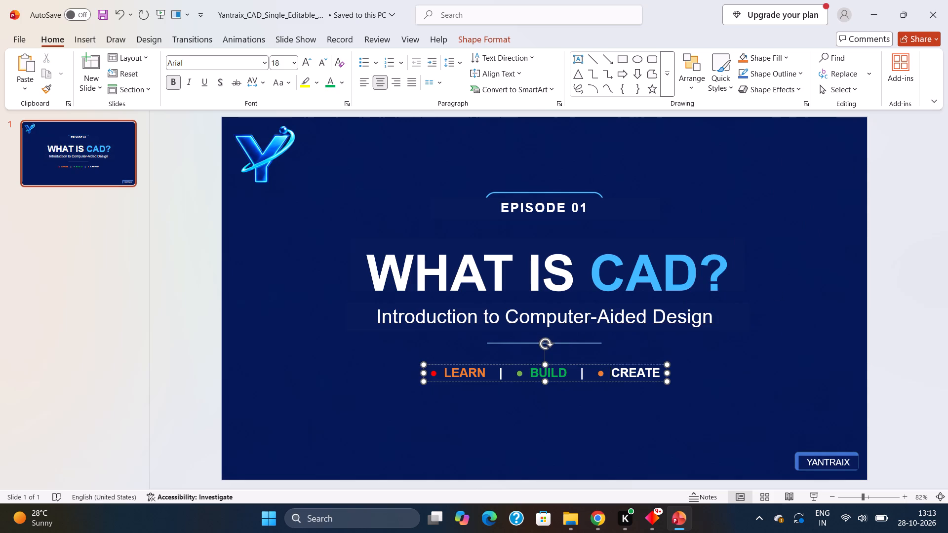
{"action": "left_click_drag", "start_coordinate": [618, 372], "coordinate": [669, 372]}
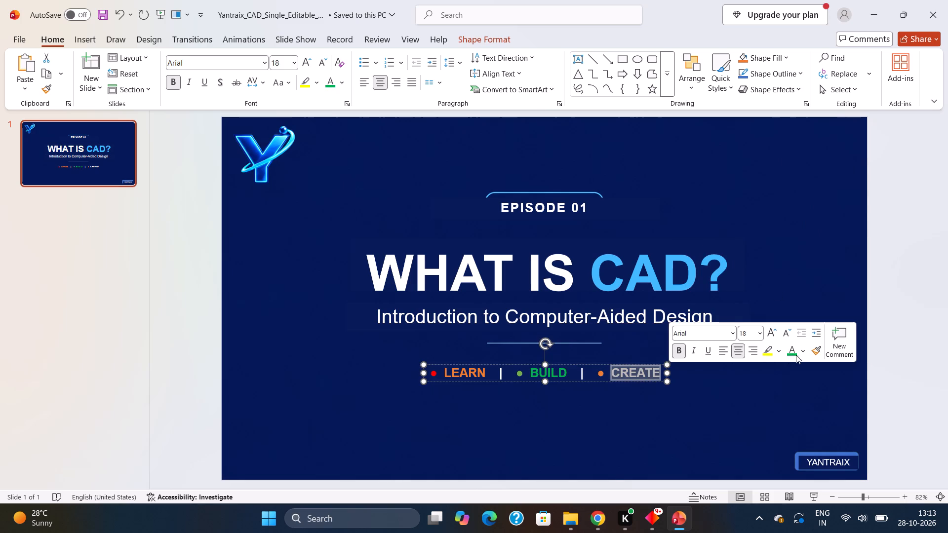
{"action": "left_click", "coordinate": [800, 352]}
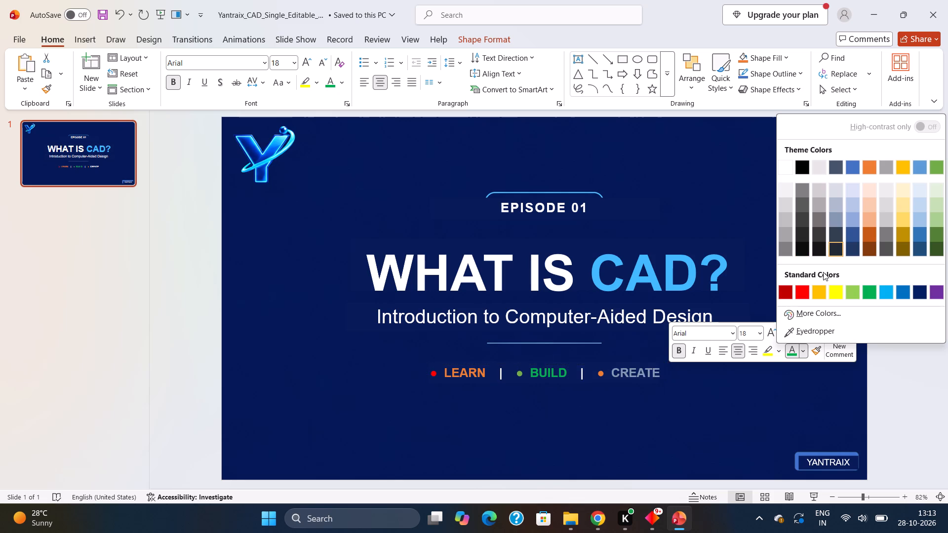
{"action": "left_click", "coordinate": [870, 162]}
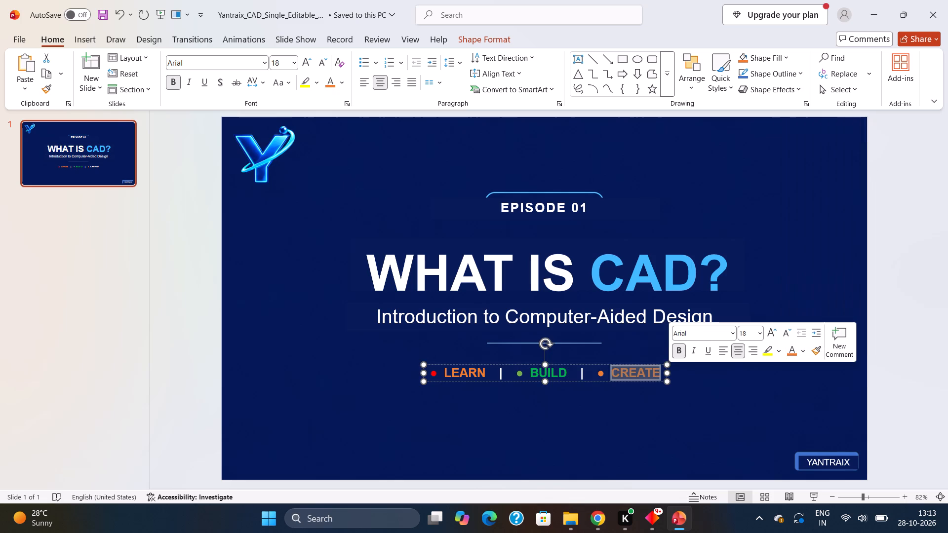
Recolour the word LEARN in the tagline with the standard red.
{"action": "left_click", "coordinate": [524, 413]}
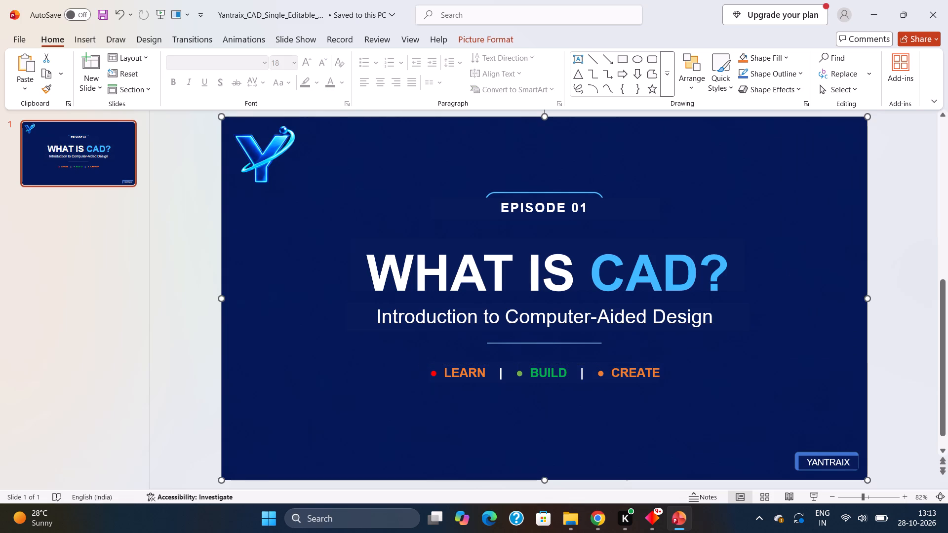
{"action": "left_click_drag", "start_coordinate": [445, 372], "coordinate": [491, 373]}
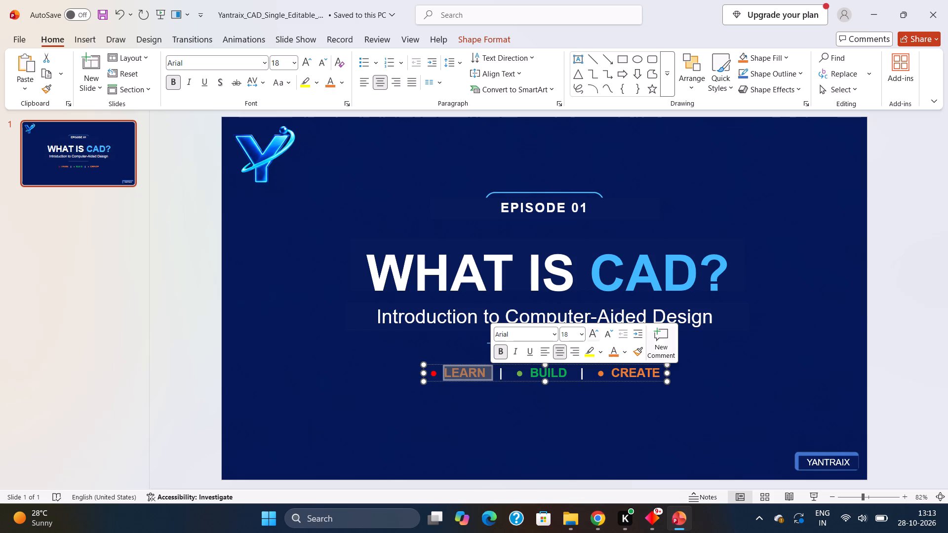
{"action": "left_click", "coordinate": [623, 354]}
{"action": "left_click", "coordinate": [632, 294]}
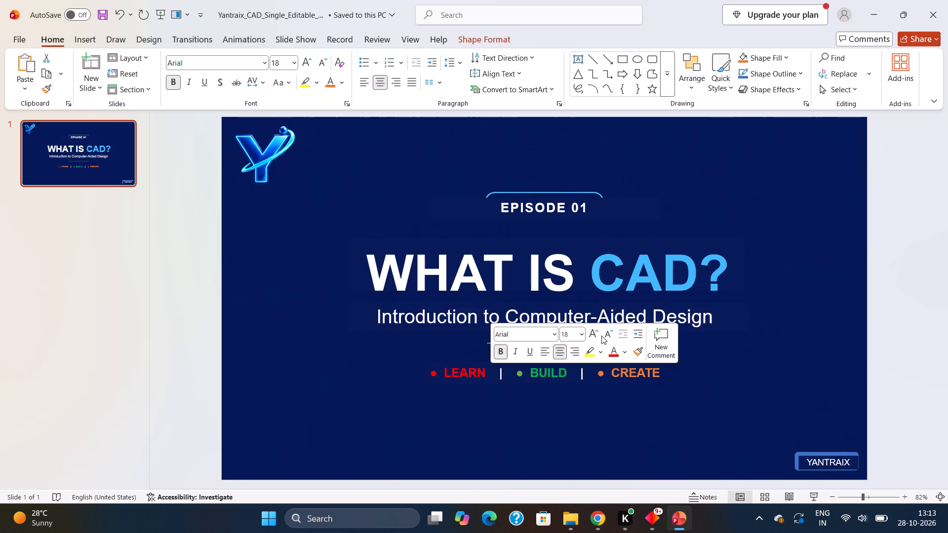
{"action": "left_click", "coordinate": [487, 422]}
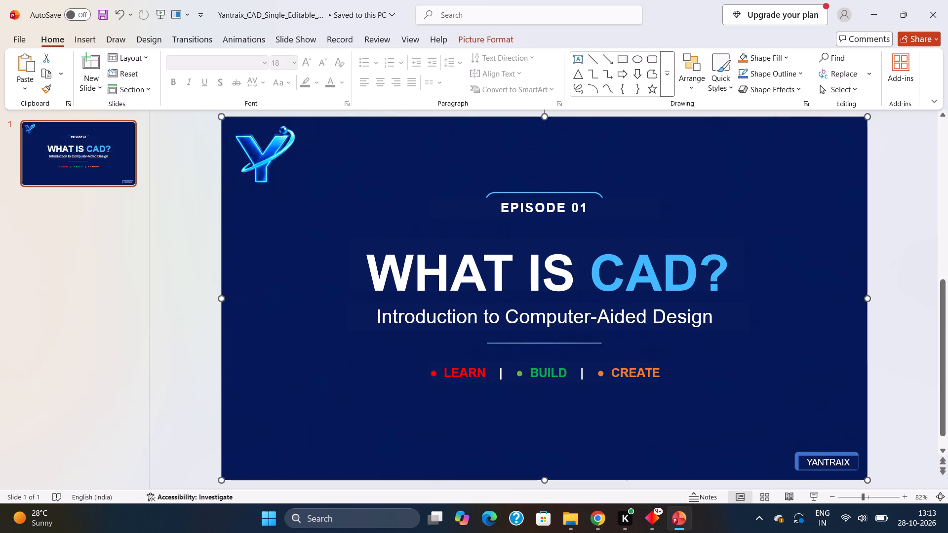
Delete the two vertical bar separators between LEARN, BUILD and CREATE in the tagline.
{"action": "left_click", "coordinate": [502, 376]}
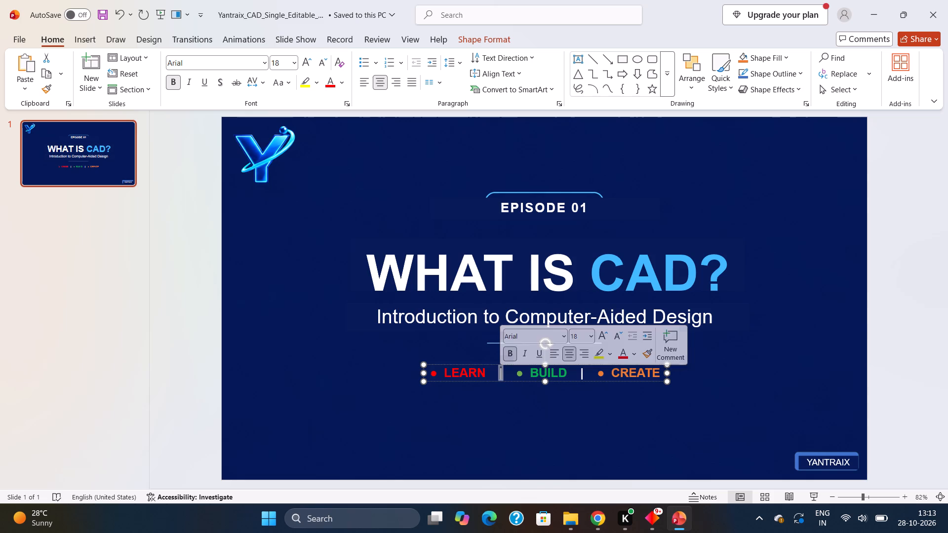
{"action": "left_click", "coordinate": [508, 411]}
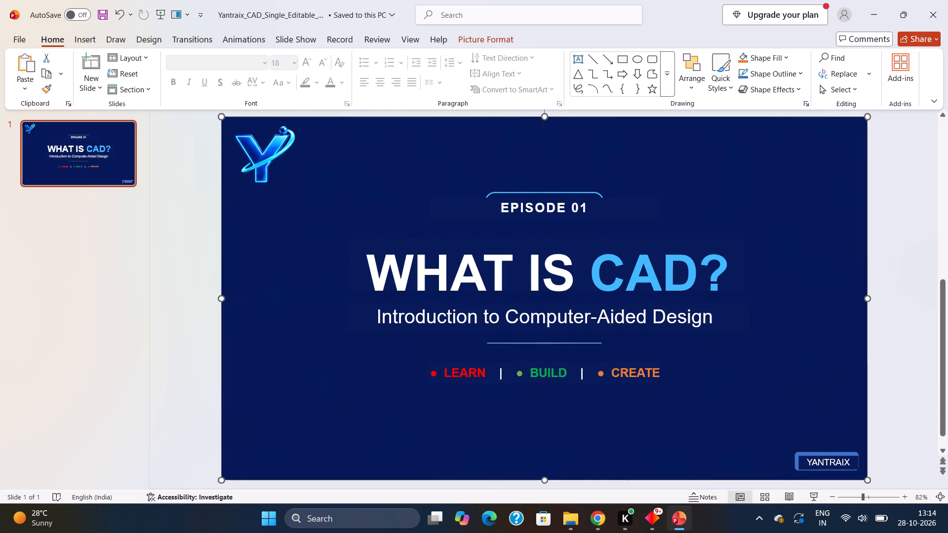
{"action": "left_click", "coordinate": [503, 374]}
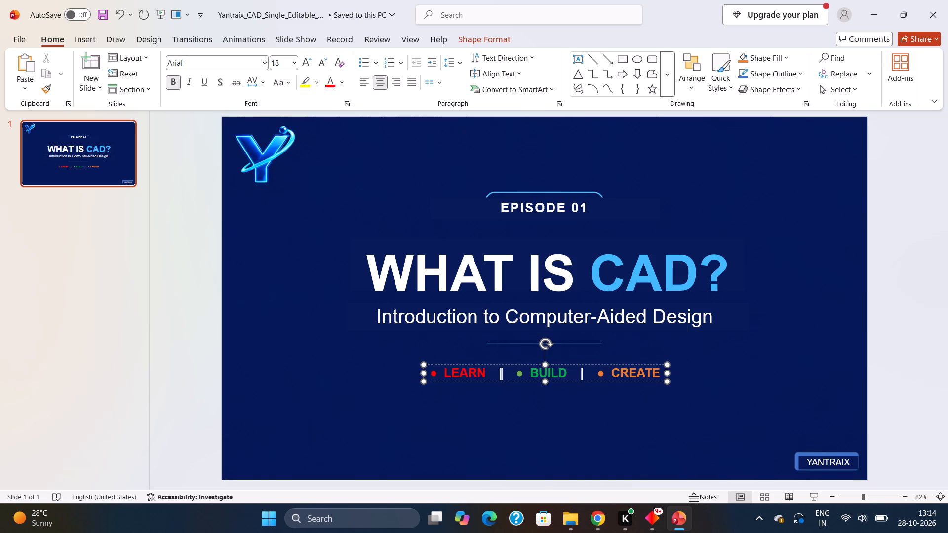
{"action": "key", "text": "BackSpace"}
{"action": "left_click", "coordinate": [594, 372]}
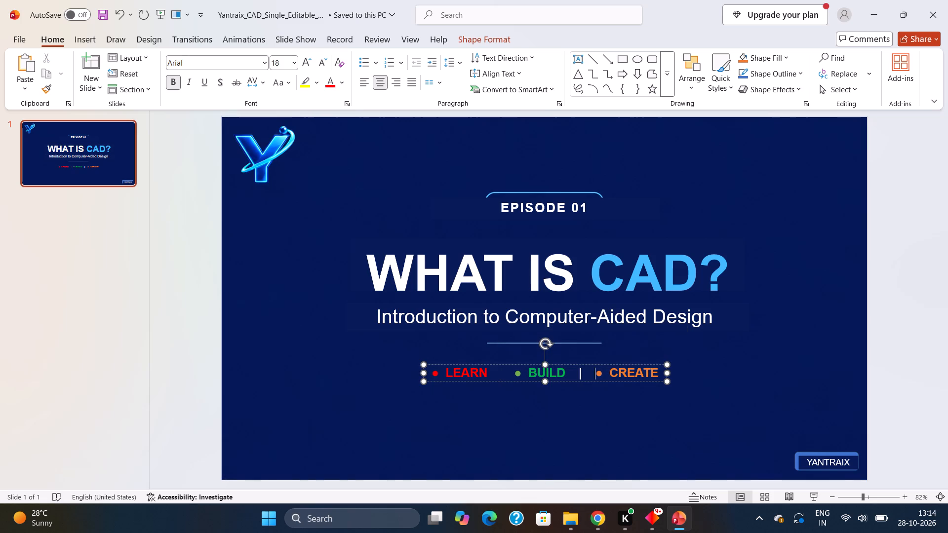
{"action": "left_click", "coordinate": [584, 374]}
{"action": "key", "text": "BackSpace"}
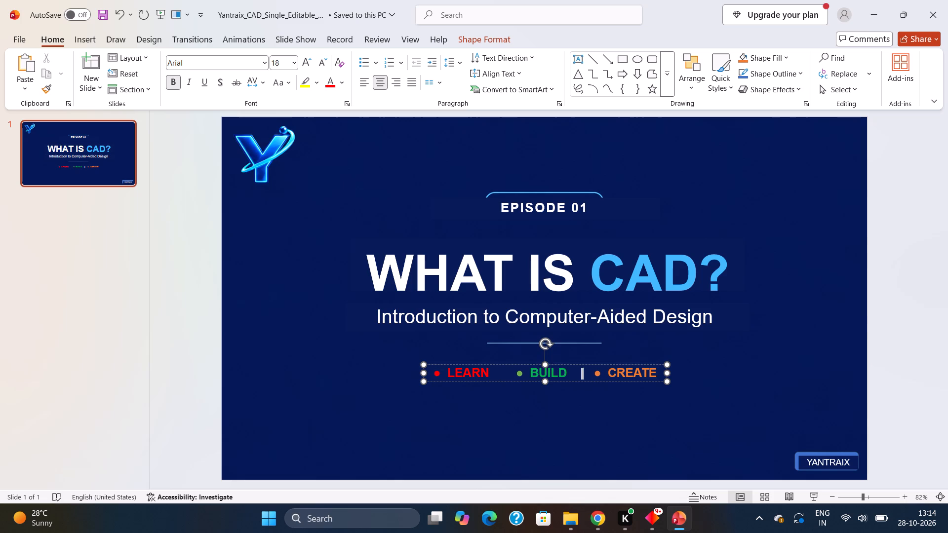
{"action": "key", "text": "BackSpace"}
{"action": "left_click", "coordinate": [629, 435]}
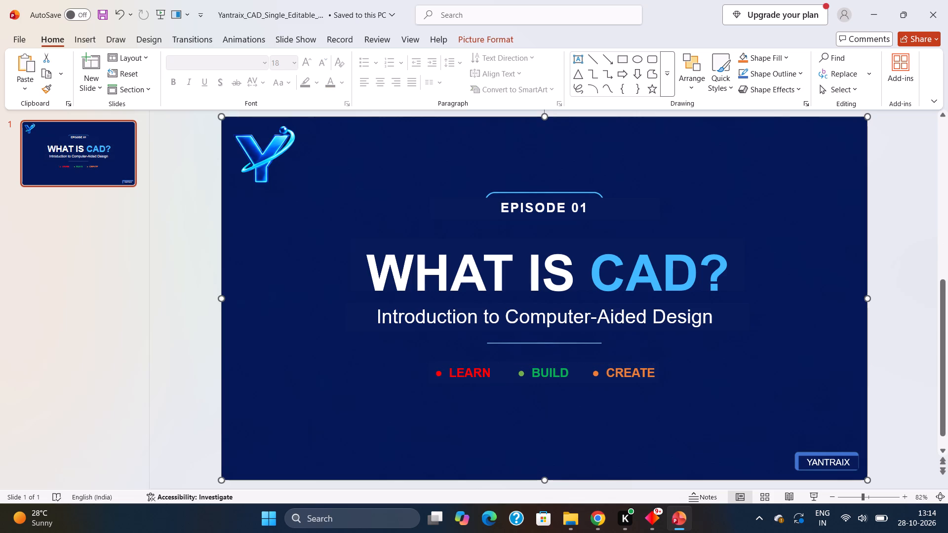
{"action": "left_click", "coordinate": [532, 344]}
{"action": "left_click", "coordinate": [530, 340]}
Copy the restyled title slide from PowerPoint, switch to Canva and paste it onto the opening page of the video.
{"action": "right_click", "coordinate": [103, 155]}
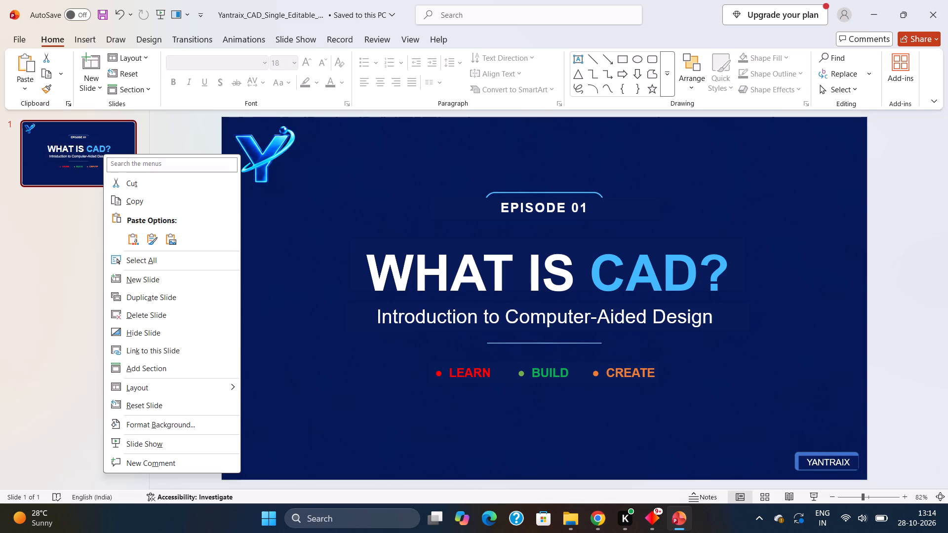
{"action": "left_click", "coordinate": [130, 205]}
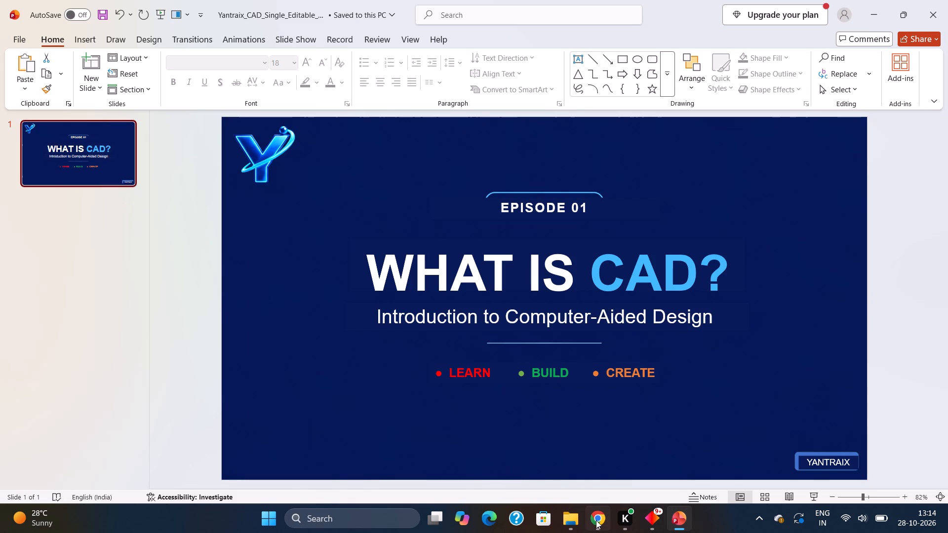
{"action": "left_click", "coordinate": [596, 520]}
{"action": "left_click", "coordinate": [360, 408]}
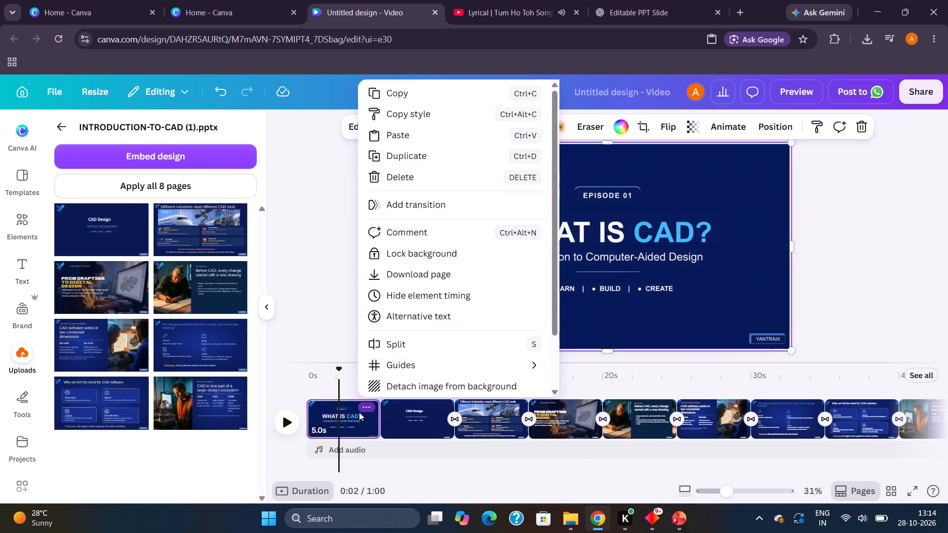
{"action": "left_click", "coordinate": [404, 139]}
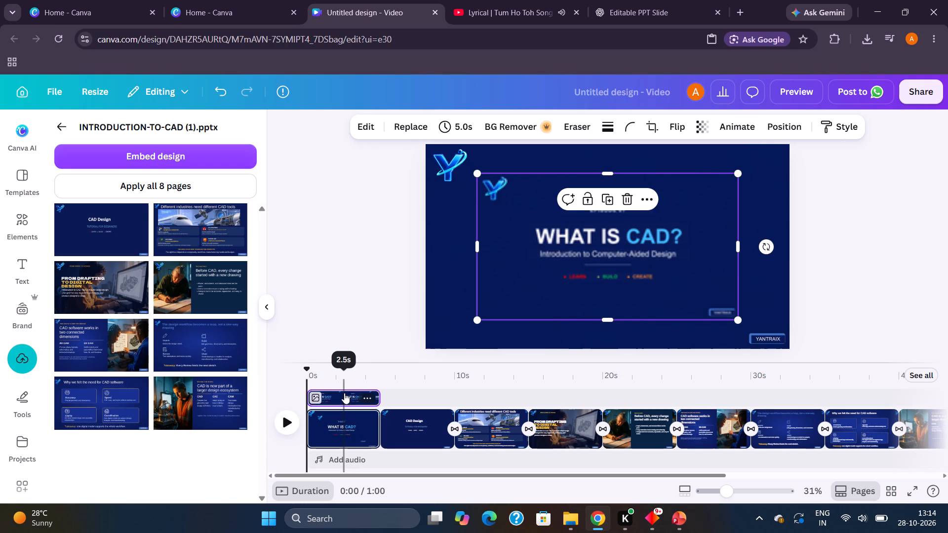
Move the pasted title image into the page sequence as its own page at the start of the timeline.
{"action": "left_click_drag", "start_coordinate": [342, 396], "coordinate": [343, 424]}
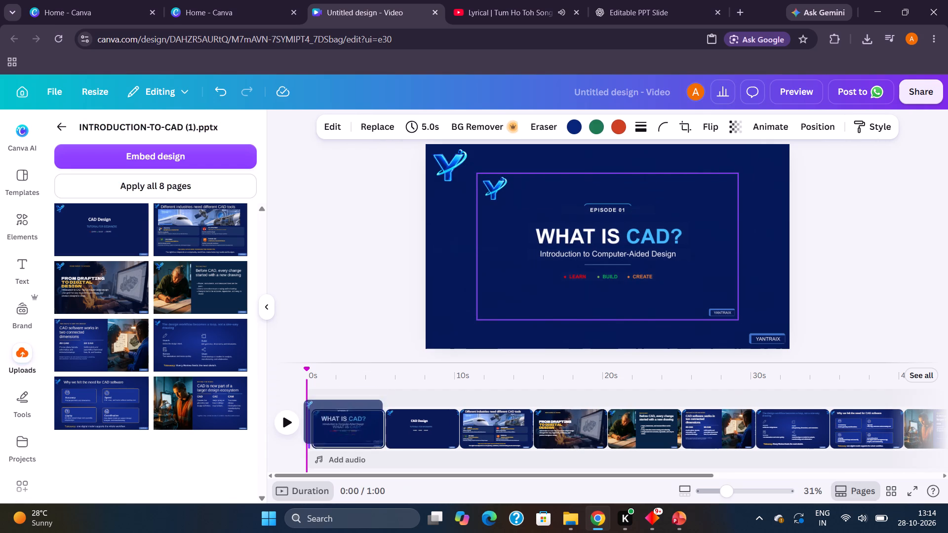
{"action": "left_click_drag", "start_coordinate": [343, 424], "coordinate": [344, 425]}
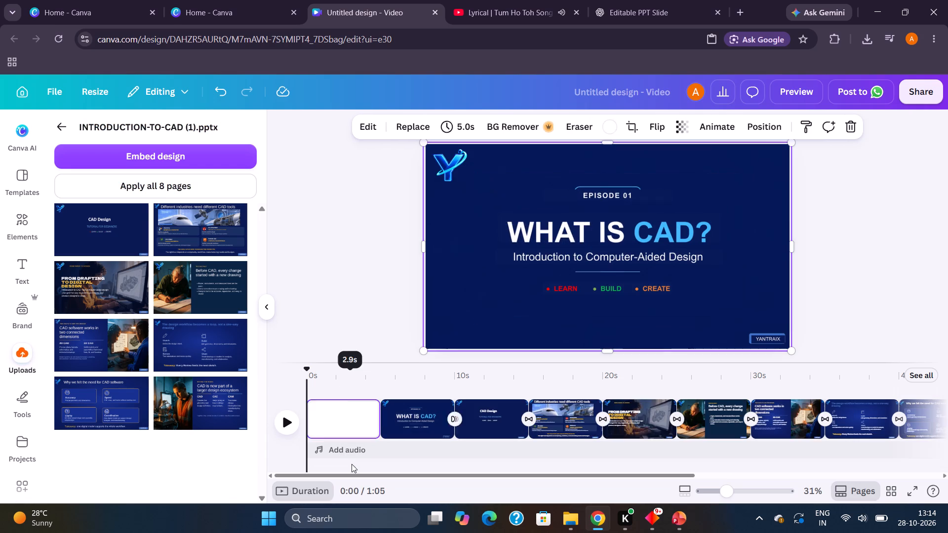
Detach the title image on the first page from its background by resizing it to 1,912 by 1,080.
{"action": "left_click", "coordinate": [615, 215]}
{"action": "left_click", "coordinate": [609, 233]}
{"action": "double_click", "coordinate": [607, 233]}
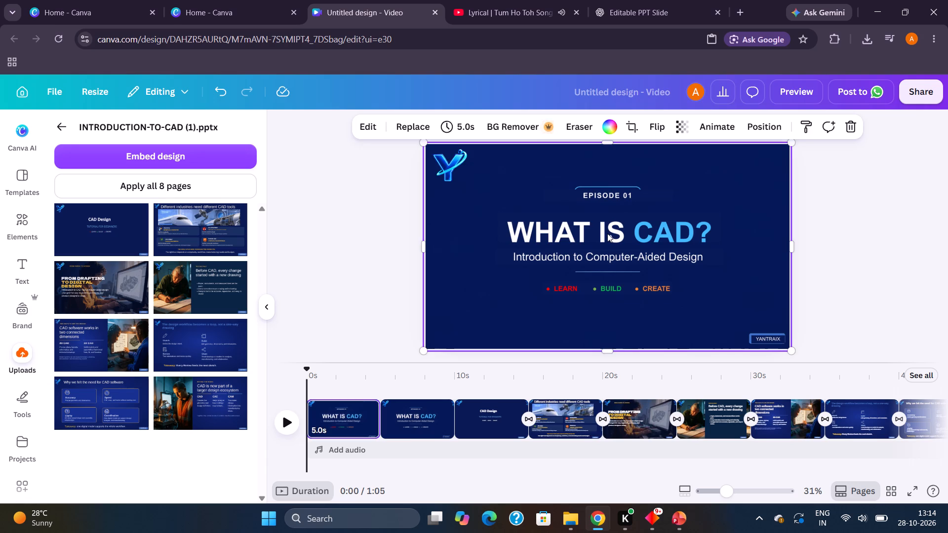
{"action": "double_click", "coordinate": [608, 236]}
{"action": "left_click", "coordinate": [787, 244]}
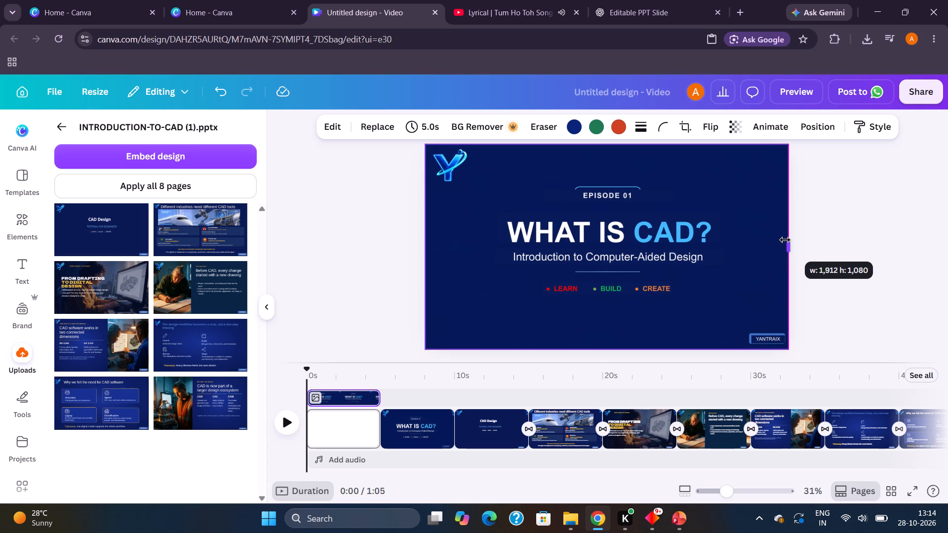
{"action": "left_click", "coordinate": [901, 260]}
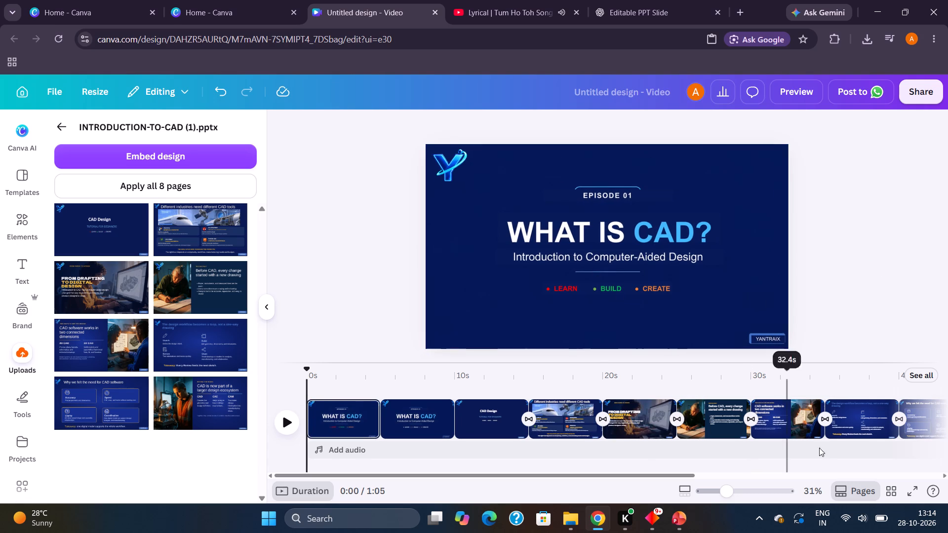
Play the video full screen to check the opening title page, then return to the editor.
{"action": "left_click", "coordinate": [910, 490]}
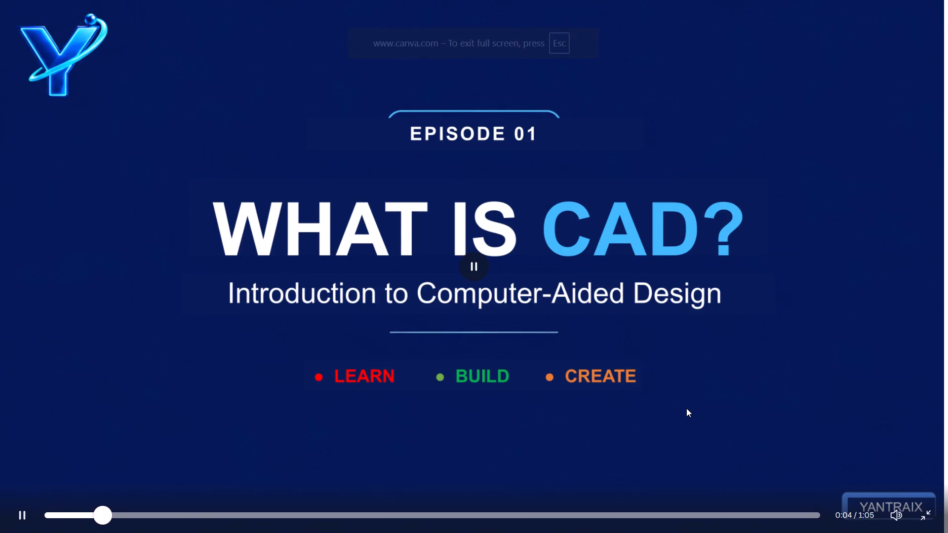
{"action": "key", "text": "Escape"}
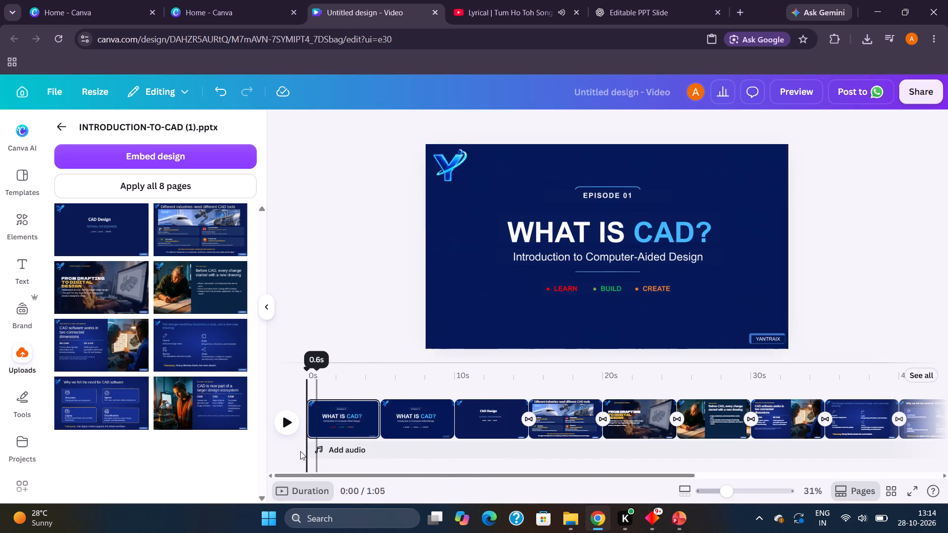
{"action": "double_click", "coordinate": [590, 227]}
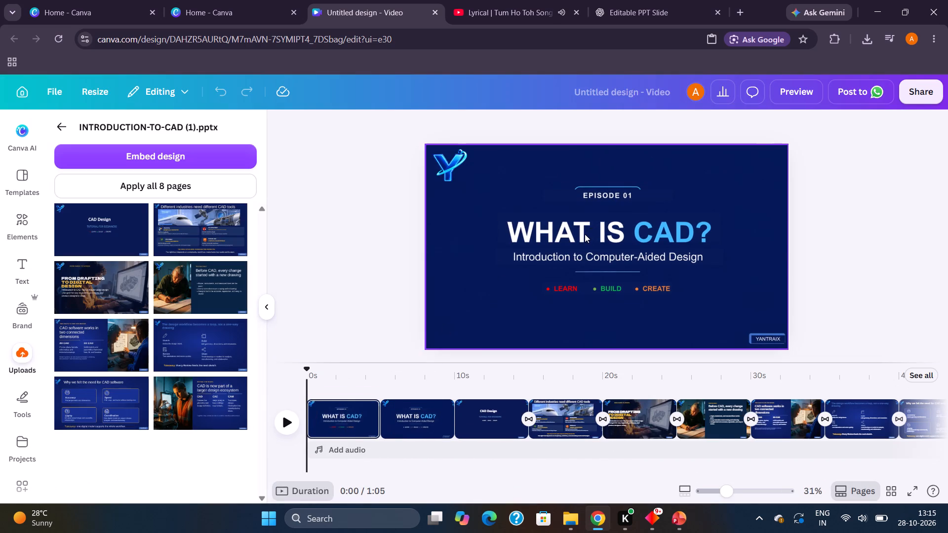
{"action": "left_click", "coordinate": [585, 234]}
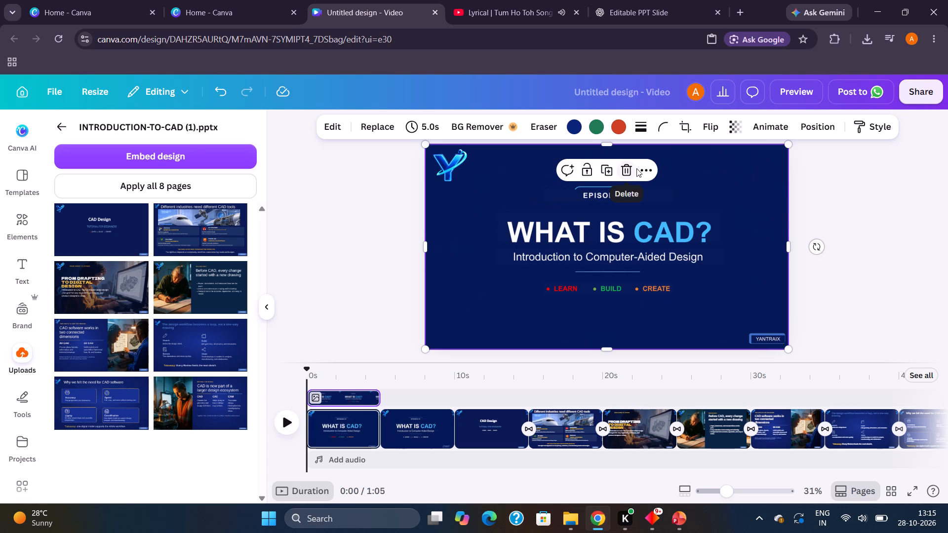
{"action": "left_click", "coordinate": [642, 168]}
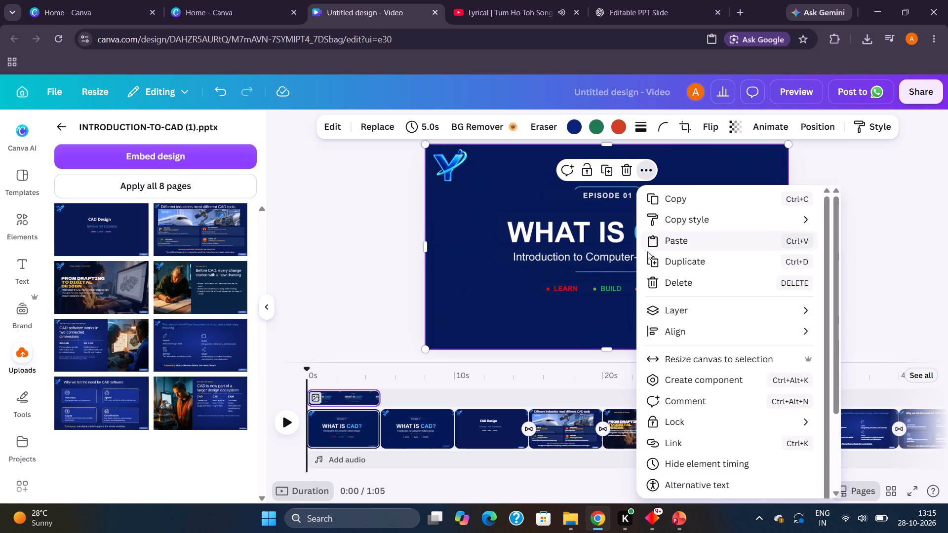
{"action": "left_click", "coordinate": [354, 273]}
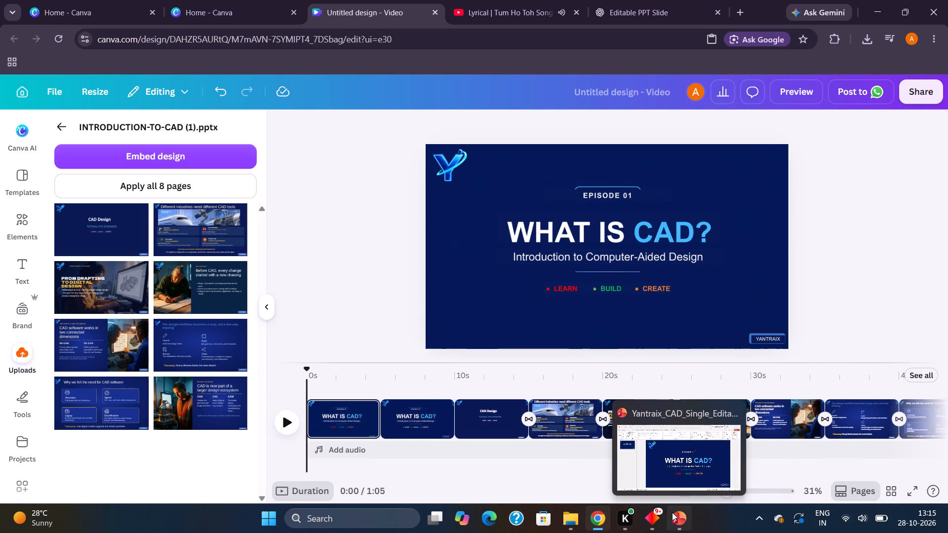
Add the "Different industries need different CAD tools" slide from the uploaded presentation to the end of the video.
{"action": "left_click", "coordinate": [177, 229]}
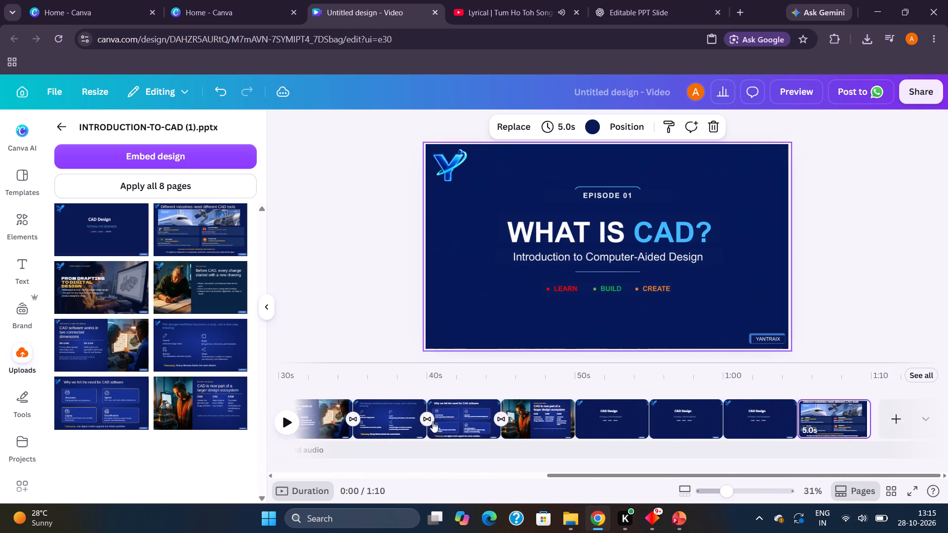
Delete the two superseded title pages after the opening: the "What is CAD?" page with the white tagline and the "CAD Design" page.
{"action": "scroll", "coordinate": [404, 421], "scroll_direction": "right", "scroll_amount": 7}
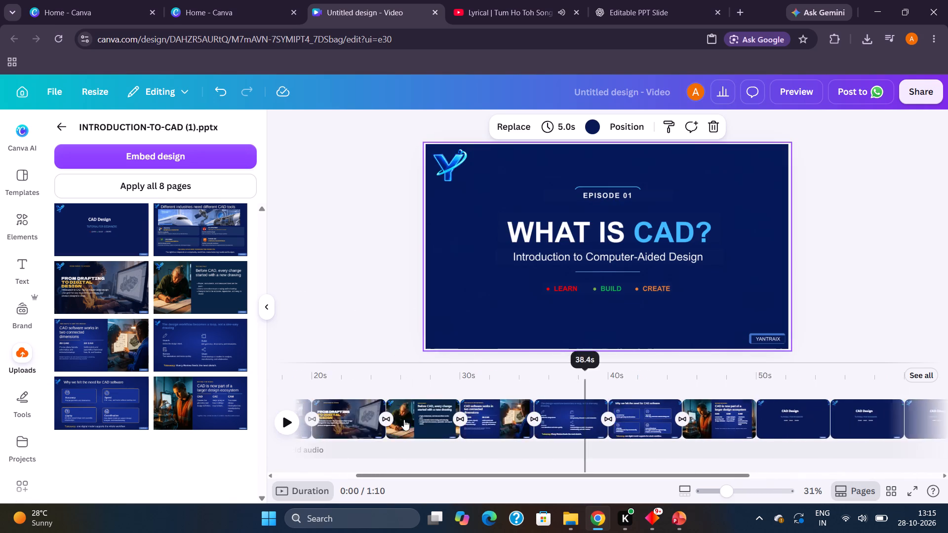
{"action": "scroll", "coordinate": [451, 415], "scroll_direction": "right", "scroll_amount": 6}
{"action": "left_click", "coordinate": [429, 418]}
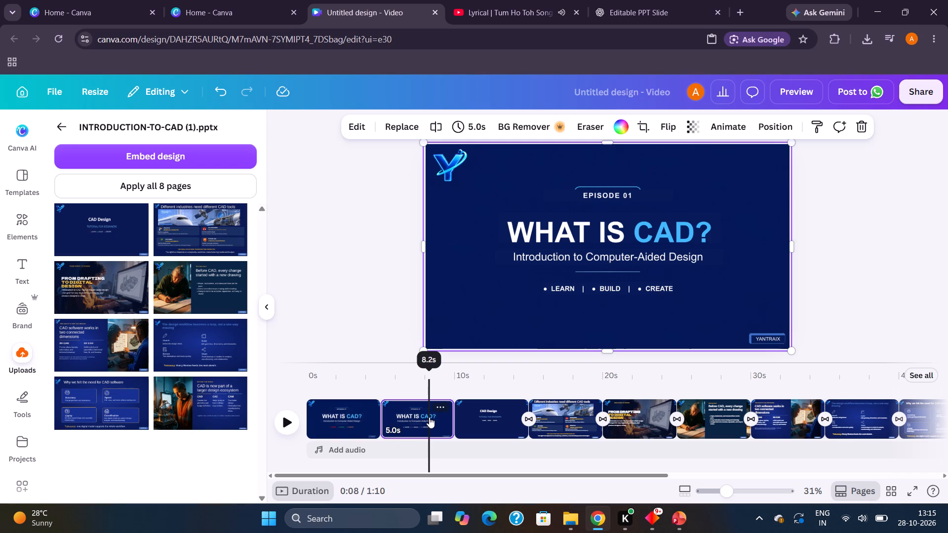
{"action": "key", "text": "Delete"}
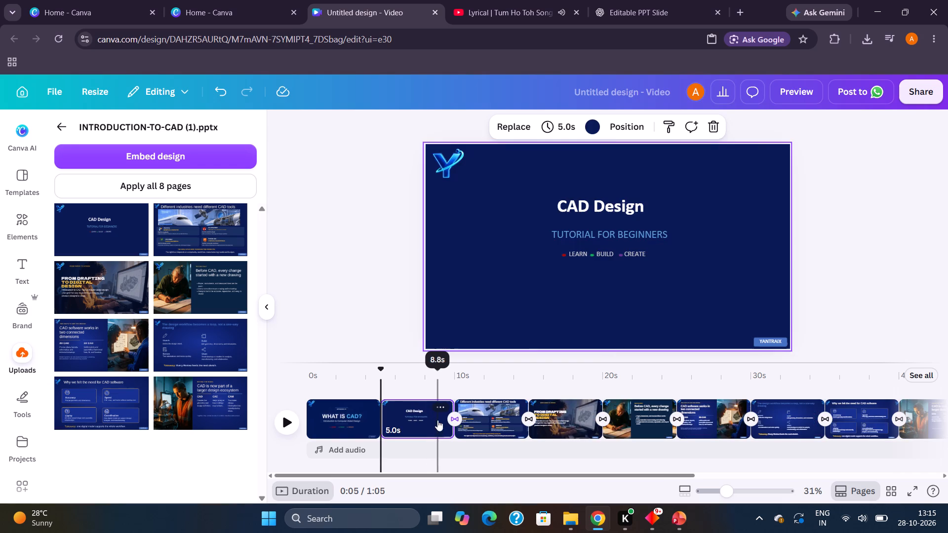
{"action": "left_click", "coordinate": [441, 410]}
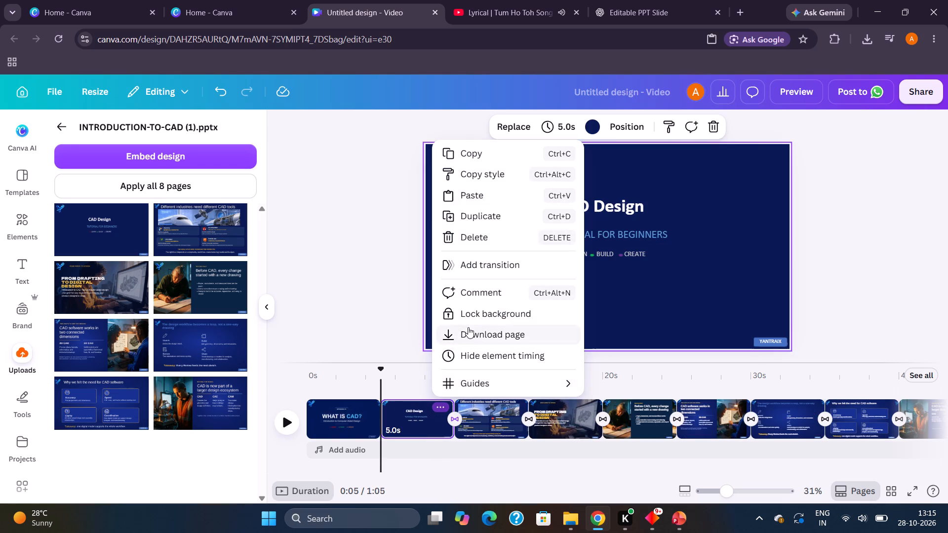
{"action": "left_click", "coordinate": [462, 238]}
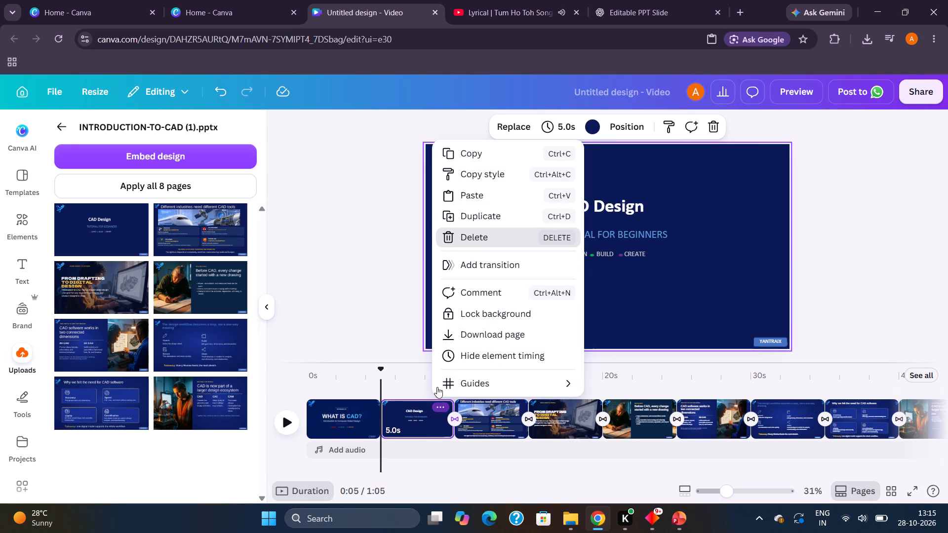
{"action": "left_click", "coordinate": [360, 418]}
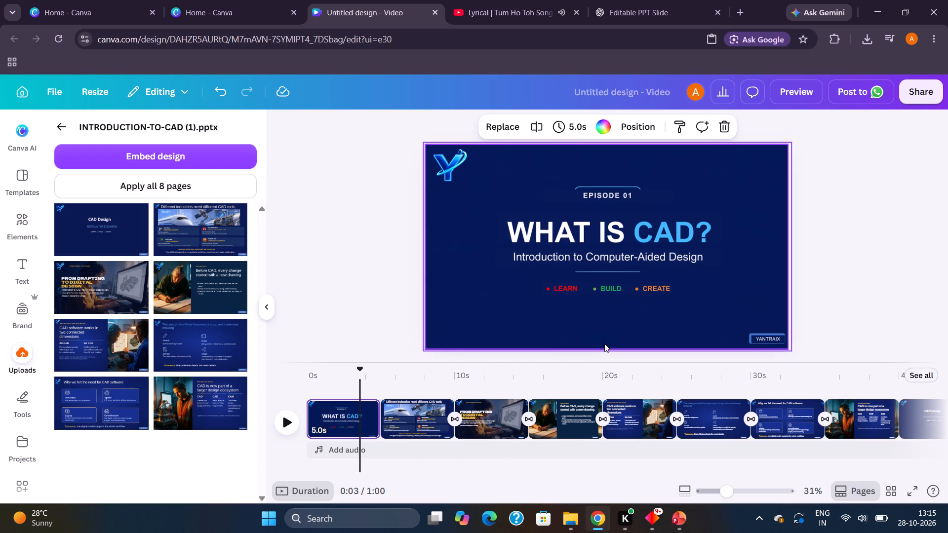
{"action": "left_click", "coordinate": [424, 412]}
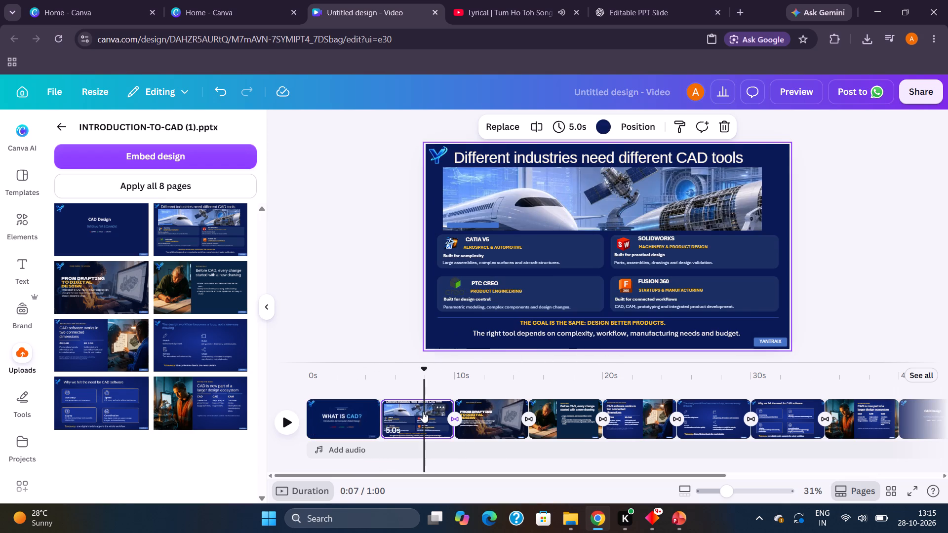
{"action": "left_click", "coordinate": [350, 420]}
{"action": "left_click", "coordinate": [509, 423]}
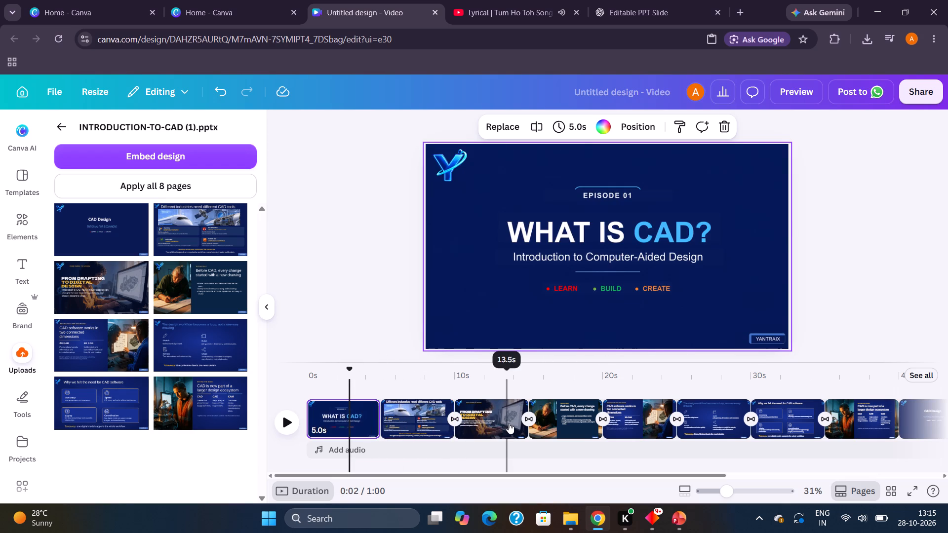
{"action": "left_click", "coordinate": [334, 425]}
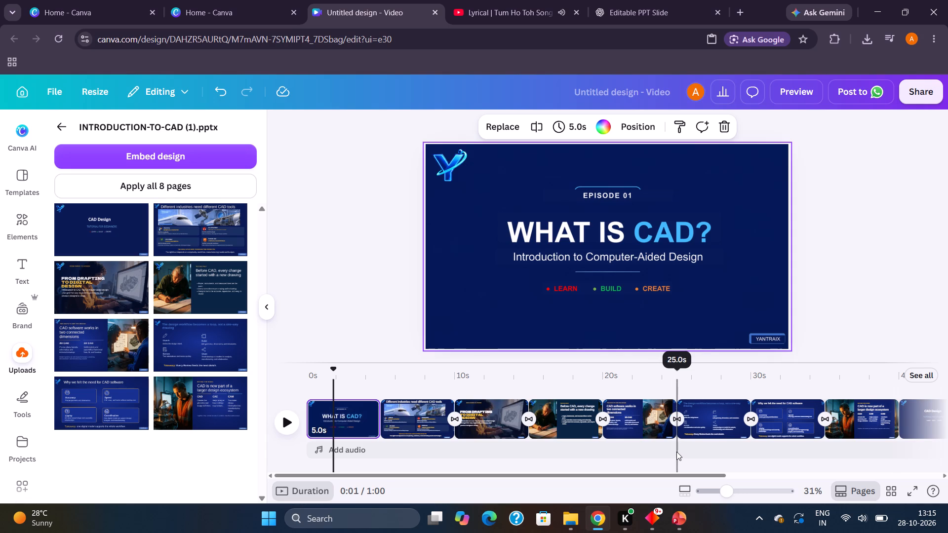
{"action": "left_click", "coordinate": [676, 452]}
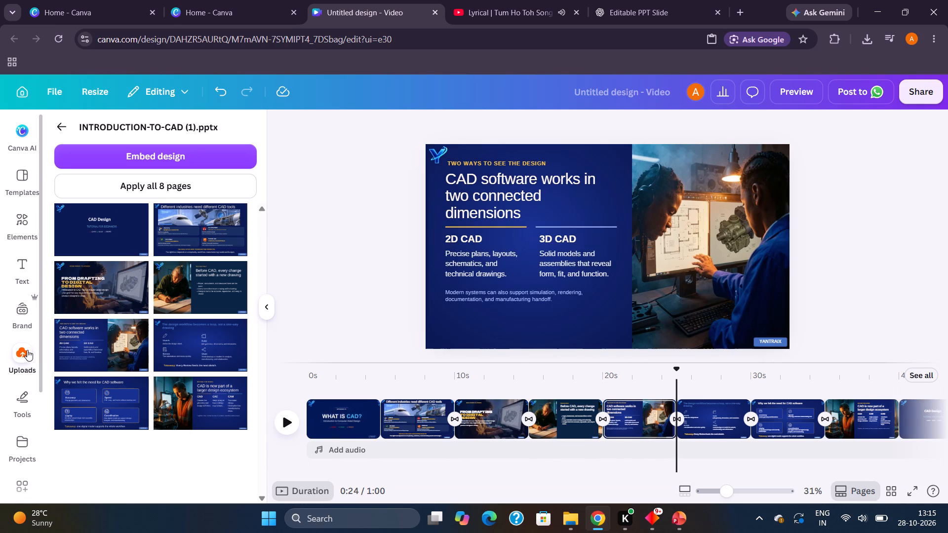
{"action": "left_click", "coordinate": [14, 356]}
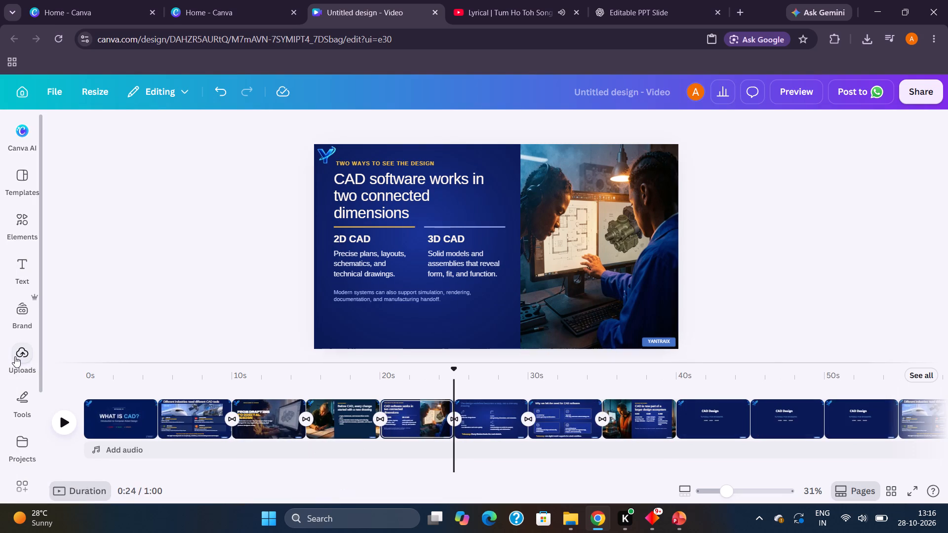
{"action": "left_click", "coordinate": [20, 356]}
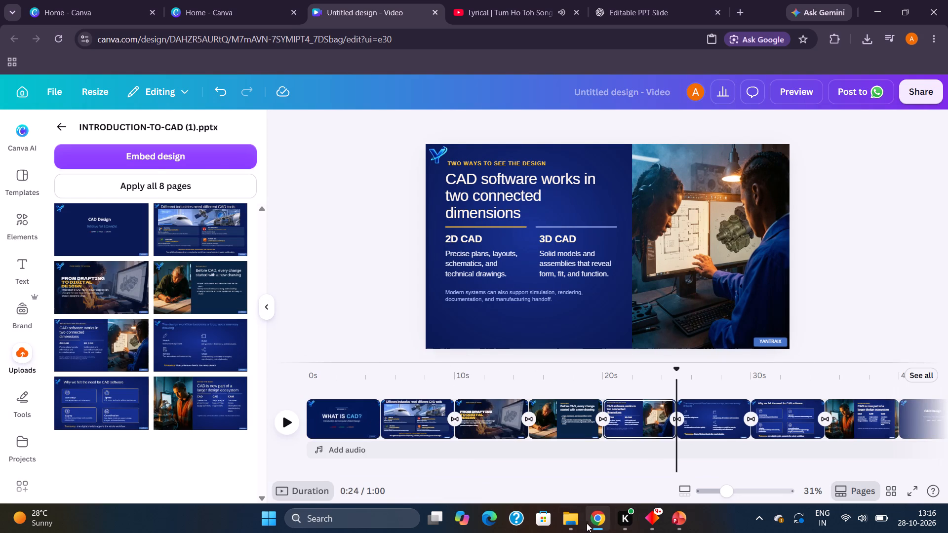
Switch to File Explorer and upload the 1026 video from the shorts folder in Videos to the Canva design.
{"action": "left_click", "coordinate": [574, 522]}
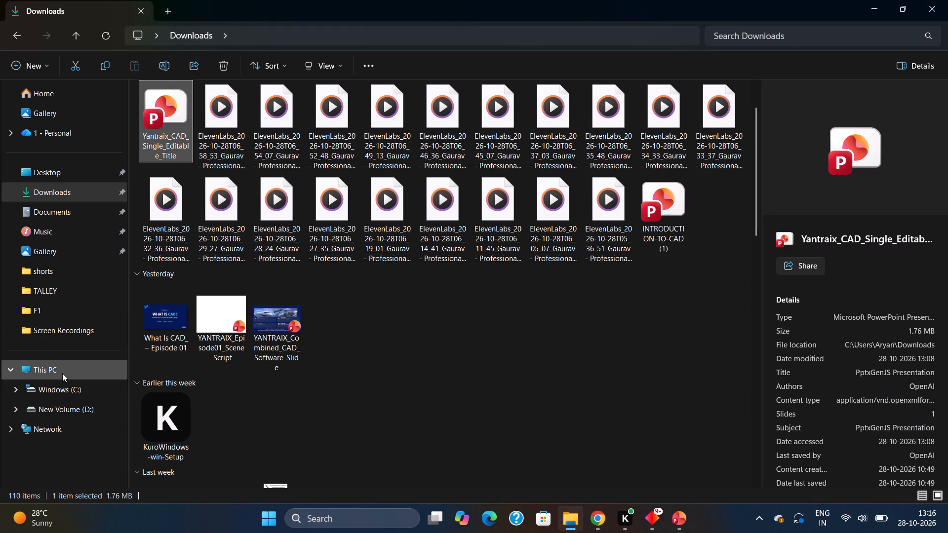
{"action": "left_click", "coordinate": [74, 390]}
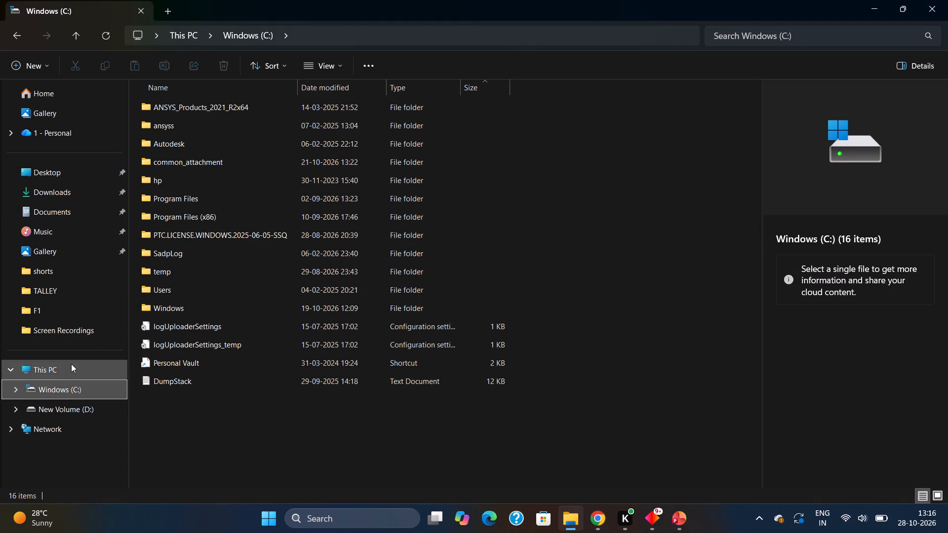
{"action": "left_click", "coordinate": [68, 336]}
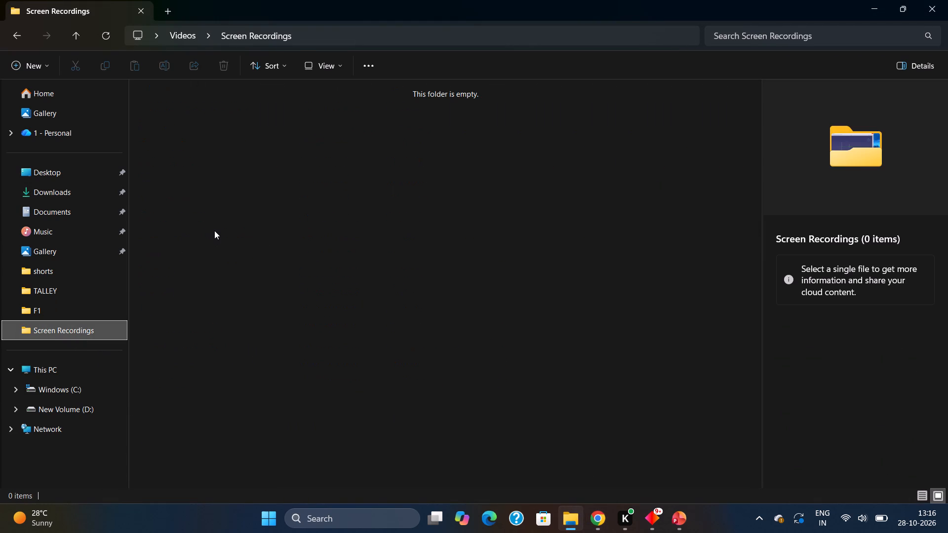
{"action": "left_click", "coordinate": [187, 32]}
{"action": "double_click", "coordinate": [261, 116]}
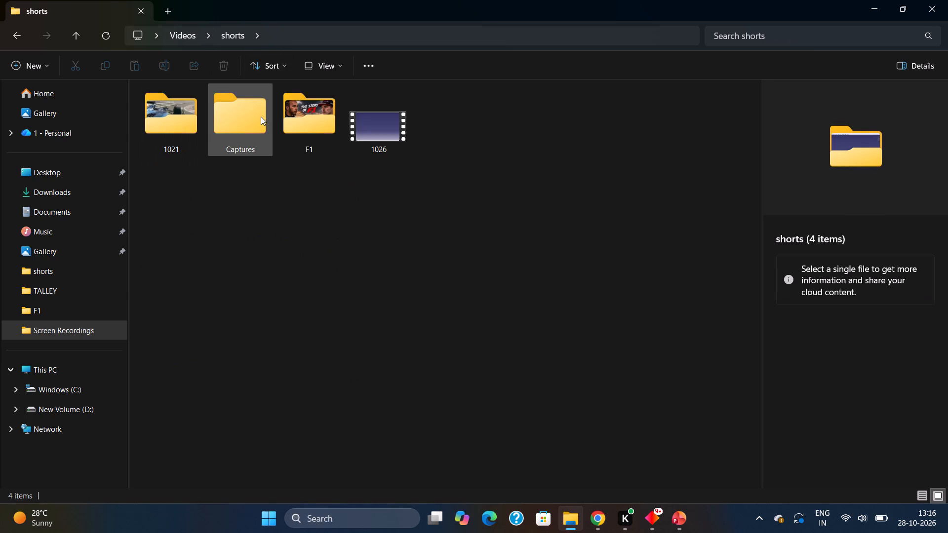
{"action": "left_click_drag", "start_coordinate": [367, 121], "coordinate": [629, 482]}
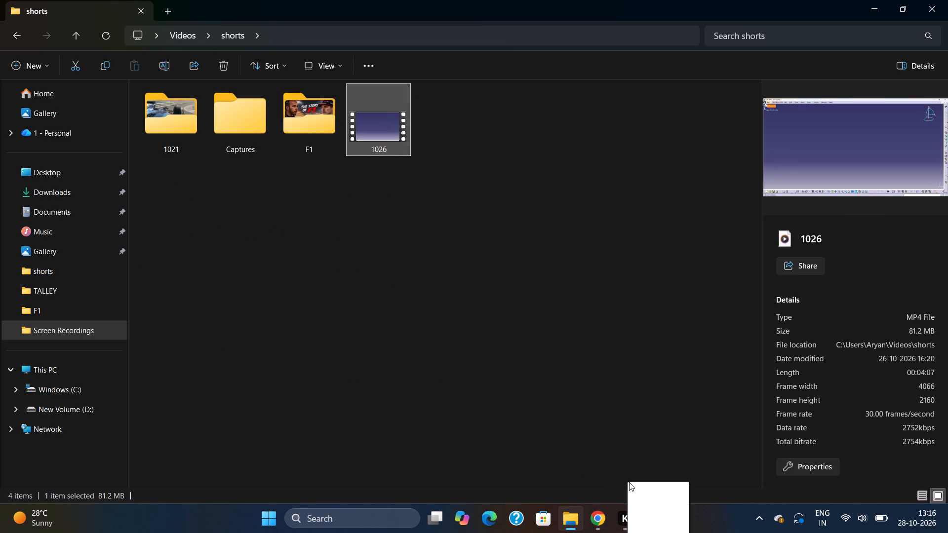
{"action": "left_click_drag", "start_coordinate": [629, 482], "coordinate": [594, 507]}
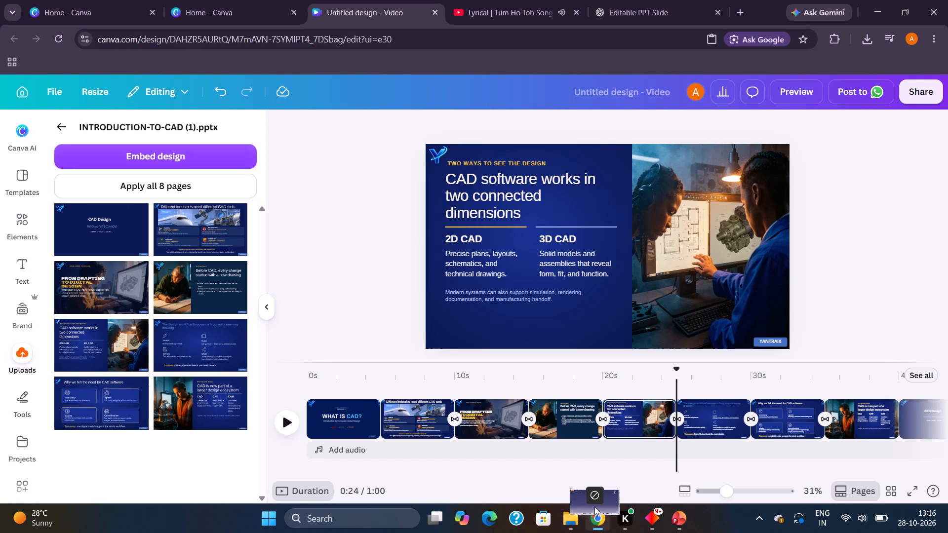
{"action": "left_click_drag", "start_coordinate": [594, 507], "coordinate": [648, 390]}
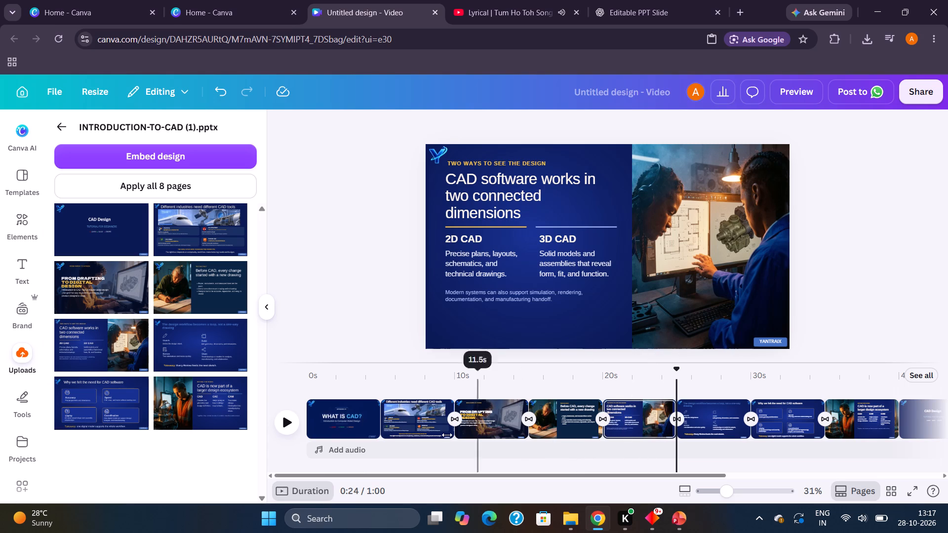
Insert the uploaded 1026 screen recording at 25 s, right after the "CAD software works in two connected dimensions" page.
{"action": "left_click", "coordinate": [19, 364]}
{"action": "left_click", "coordinate": [25, 360]}
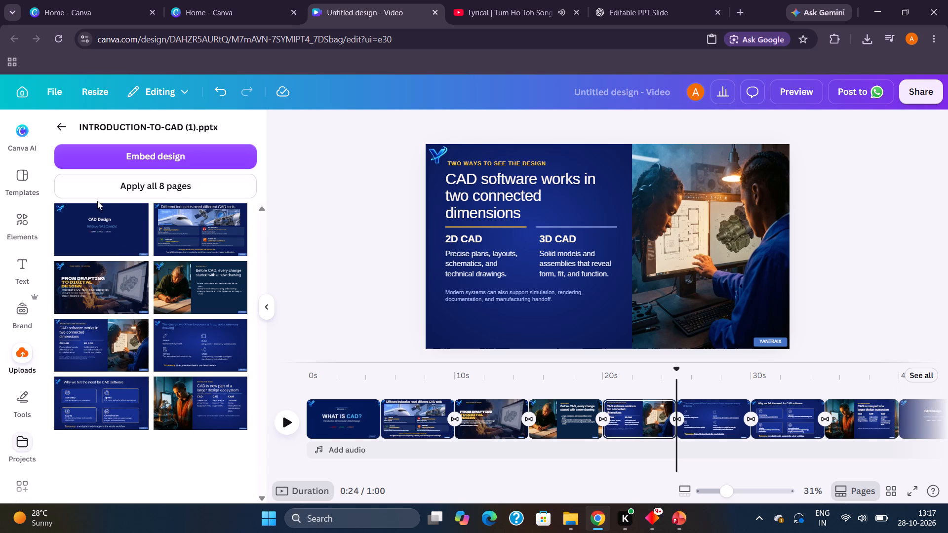
{"action": "left_click", "coordinate": [692, 388]}
{"action": "left_click_drag", "start_coordinate": [692, 388], "coordinate": [675, 387]}
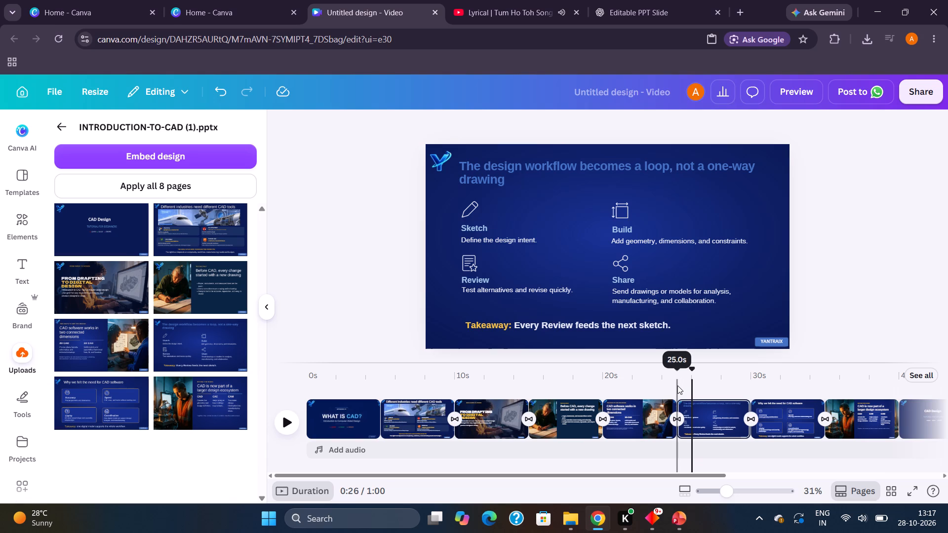
{"action": "left_click", "coordinate": [677, 385]}
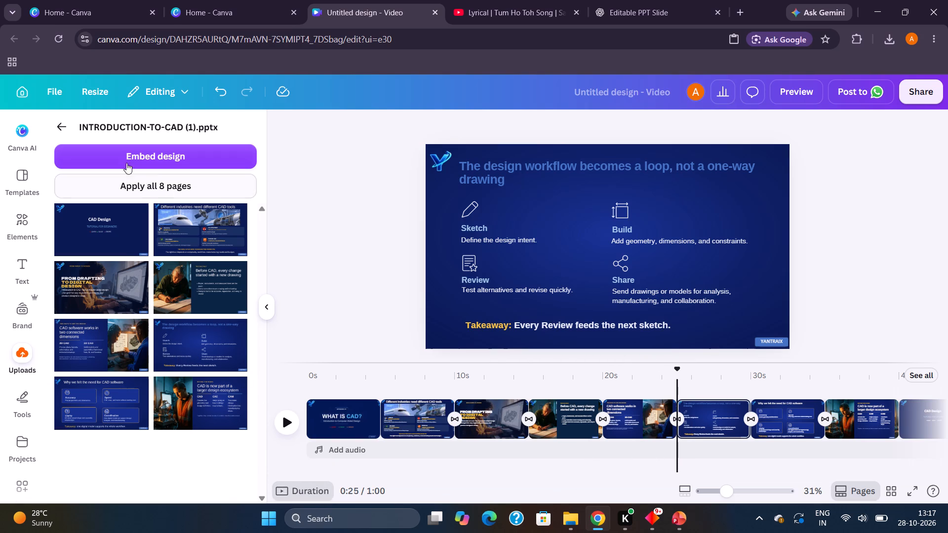
{"action": "left_click", "coordinate": [64, 127]}
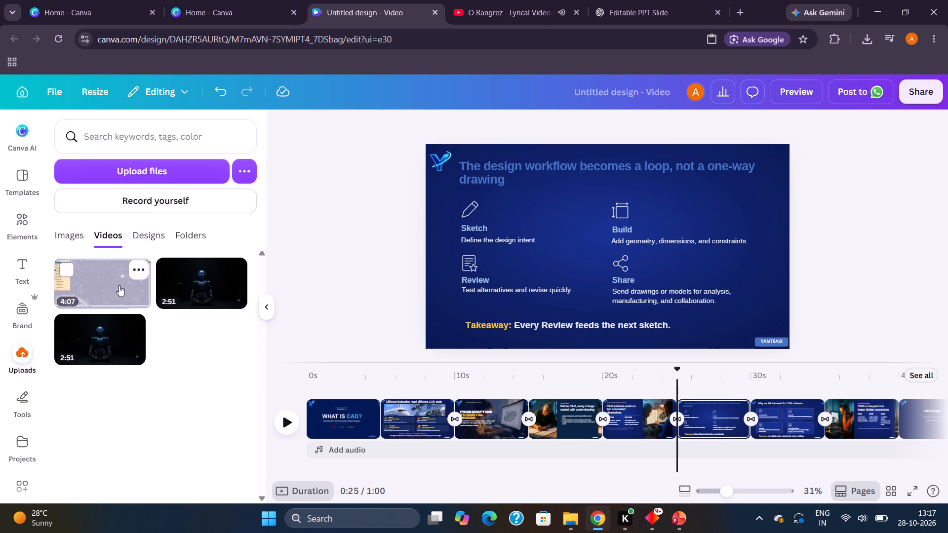
{"action": "left_click", "coordinate": [119, 285]}
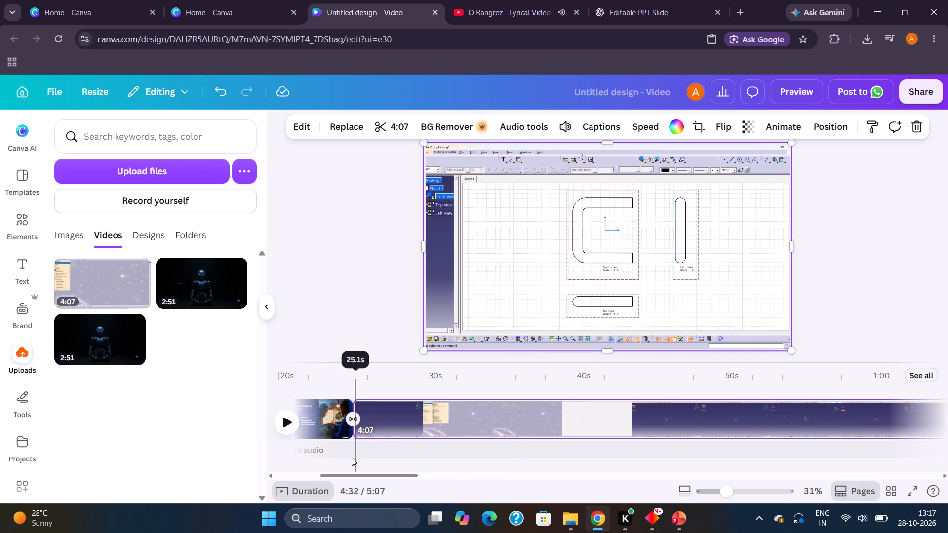
Look through the uploaded designs, folders and images, the upload options and the self-recording options.
{"action": "left_click", "coordinate": [393, 450]}
{"action": "left_click_drag", "start_coordinate": [389, 450], "coordinate": [372, 449]}
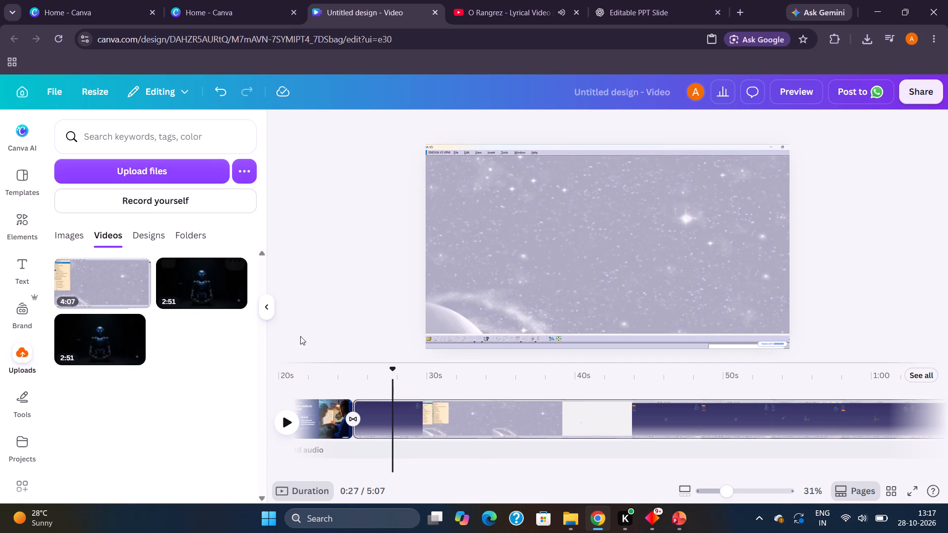
{"action": "left_click", "coordinate": [356, 325]}
{"action": "left_click_drag", "start_coordinate": [391, 381], "coordinate": [237, 362]}
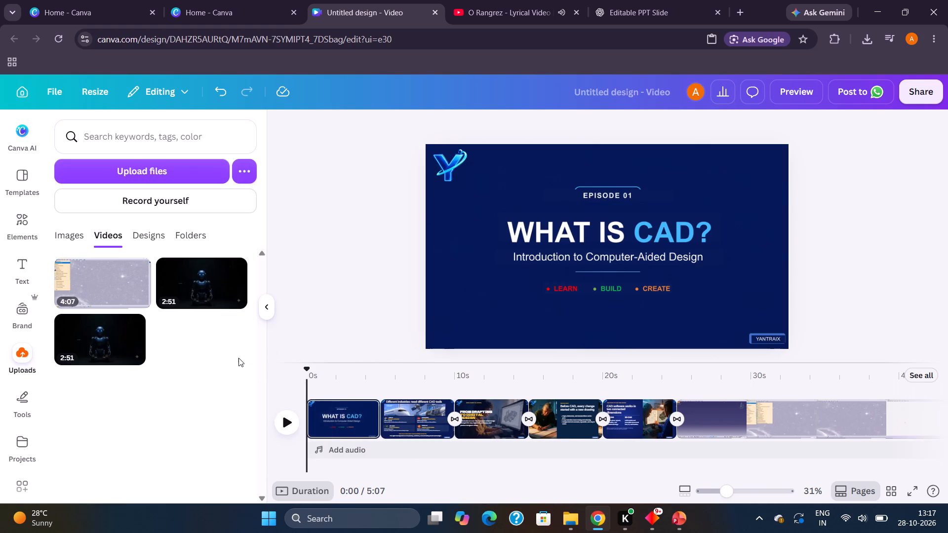
{"action": "left_click", "coordinate": [182, 230]}
{"action": "left_click", "coordinate": [160, 232]}
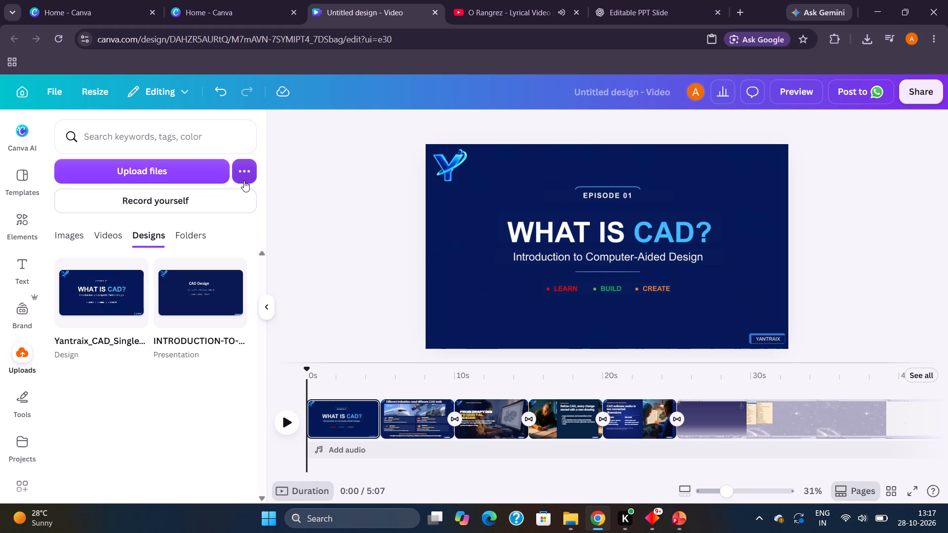
{"action": "left_click", "coordinate": [244, 180]}
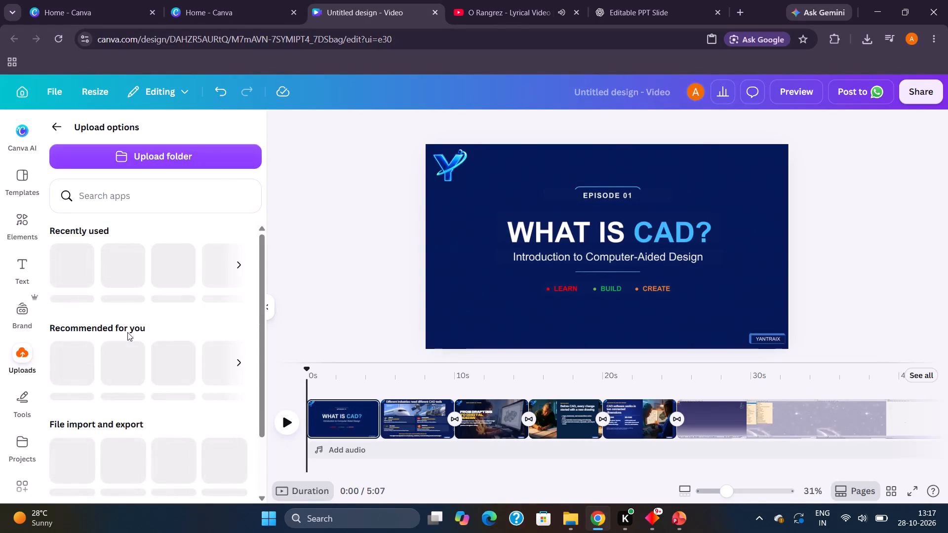
{"action": "left_click", "coordinate": [22, 357]}
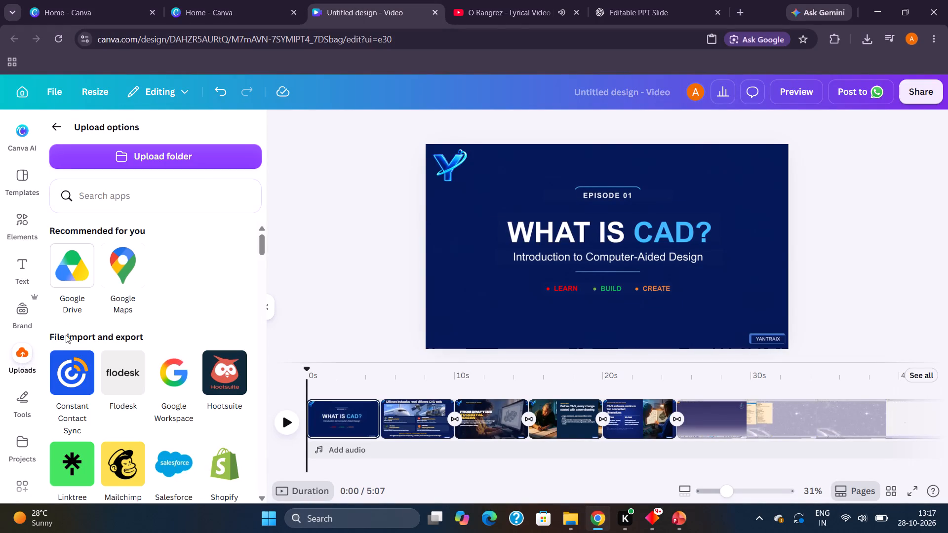
{"action": "left_click", "coordinate": [18, 355]}
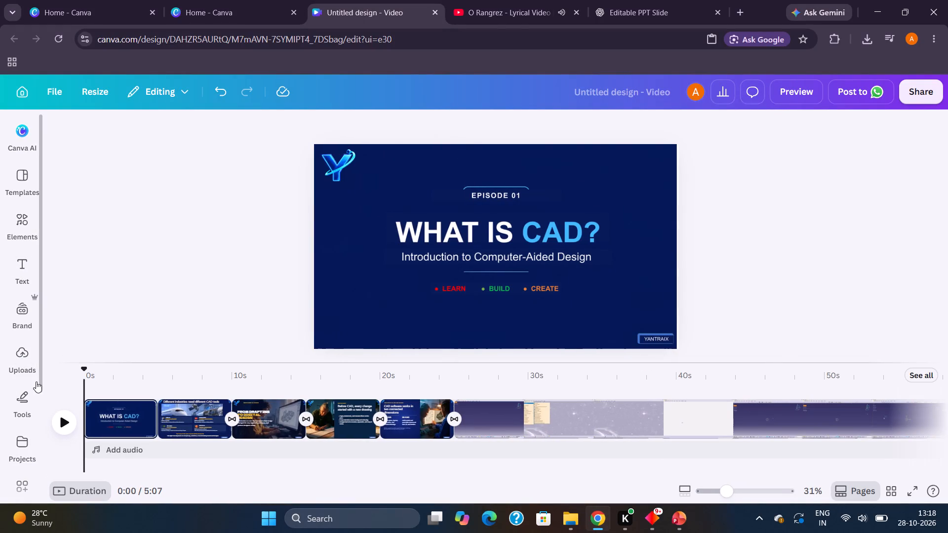
{"action": "left_click", "coordinate": [26, 352]}
{"action": "left_click", "coordinate": [48, 125]}
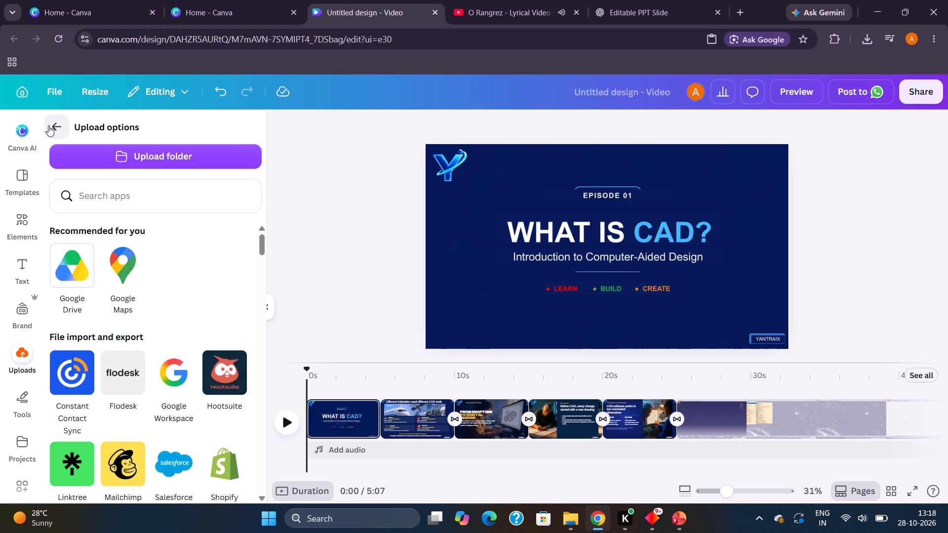
{"action": "left_click", "coordinate": [318, 391]}
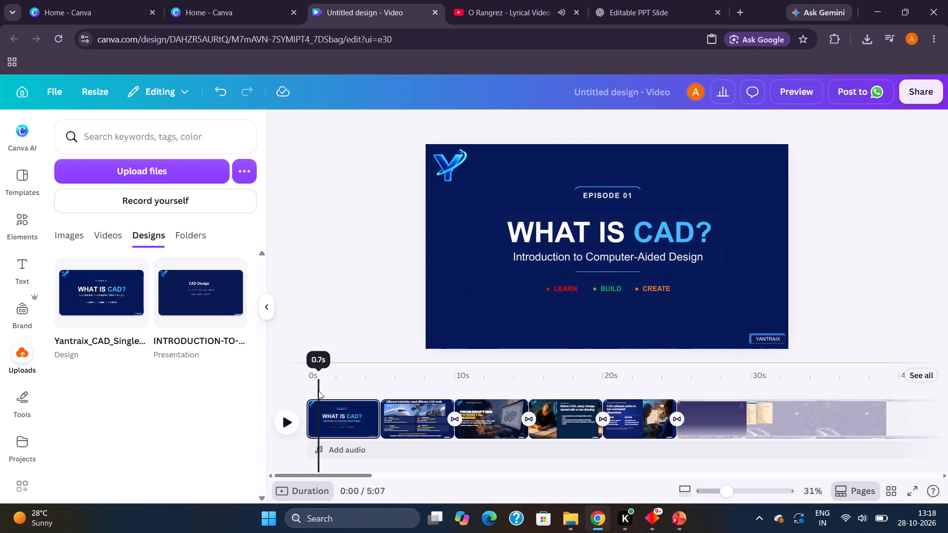
{"action": "left_click", "coordinate": [191, 235]}
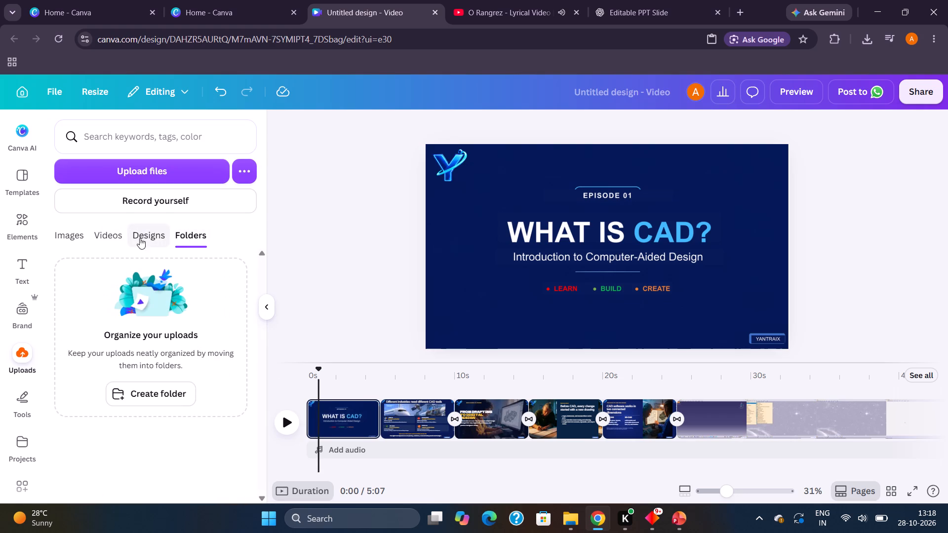
{"action": "left_click", "coordinate": [70, 237]}
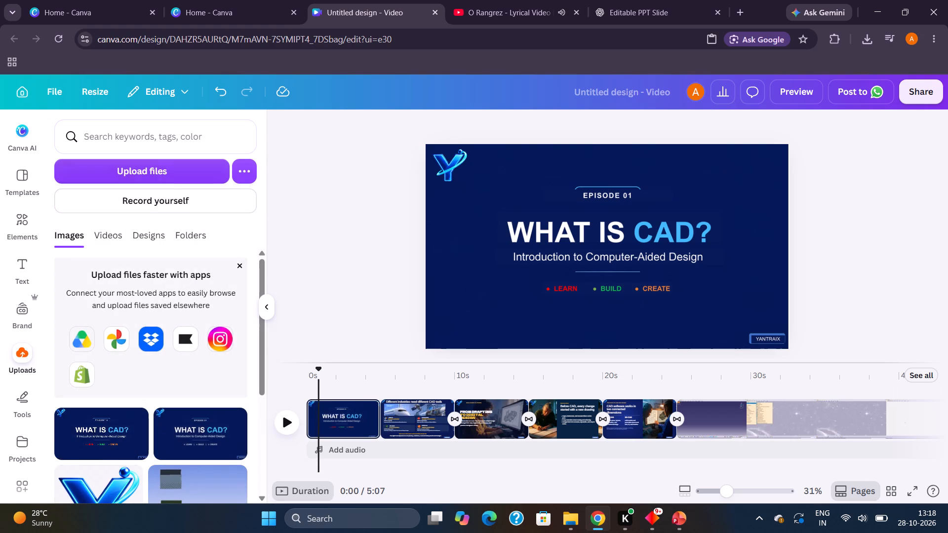
{"action": "left_click", "coordinate": [162, 140]}
{"action": "left_click", "coordinate": [208, 197]}
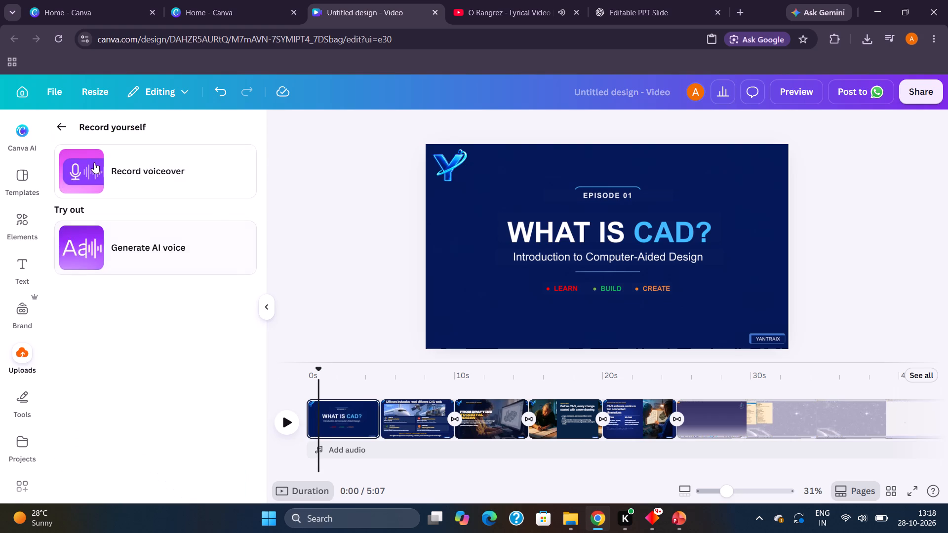
{"action": "left_click", "coordinate": [65, 125]}
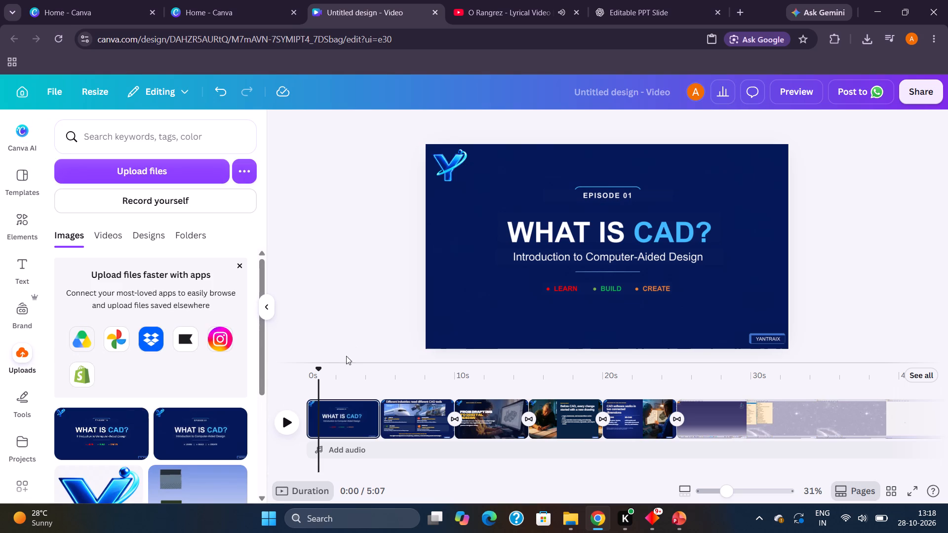
Play the video full screen from the start through the opening of the inserted screen recording, then return to the editor.
{"action": "left_click_drag", "start_coordinate": [316, 384], "coordinate": [306, 383]}
{"action": "left_click", "coordinate": [315, 382]}
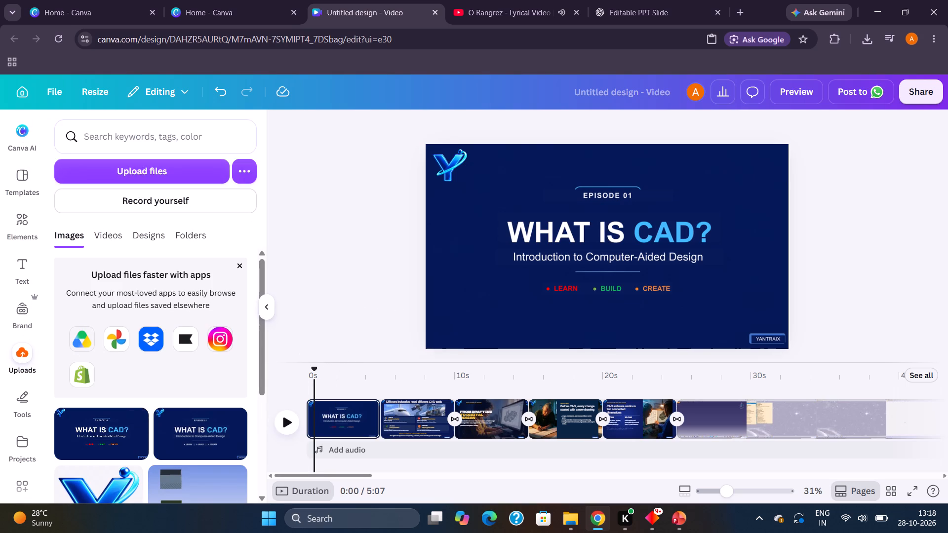
{"action": "left_click_drag", "start_coordinate": [314, 382], "coordinate": [300, 381]}
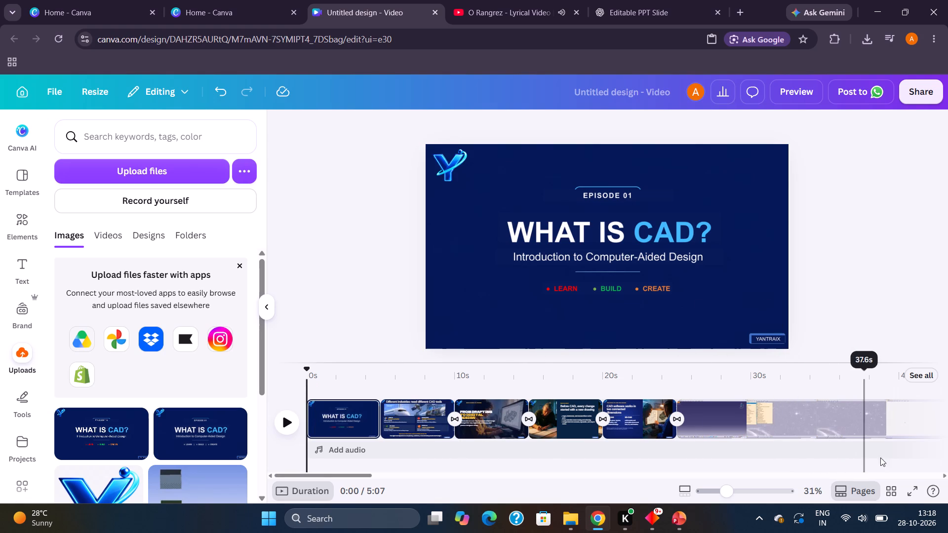
{"action": "left_click", "coordinate": [912, 488]}
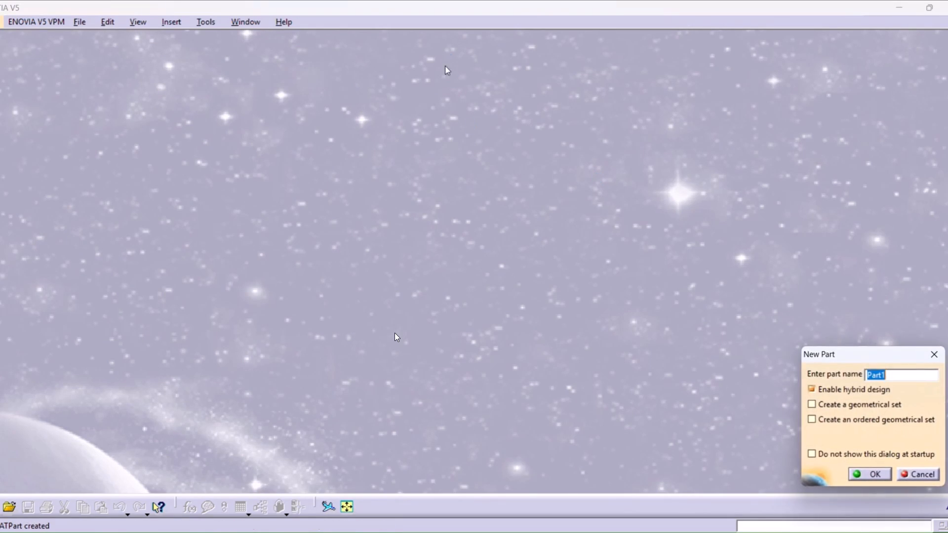
{"action": "key", "text": "Escape"}
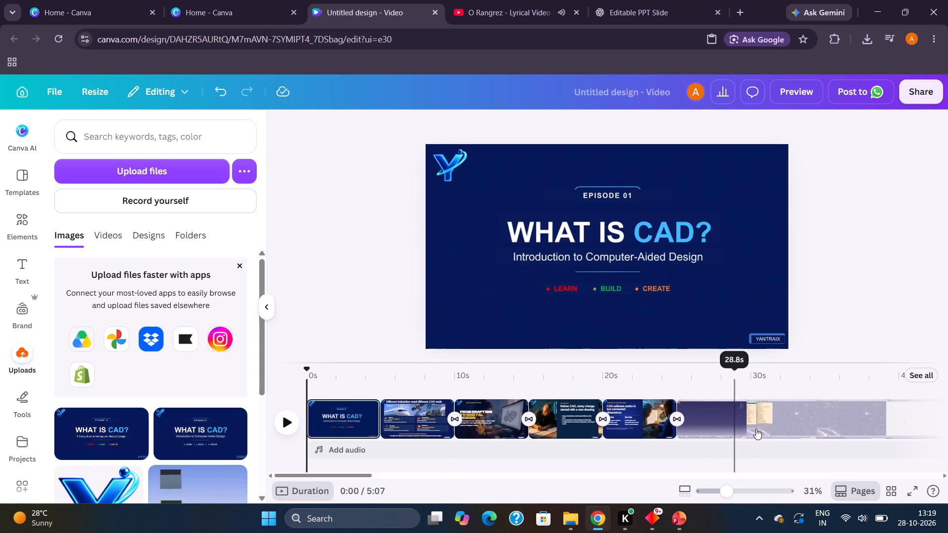
Play the original 1026 video from the shorts folder in Media Player to check its full frame, and return to Canva.
{"action": "left_click", "coordinate": [713, 419]}
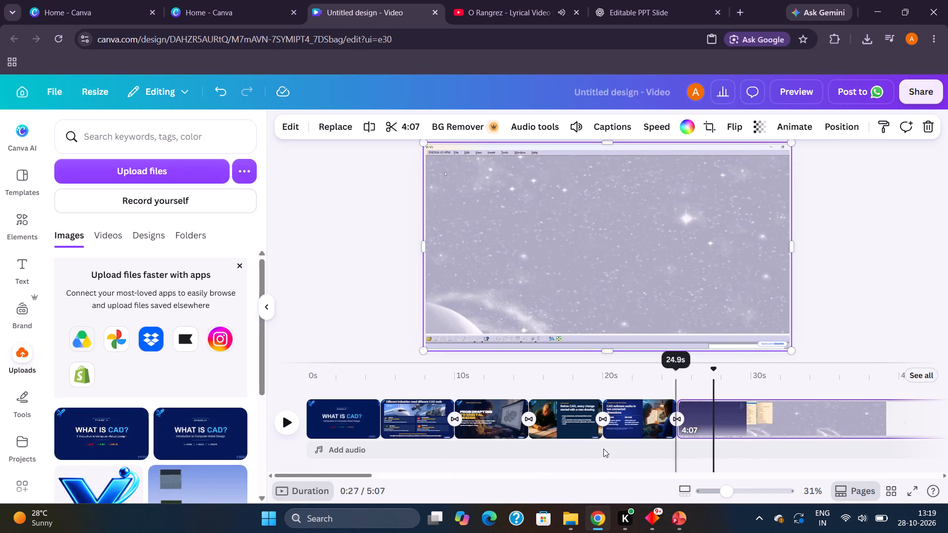
{"action": "left_click", "coordinate": [563, 521]}
{"action": "double_click", "coordinate": [374, 119]}
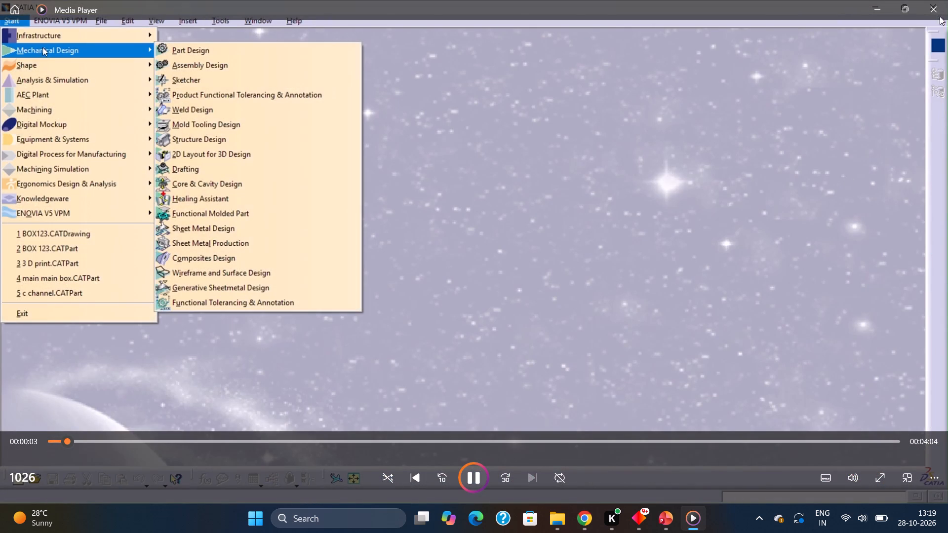
{"action": "left_click", "coordinate": [937, 10]}
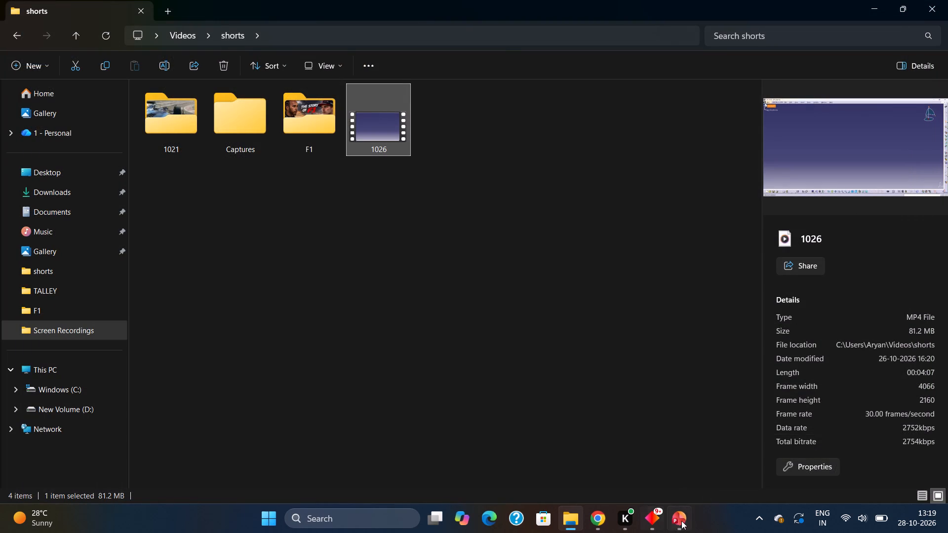
{"action": "left_click", "coordinate": [596, 521]}
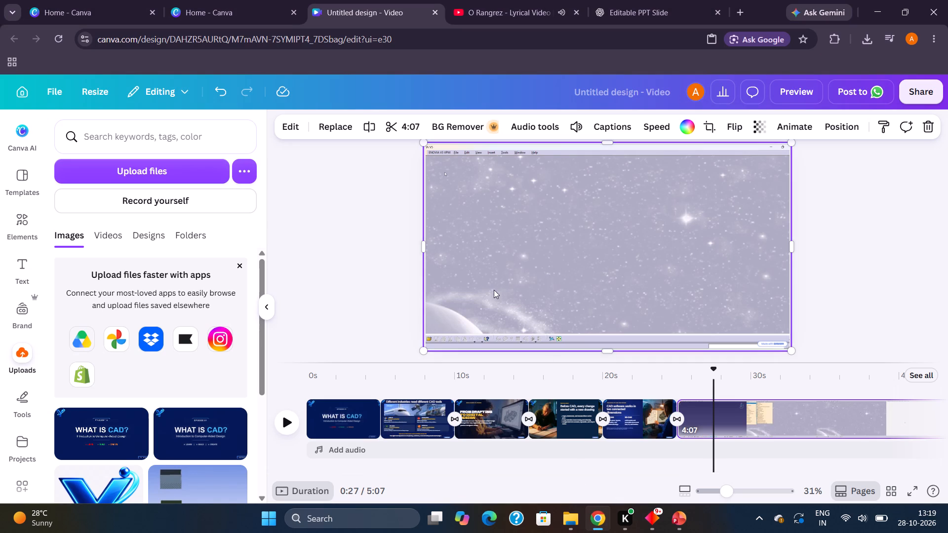
Reposition the inserted screen recording at the page's top-left corner and scale it to about 1,900 wide.
{"action": "left_click_drag", "start_coordinate": [423, 244], "coordinate": [406, 243]}
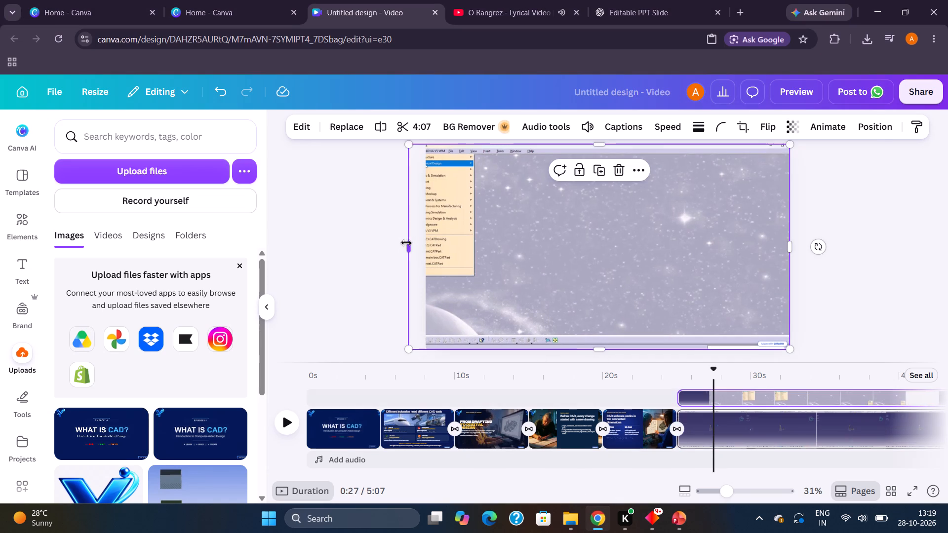
{"action": "left_click_drag", "start_coordinate": [553, 242], "coordinate": [571, 242]}
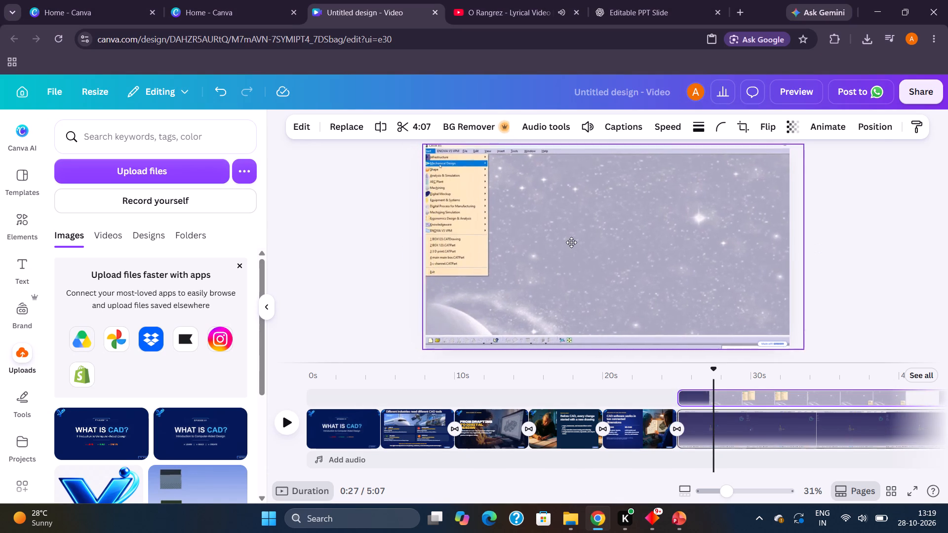
{"action": "left_click_drag", "start_coordinate": [571, 242], "coordinate": [570, 248]}
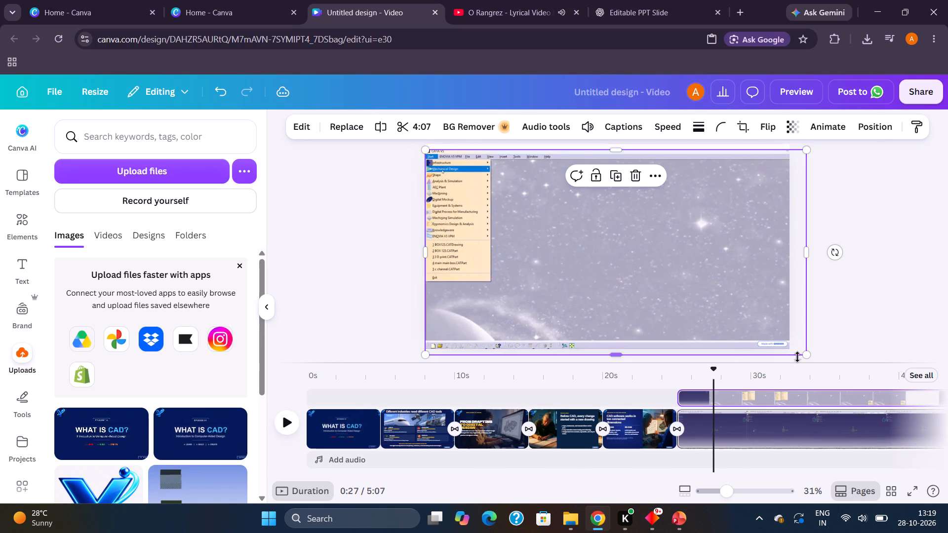
{"action": "left_click_drag", "start_coordinate": [809, 356], "coordinate": [762, 336]}
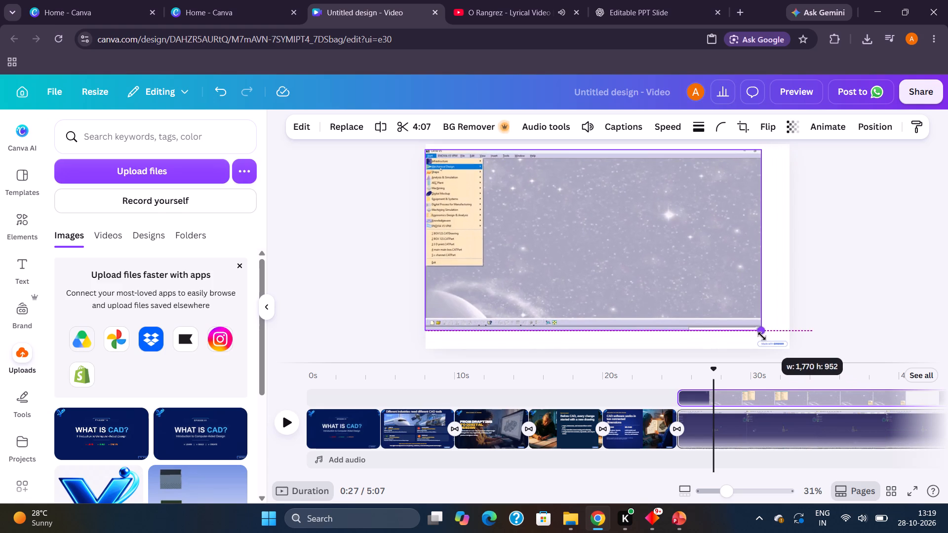
{"action": "left_click_drag", "start_coordinate": [762, 336], "coordinate": [762, 336]}
{"action": "left_click_drag", "start_coordinate": [722, 294], "coordinate": [723, 289]}
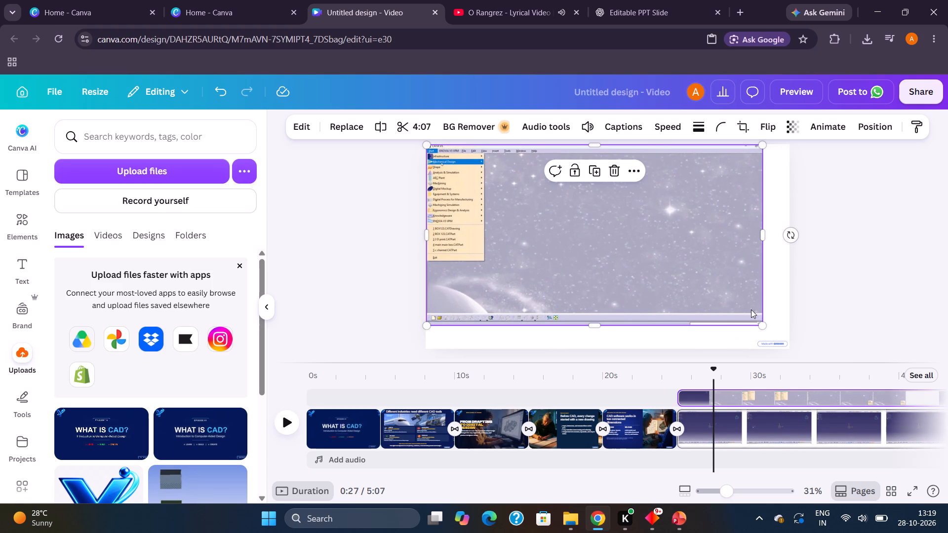
{"action": "left_click_drag", "start_coordinate": [761, 322], "coordinate": [778, 333]}
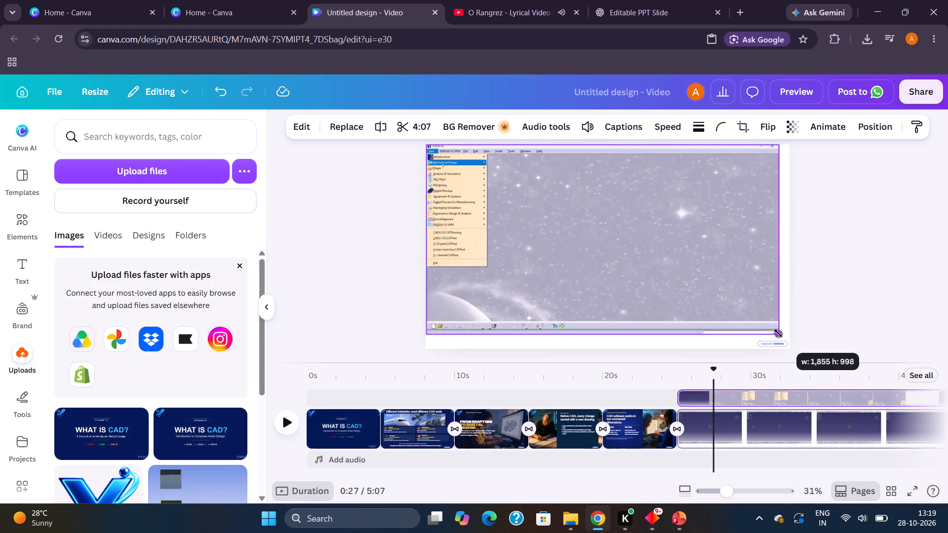
{"action": "left_click_drag", "start_coordinate": [778, 333], "coordinate": [780, 348]}
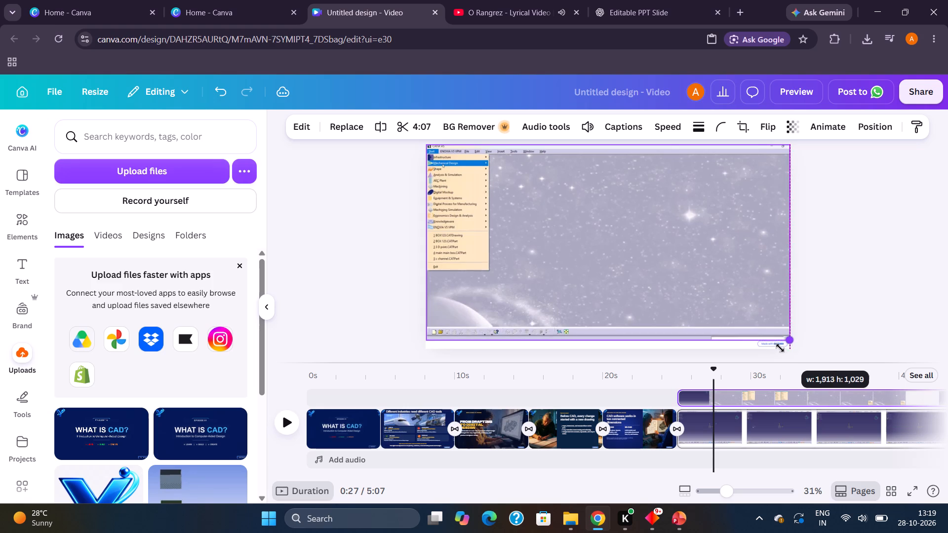
{"action": "left_click_drag", "start_coordinate": [780, 348], "coordinate": [780, 346]}
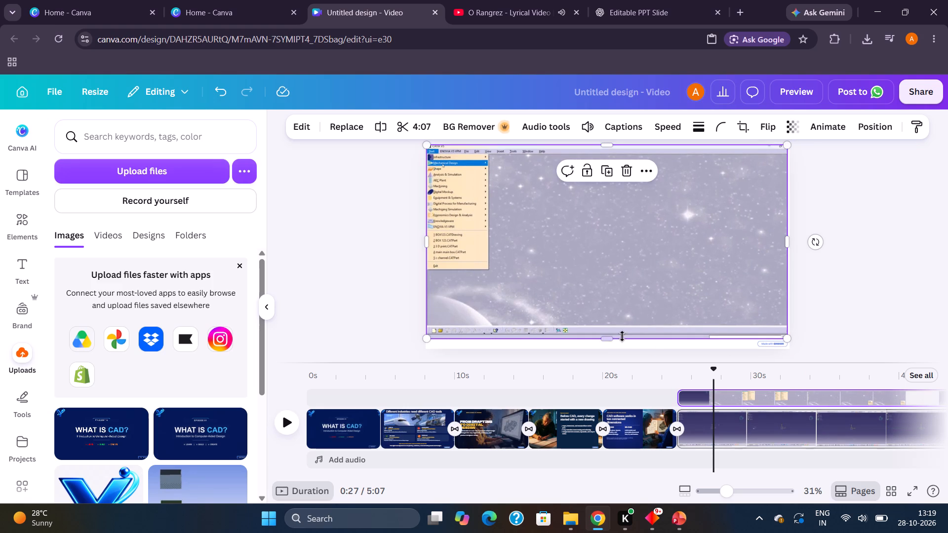
Extend the recording's bottom edge to the page's bottom and enlarge the frame to about 2,119 by 1,100.
{"action": "left_click_drag", "start_coordinate": [614, 337], "coordinate": [619, 343]}
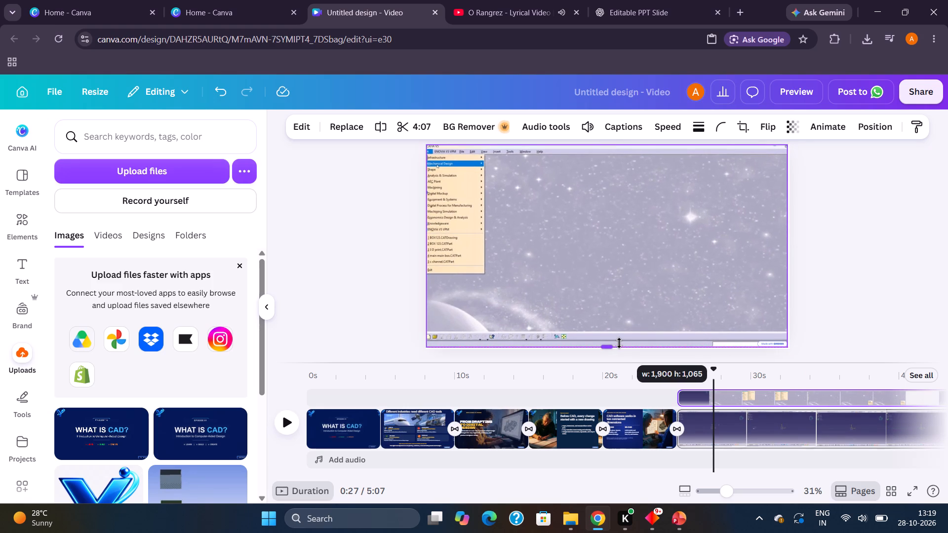
{"action": "left_click_drag", "start_coordinate": [619, 343], "coordinate": [623, 345]}
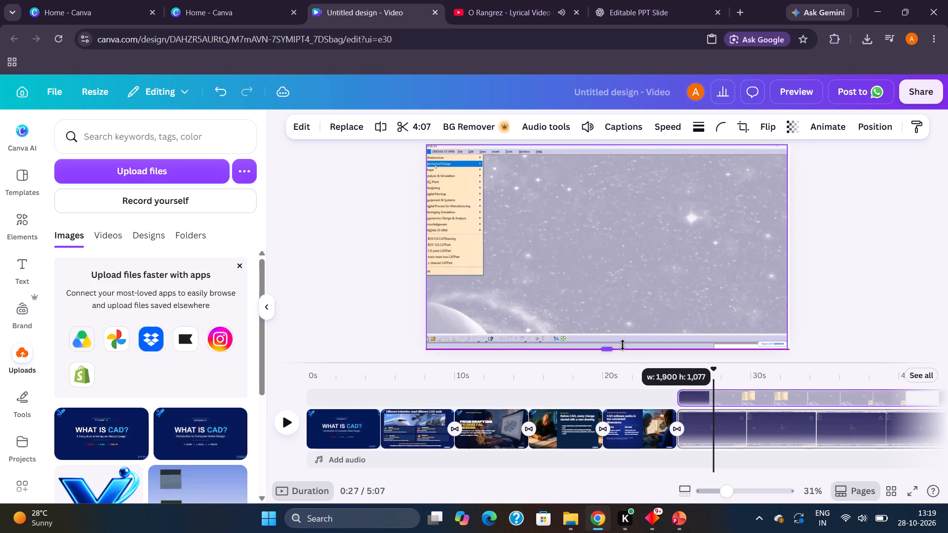
{"action": "left_click_drag", "start_coordinate": [623, 345], "coordinate": [624, 344]}
{"action": "left_click", "coordinate": [624, 302]}
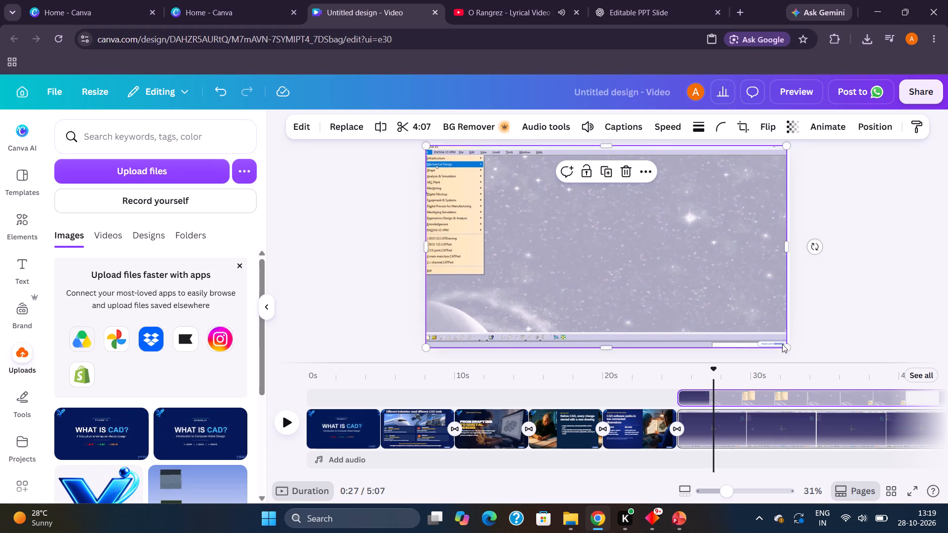
{"action": "left_click_drag", "start_coordinate": [785, 346], "coordinate": [795, 357]}
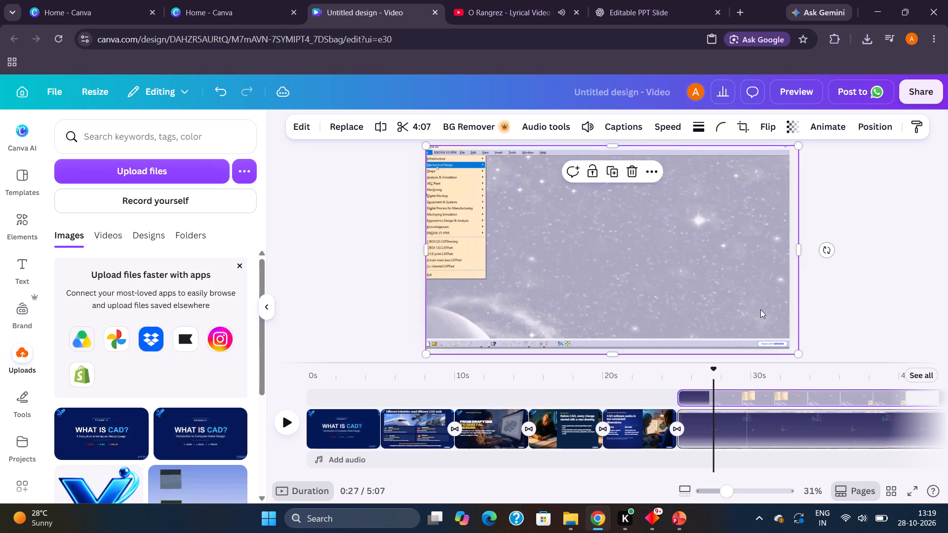
{"action": "left_click_drag", "start_coordinate": [798, 253], "coordinate": [833, 253]}
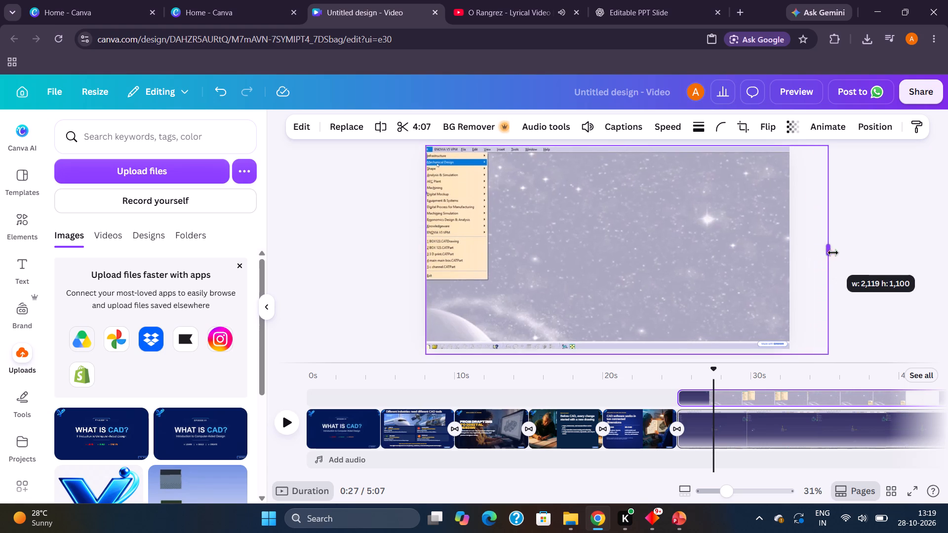
{"action": "left_click_drag", "start_coordinate": [833, 253], "coordinate": [832, 253]}
Scale the recording down proportionally and move it so its bottom-right corner sits near the page's bottom-right corner.
{"action": "left_click_drag", "start_coordinate": [831, 351], "coordinate": [744, 318]}
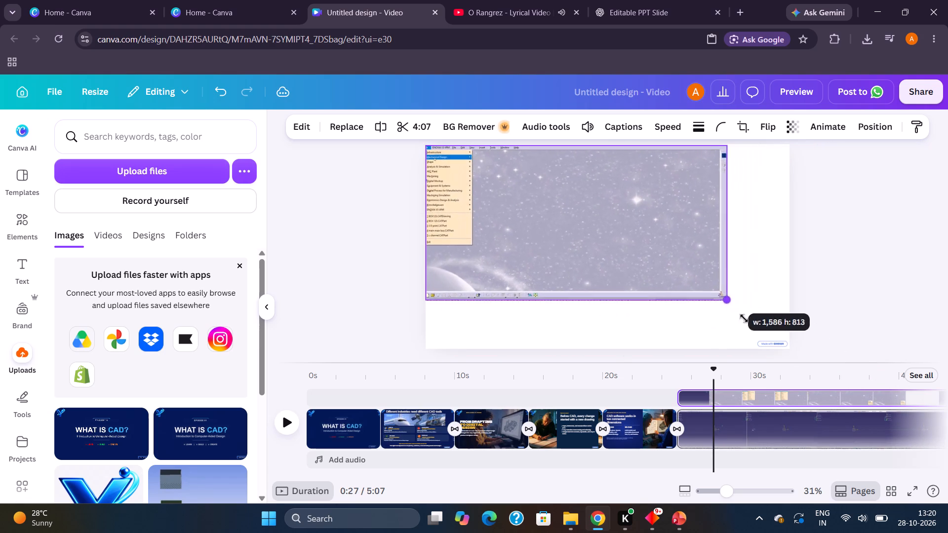
{"action": "left_click_drag", "start_coordinate": [744, 318], "coordinate": [787, 366]}
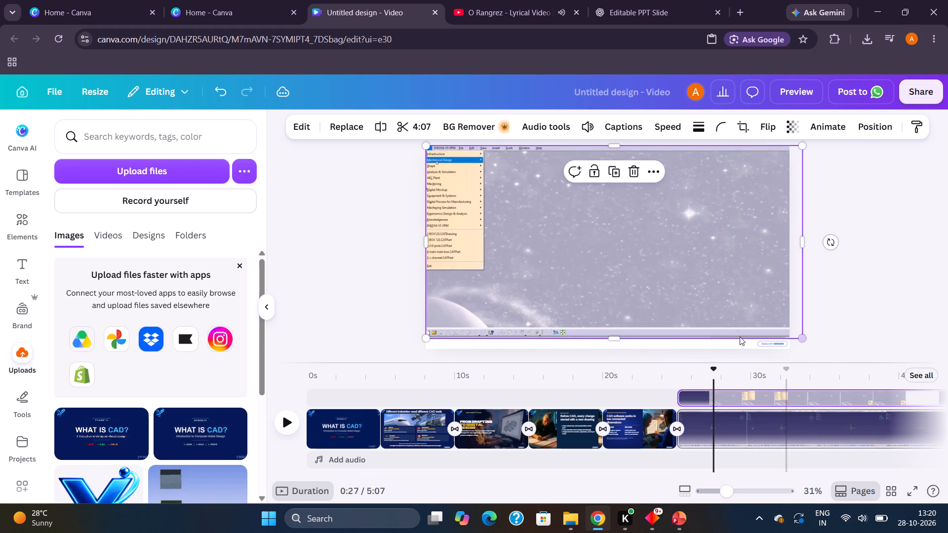
{"action": "left_click", "coordinate": [709, 342]}
{"action": "left_click_drag", "start_coordinate": [714, 285], "coordinate": [701, 293]}
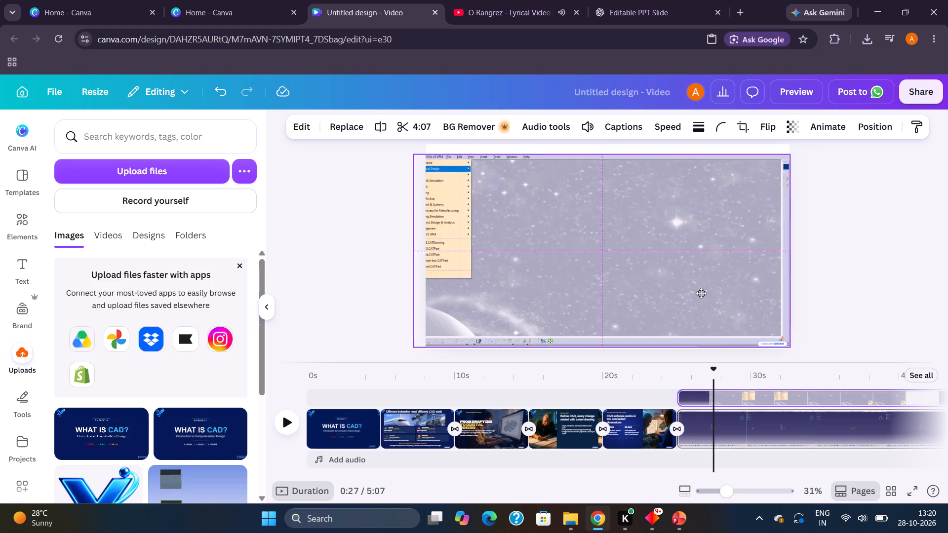
{"action": "left_click_drag", "start_coordinate": [701, 293], "coordinate": [699, 294]}
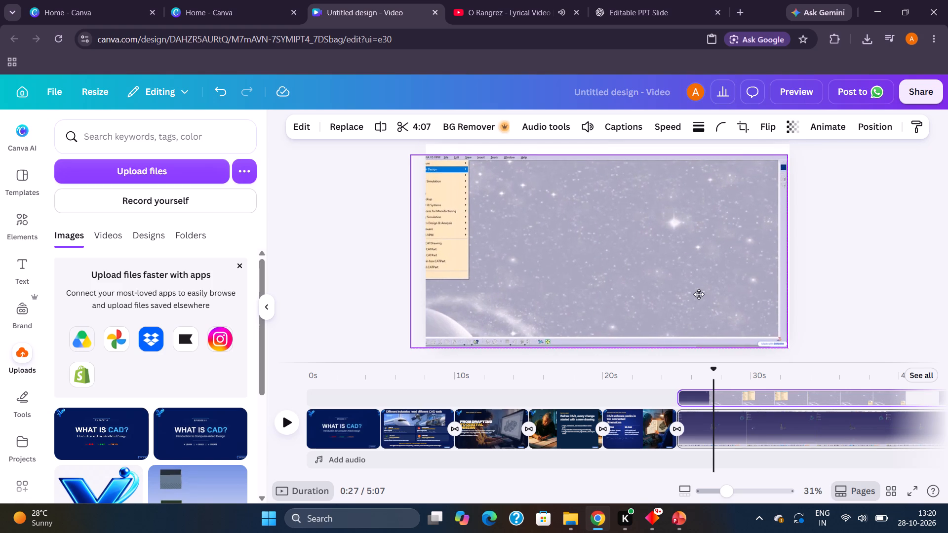
{"action": "left_click_drag", "start_coordinate": [699, 294], "coordinate": [698, 294]}
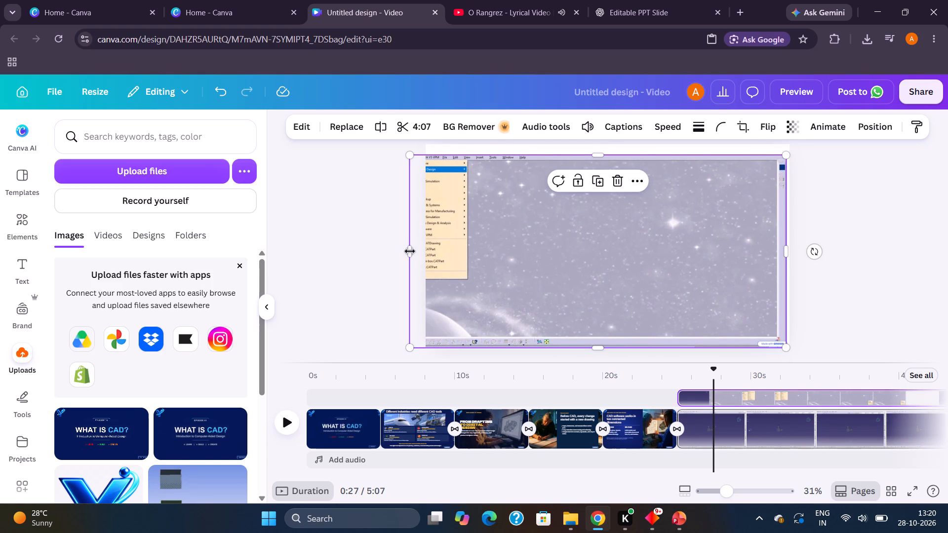
Adjust the recording's left, bottom and top edges to make the frame about 1,943 by 1,053, with its top at the page's top.
{"action": "left_click_drag", "start_coordinate": [410, 251], "coordinate": [423, 249]}
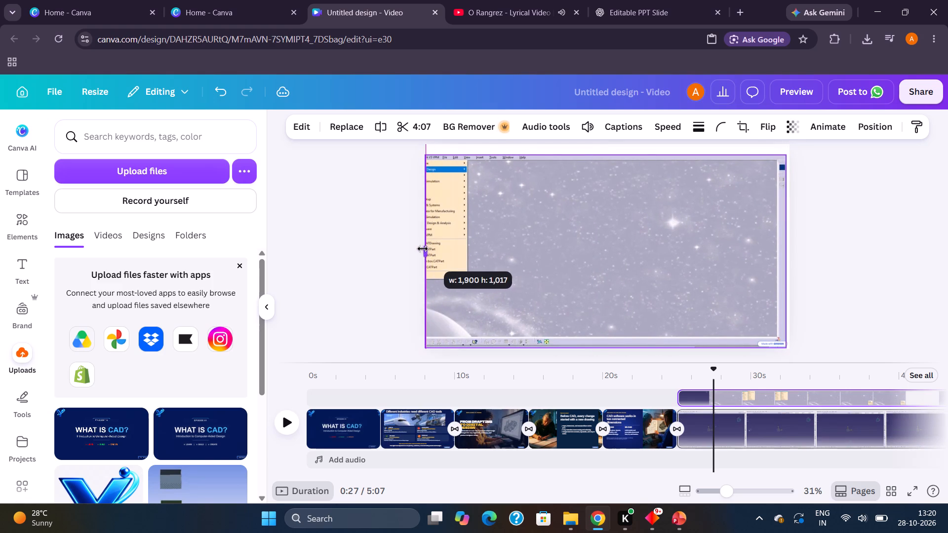
{"action": "left_click_drag", "start_coordinate": [423, 249], "coordinate": [418, 246]}
{"action": "left_click_drag", "start_coordinate": [601, 345], "coordinate": [599, 341]}
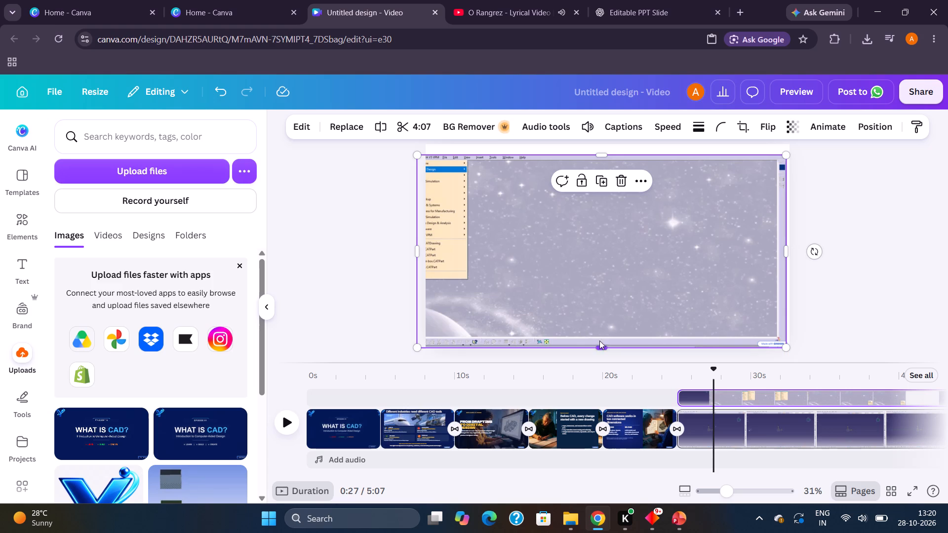
{"action": "left_click_drag", "start_coordinate": [599, 341], "coordinate": [606, 294]}
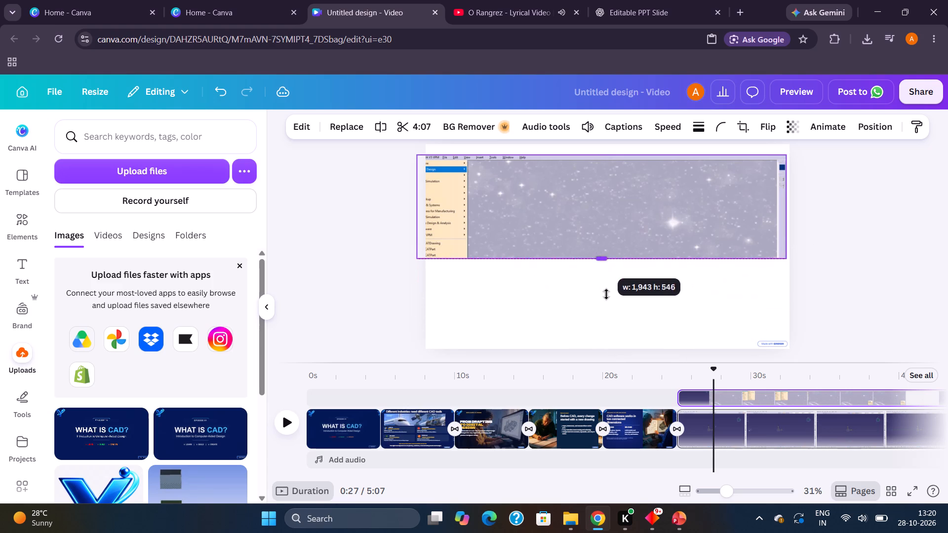
{"action": "left_click_drag", "start_coordinate": [606, 294], "coordinate": [609, 342]}
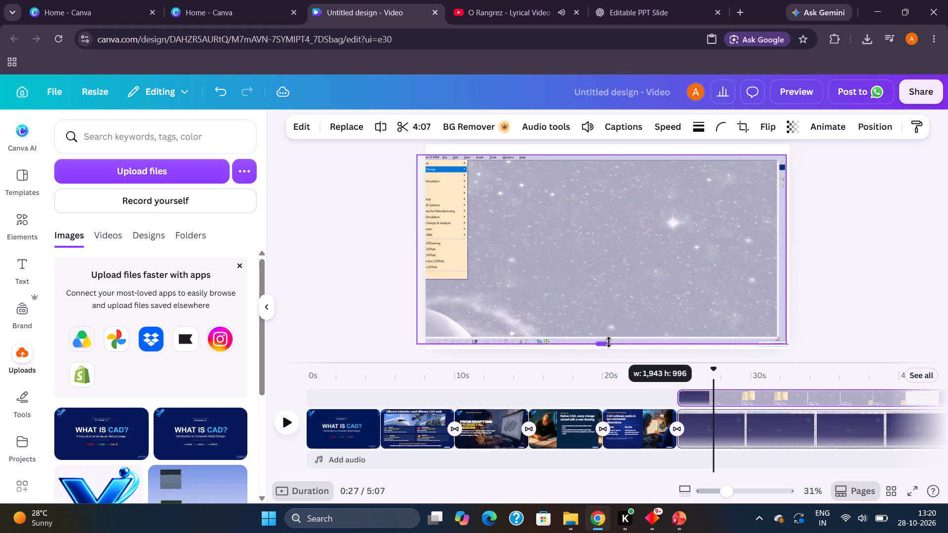
{"action": "left_click_drag", "start_coordinate": [609, 342], "coordinate": [609, 342]}
{"action": "left_click_drag", "start_coordinate": [602, 154], "coordinate": [602, 150]}
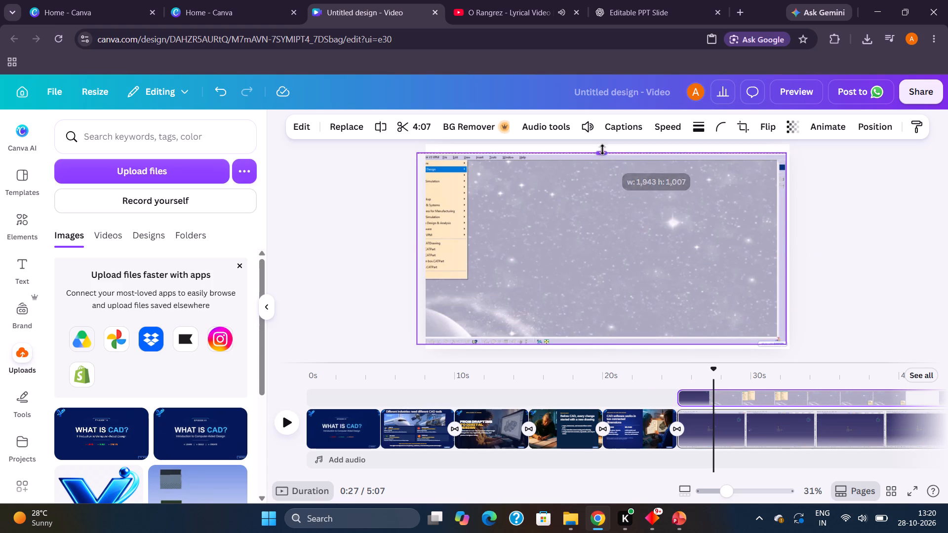
{"action": "left_click_drag", "start_coordinate": [602, 150], "coordinate": [603, 143]}
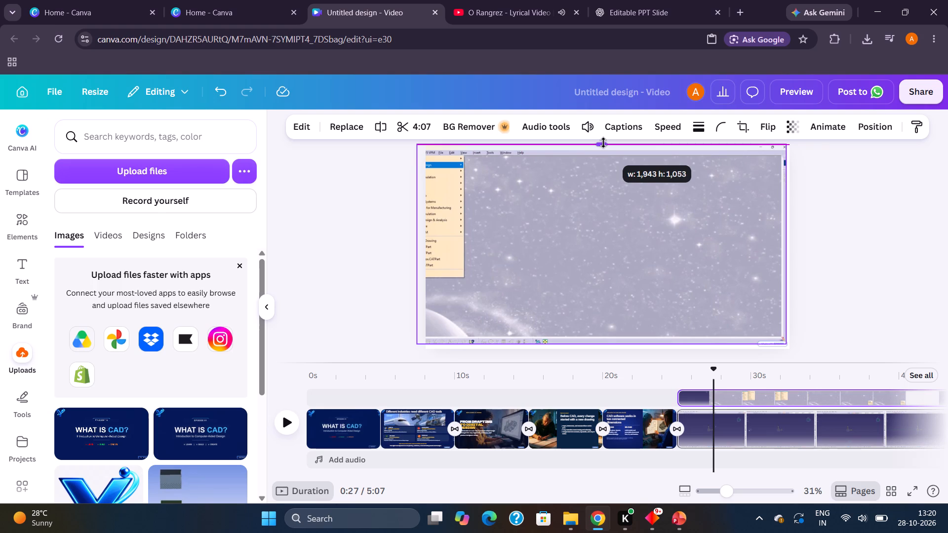
{"action": "left_click_drag", "start_coordinate": [603, 143], "coordinate": [603, 142]}
Move the recording inward on the page and extend its left and top edges to uncover the cropped CATIA menu and title bar.
{"action": "left_click_drag", "start_coordinate": [654, 226], "coordinate": [673, 224]}
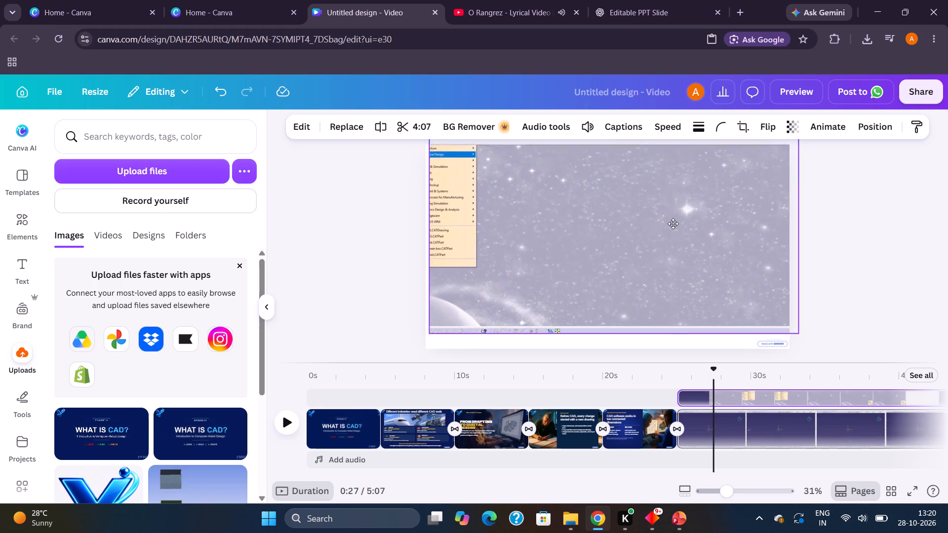
{"action": "left_click_drag", "start_coordinate": [673, 224], "coordinate": [671, 228]}
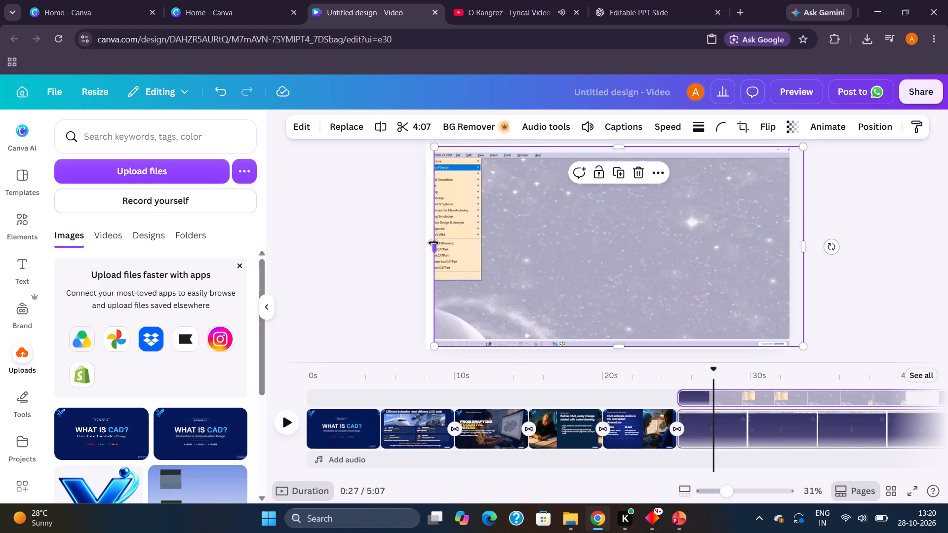
{"action": "left_click", "coordinate": [434, 243]}
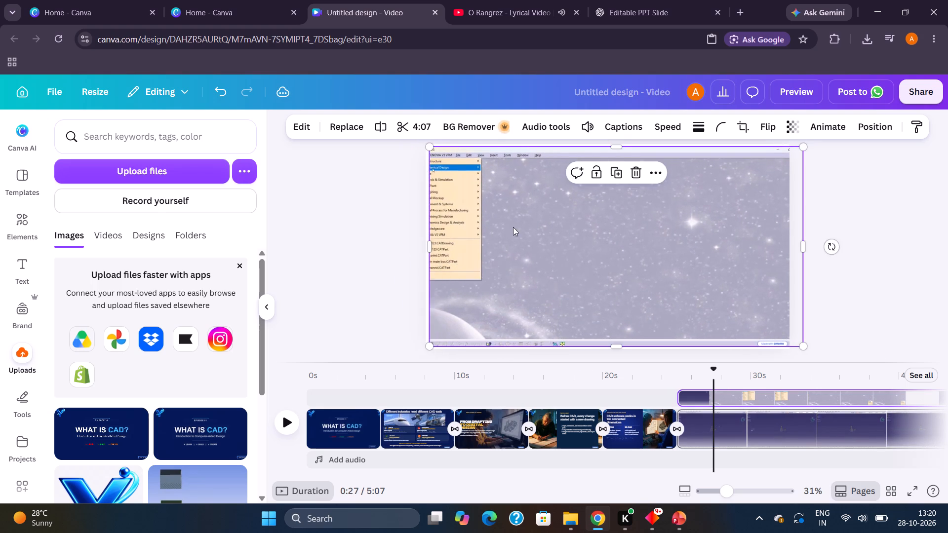
{"action": "left_click_drag", "start_coordinate": [520, 227], "coordinate": [614, 230]}
{"action": "left_click_drag", "start_coordinate": [523, 248], "coordinate": [499, 243]}
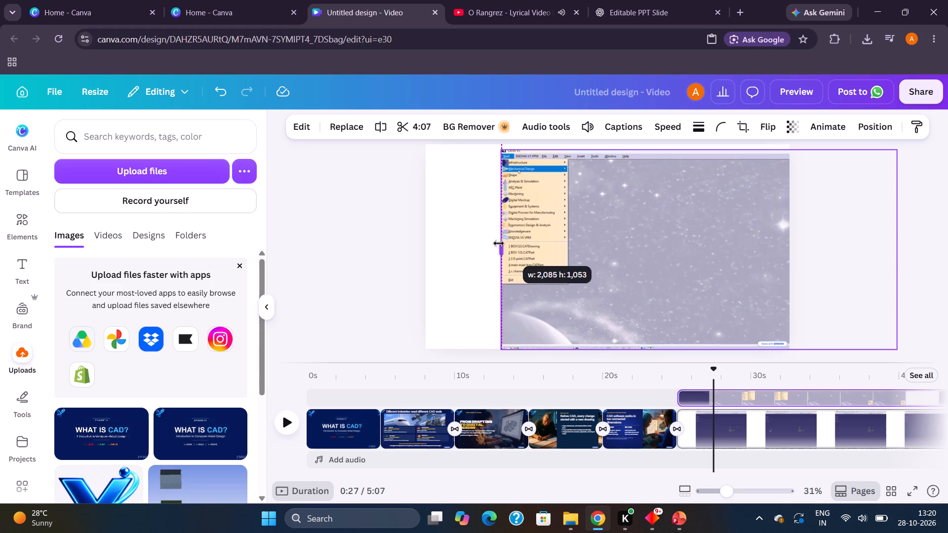
{"action": "left_click_drag", "start_coordinate": [499, 243], "coordinate": [497, 242]}
{"action": "left_click_drag", "start_coordinate": [605, 238], "coordinate": [608, 245]}
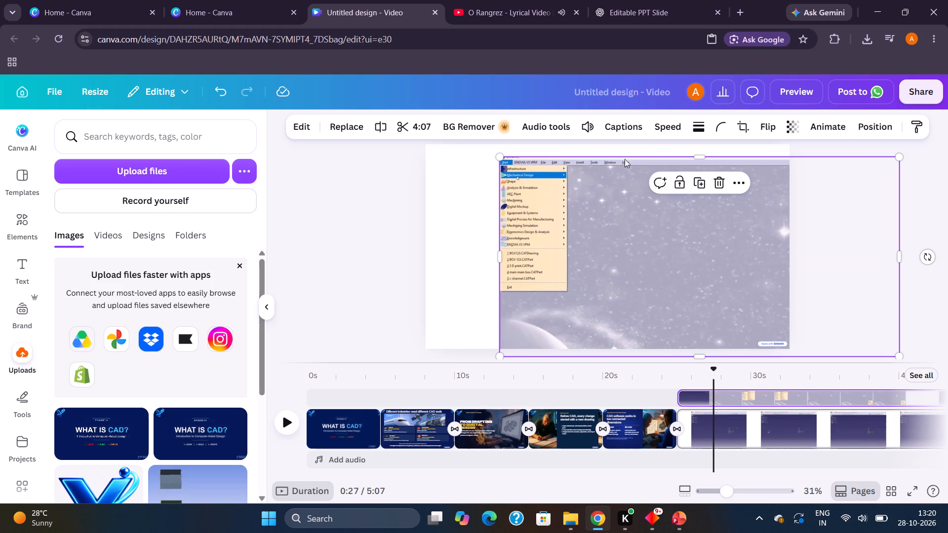
{"action": "left_click", "coordinate": [696, 161]}
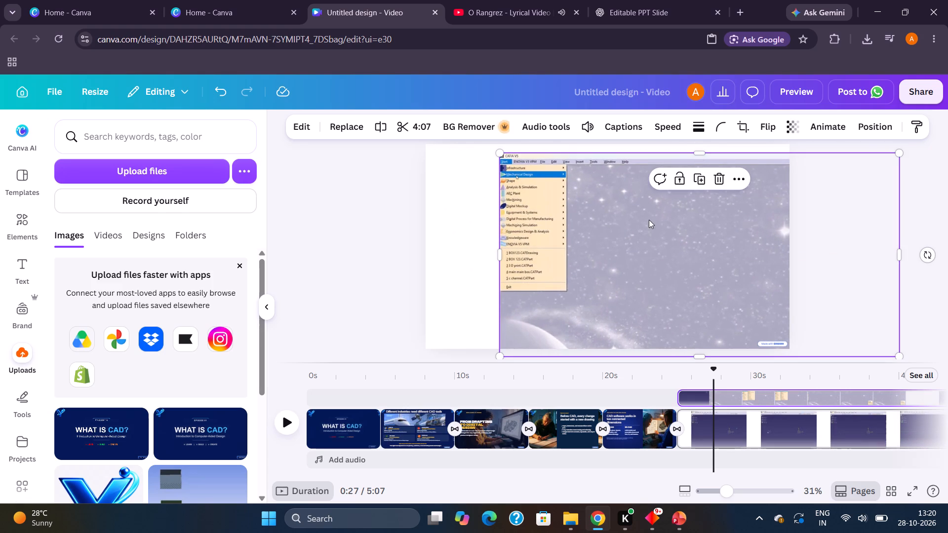
Move the recording to the page's top-left corner and trim its right edge to make the frame about 1,988 wide.
{"action": "left_click_drag", "start_coordinate": [649, 220], "coordinate": [597, 212]}
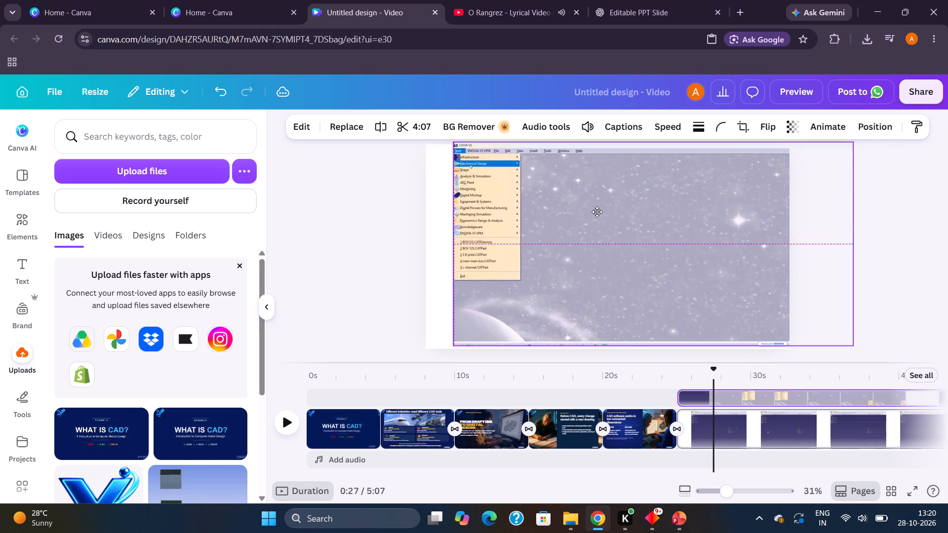
{"action": "left_click_drag", "start_coordinate": [597, 212], "coordinate": [579, 213]}
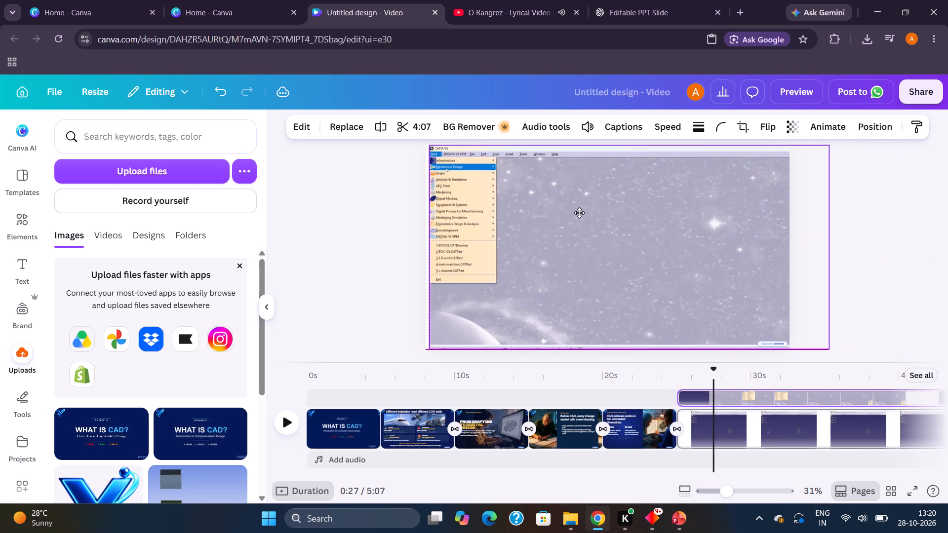
{"action": "left_click_drag", "start_coordinate": [579, 213], "coordinate": [577, 213]}
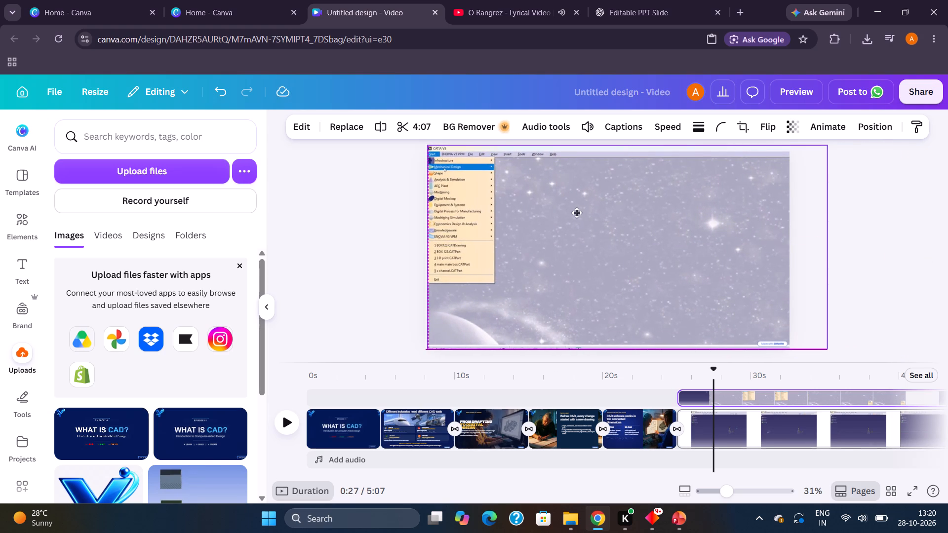
{"action": "left_click_drag", "start_coordinate": [577, 213], "coordinate": [577, 213]}
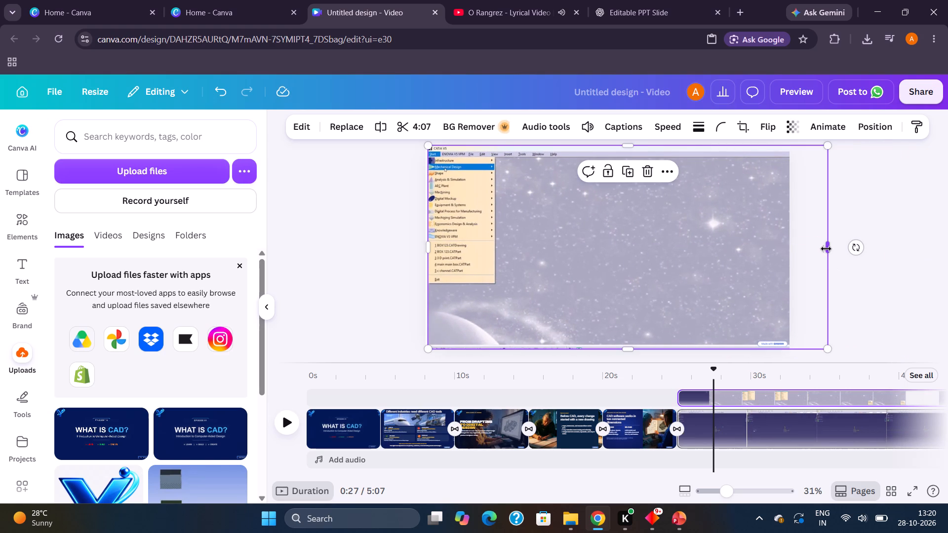
{"action": "left_click_drag", "start_coordinate": [826, 249], "coordinate": [778, 251]}
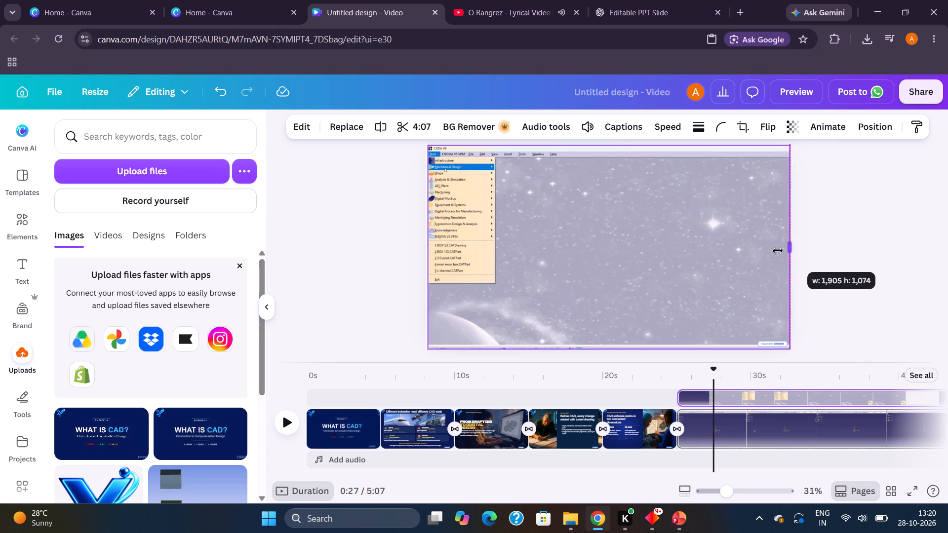
{"action": "left_click_drag", "start_coordinate": [778, 251], "coordinate": [804, 248]}
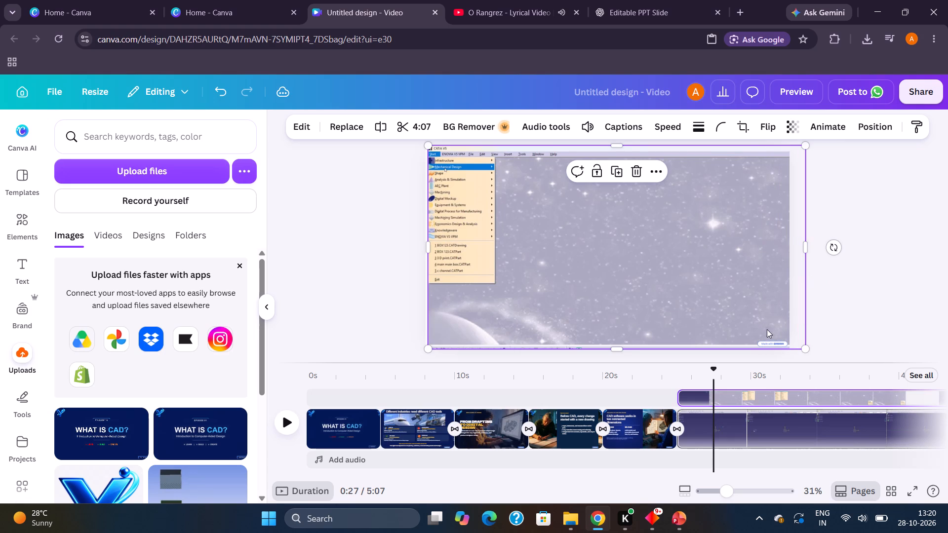
{"action": "left_click", "coordinate": [617, 345]}
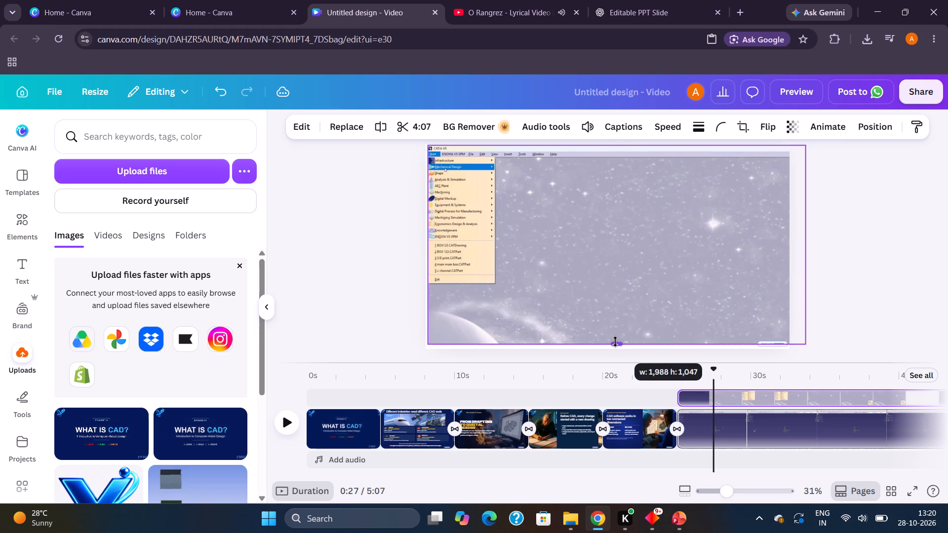
{"action": "left_click", "coordinate": [622, 304]}
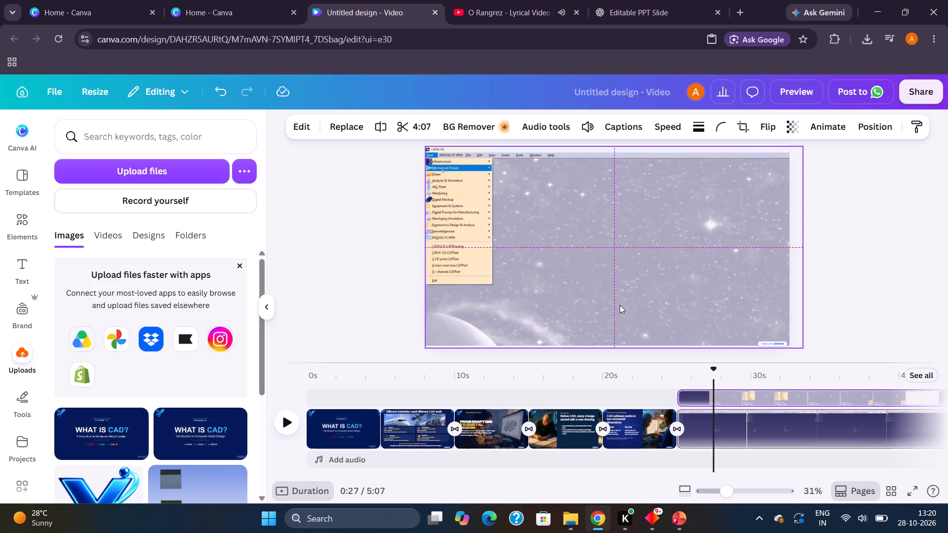
Scale the recording down proportionally to about 1,767 by 944, and extend its right edge to about 1,906 wide.
{"action": "left_click_drag", "start_coordinate": [801, 351], "coordinate": [787, 346]}
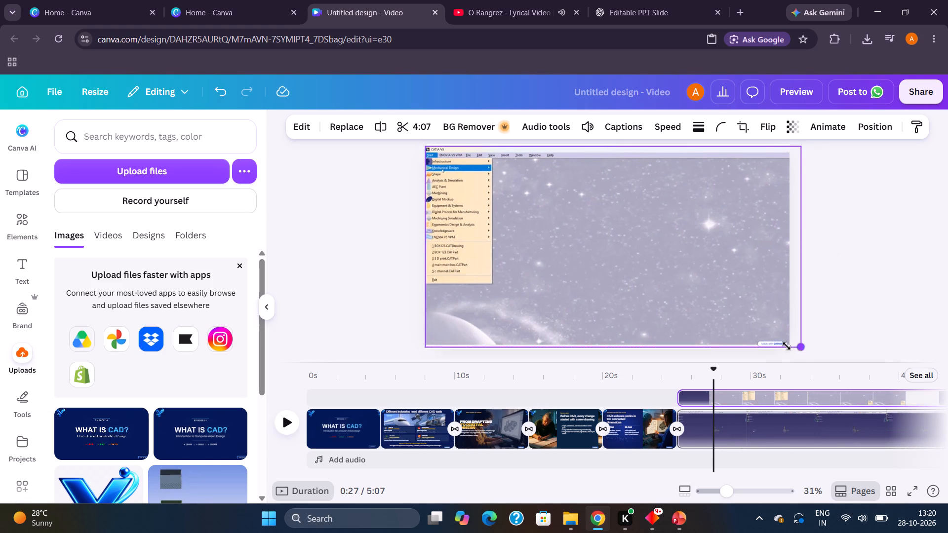
{"action": "left_click_drag", "start_coordinate": [787, 346], "coordinate": [762, 323]}
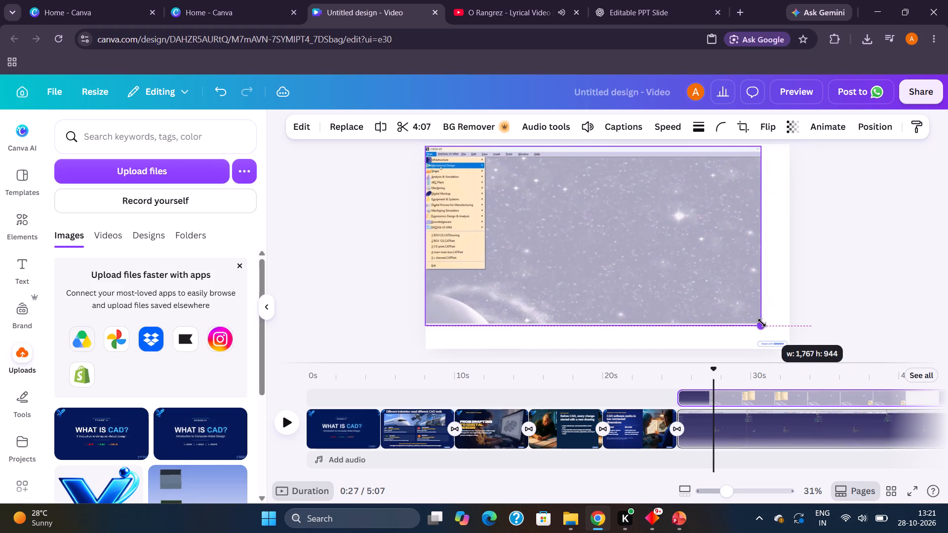
{"action": "left_click_drag", "start_coordinate": [762, 323], "coordinate": [762, 323]}
{"action": "left_click_drag", "start_coordinate": [760, 240], "coordinate": [790, 241]}
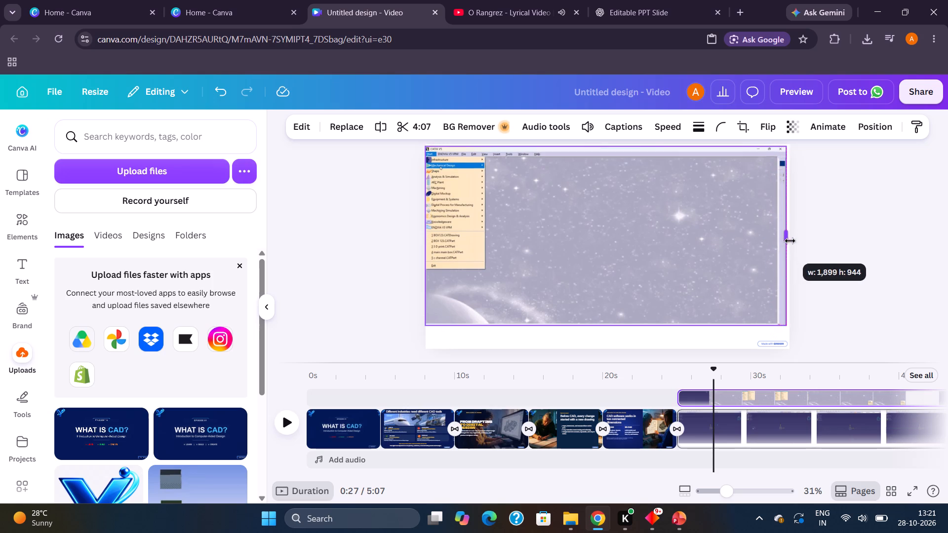
{"action": "left_click_drag", "start_coordinate": [790, 241], "coordinate": [786, 239]}
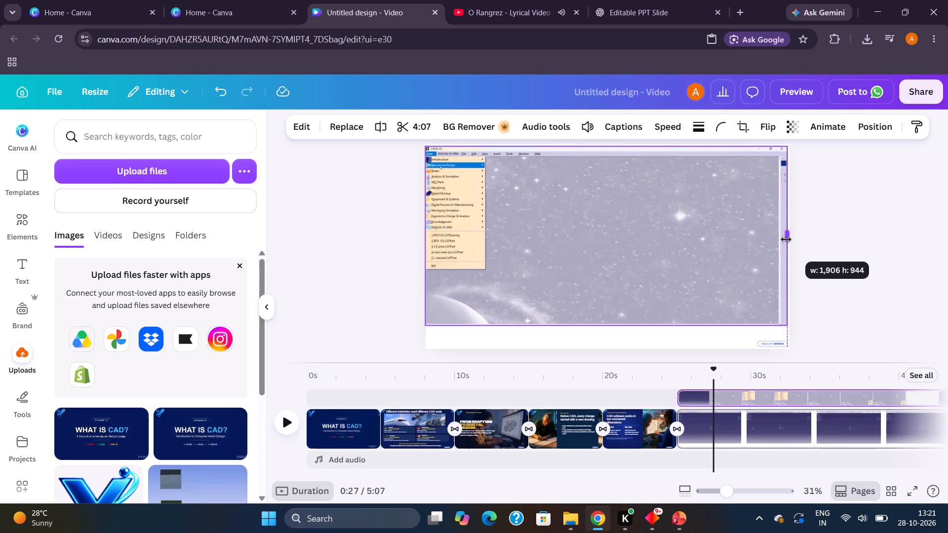
{"action": "left_click_drag", "start_coordinate": [786, 239], "coordinate": [787, 239]}
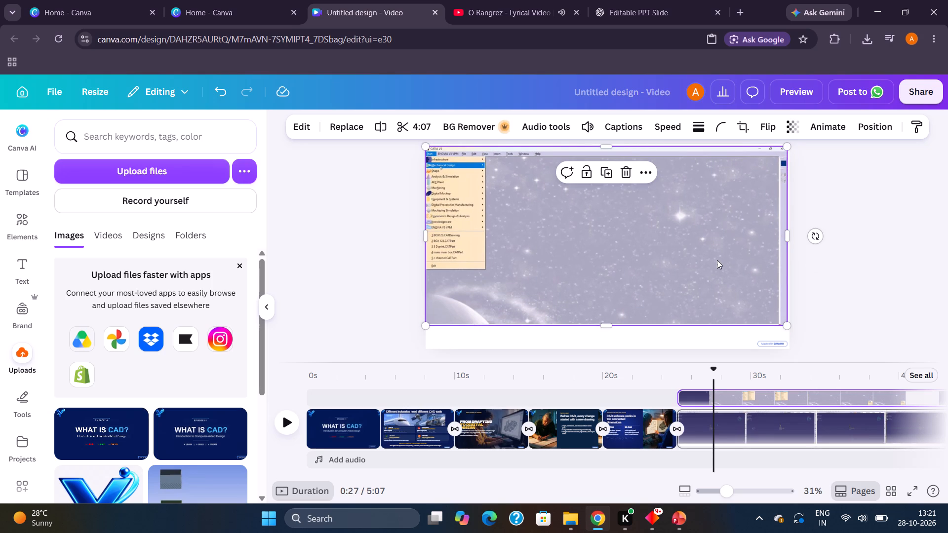
Center the recording horizontally on the page, leaving roughly equal white margins above and below it.
{"action": "left_click_drag", "start_coordinate": [680, 260], "coordinate": [679, 260]}
{"action": "left_click_drag", "start_coordinate": [679, 260], "coordinate": [676, 259]}
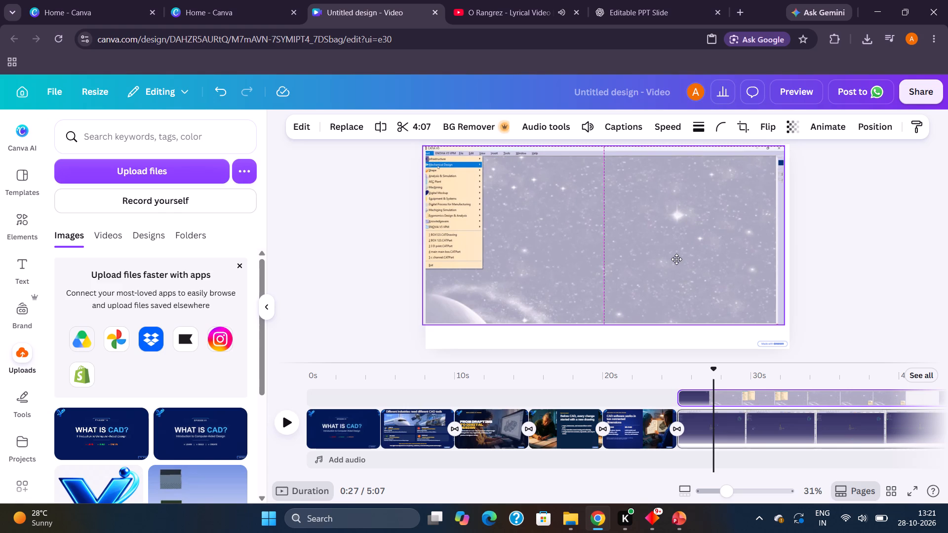
{"action": "left_click_drag", "start_coordinate": [676, 259], "coordinate": [681, 263]}
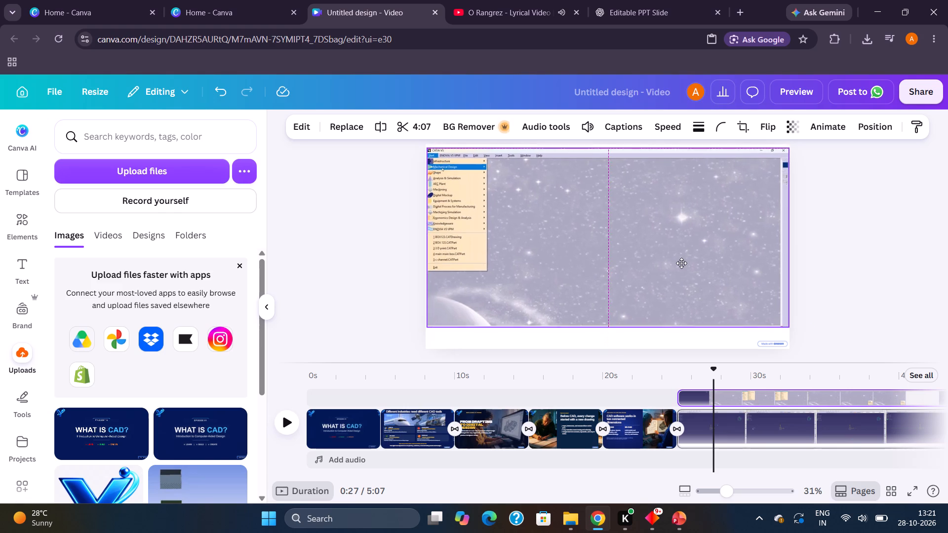
{"action": "left_click_drag", "start_coordinate": [681, 263], "coordinate": [682, 268]}
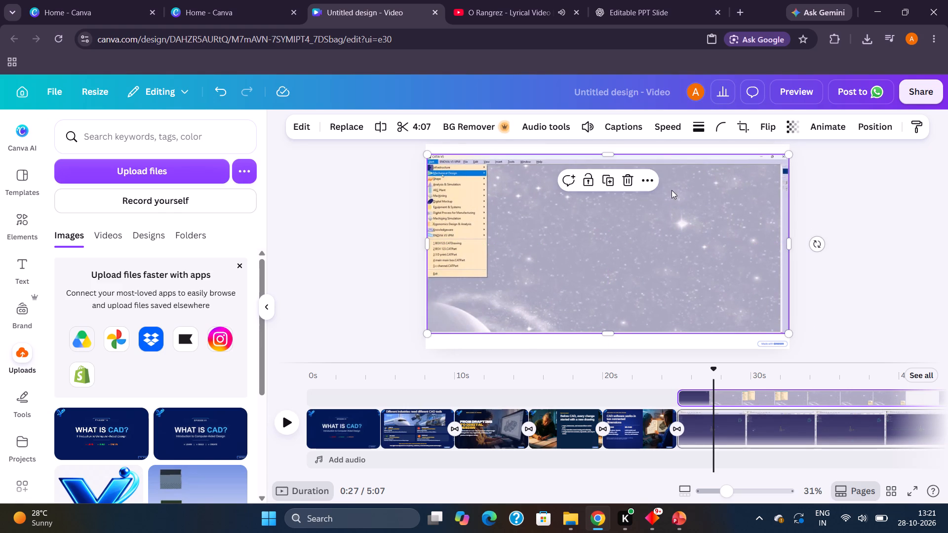
Resize the canvas to match the selected screen recording.
{"action": "left_click", "coordinate": [652, 188]}
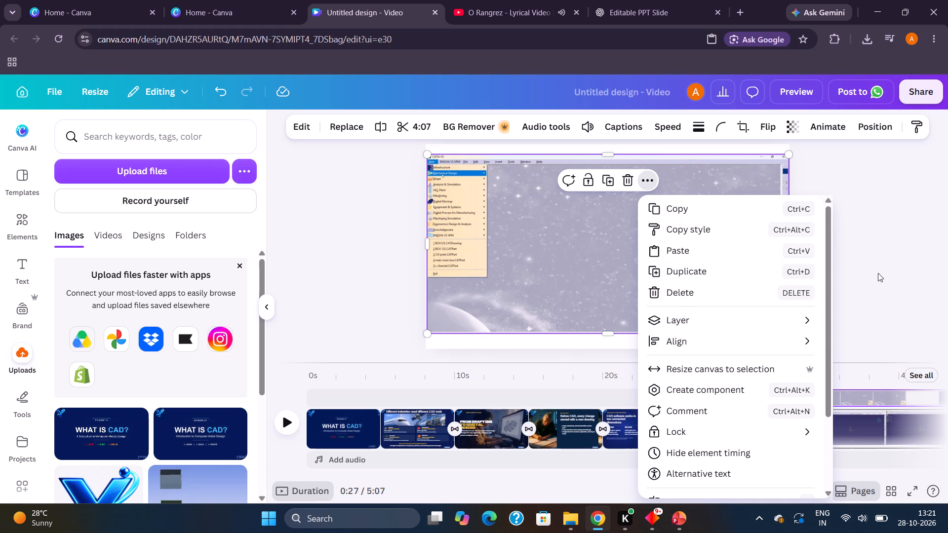
{"action": "left_click", "coordinate": [750, 373]}
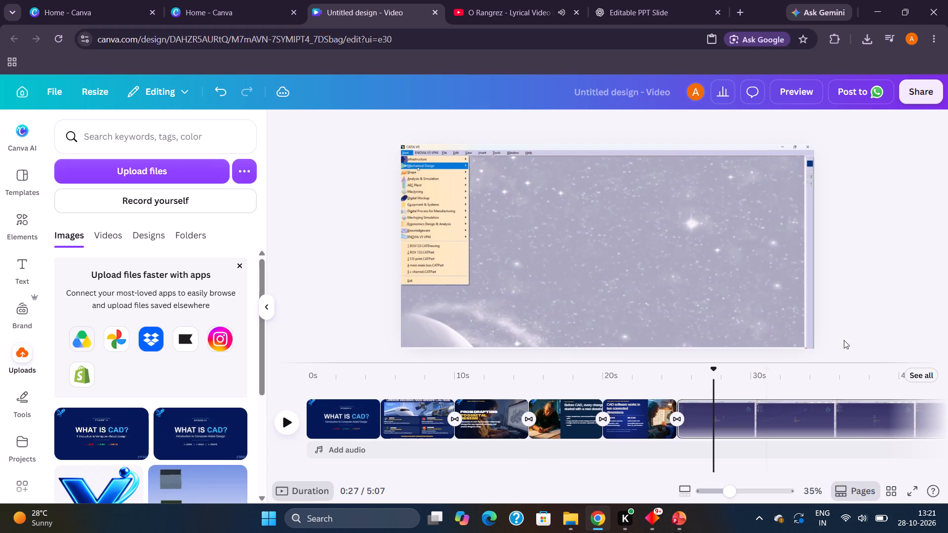
Extend the recording's bottom edge past the page's bottom to make the frame about 1,906 by 980.
{"action": "left_click", "coordinate": [764, 290]}
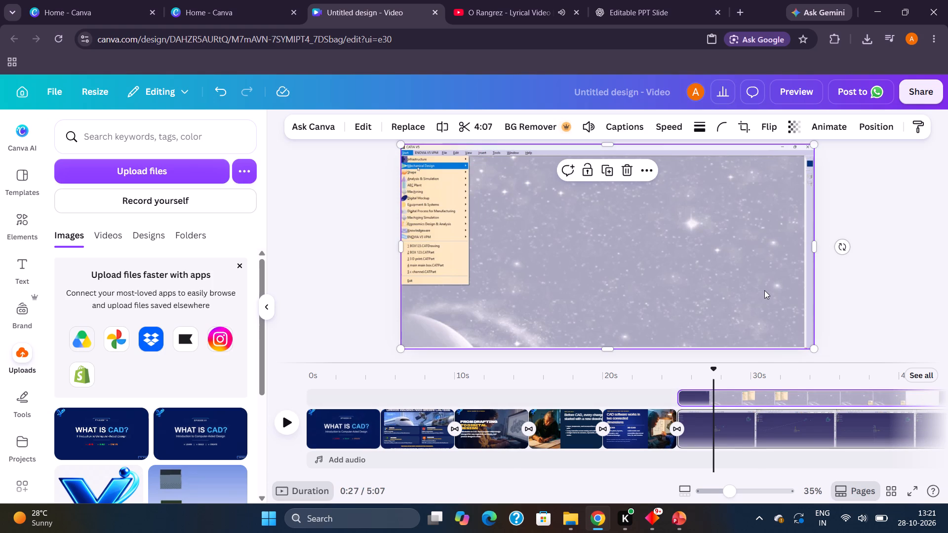
{"action": "left_click", "coordinate": [888, 220]}
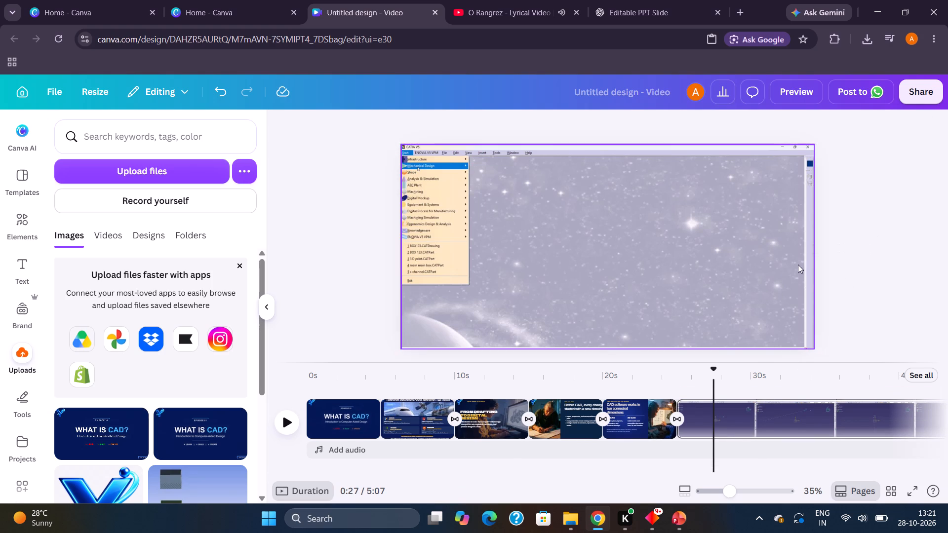
{"action": "left_click", "coordinate": [730, 266]}
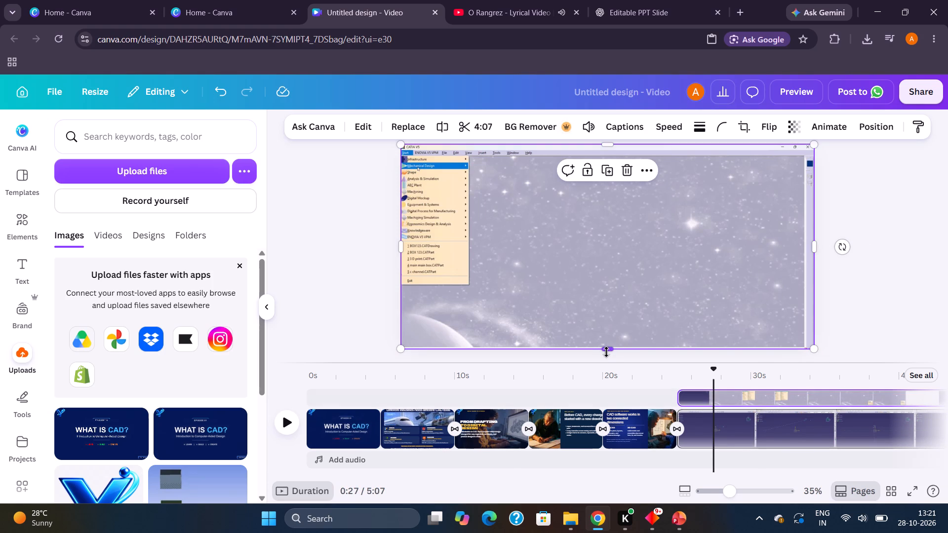
{"action": "left_click_drag", "start_coordinate": [606, 352], "coordinate": [609, 359]}
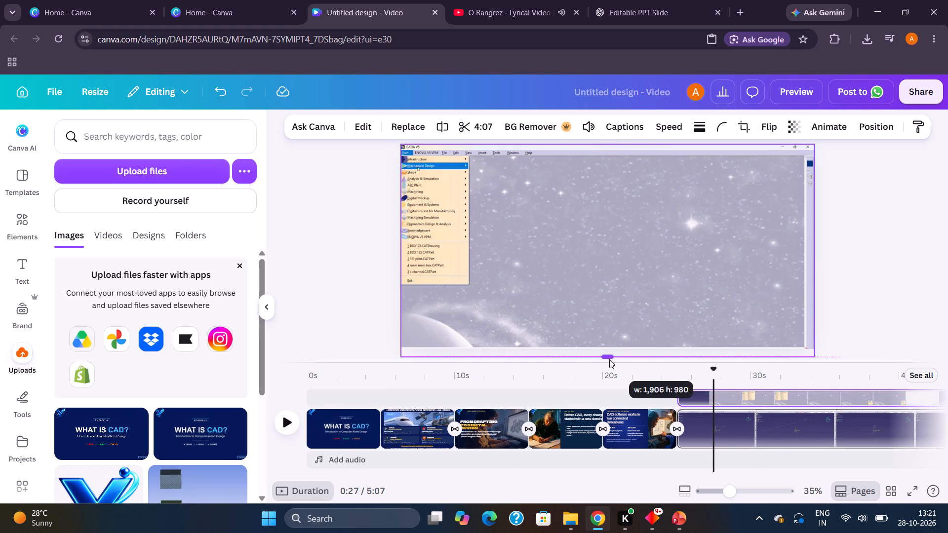
{"action": "left_click_drag", "start_coordinate": [609, 359], "coordinate": [610, 360]}
{"action": "left_click", "coordinate": [611, 313]}
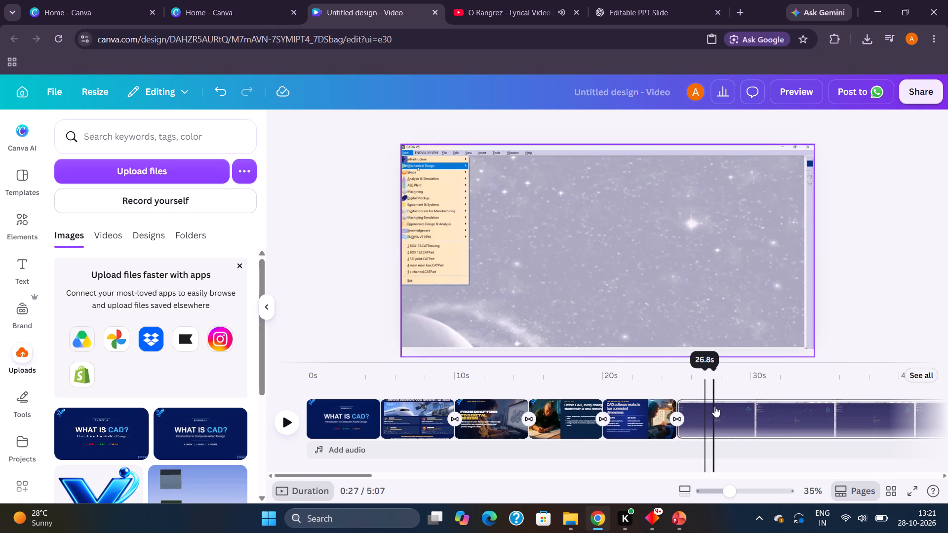
Preview the video full screen, skip ahead to the CAD screen recording to check how it fills the page, and exit the preview.
{"action": "left_click", "coordinate": [684, 383]}
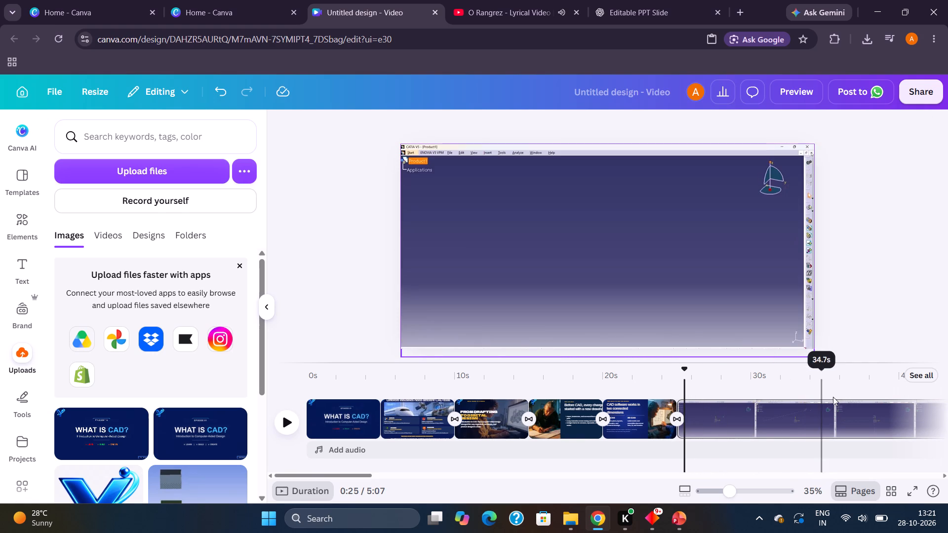
{"action": "left_click", "coordinate": [912, 492]}
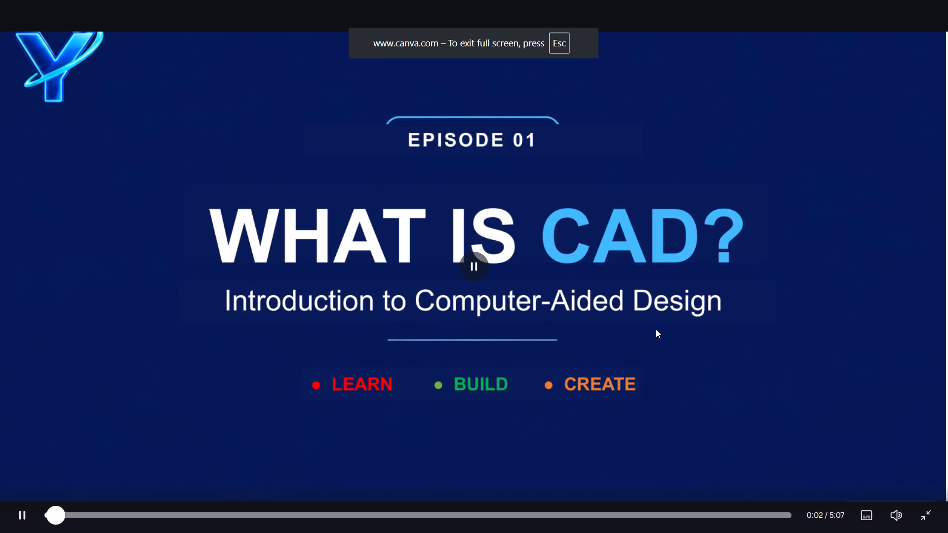
{"action": "left_click", "coordinate": [158, 517]}
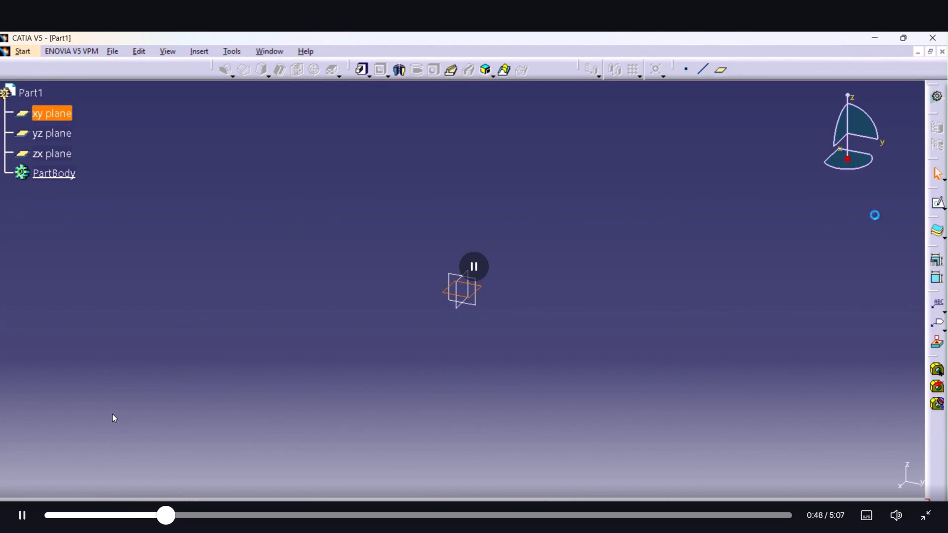
{"action": "left_click", "coordinate": [144, 513]}
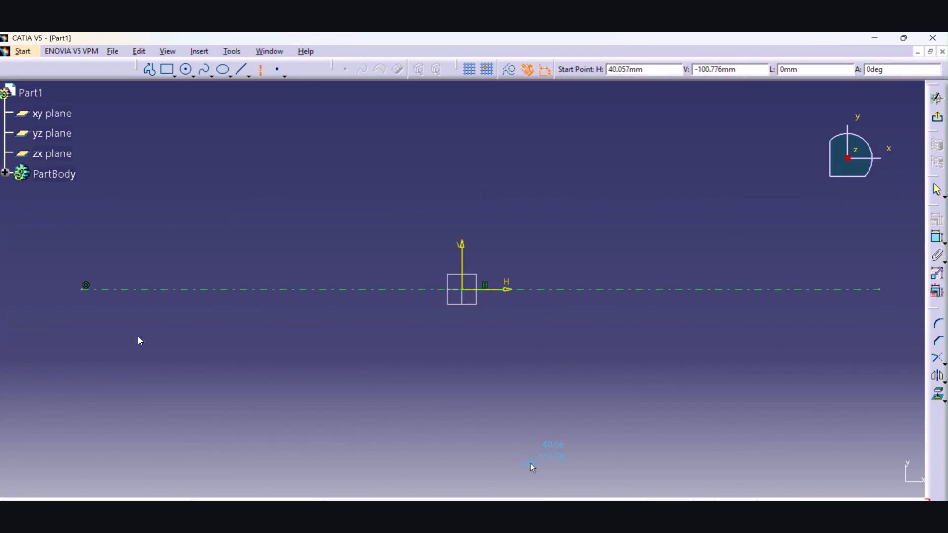
{"action": "key", "text": "Escape"}
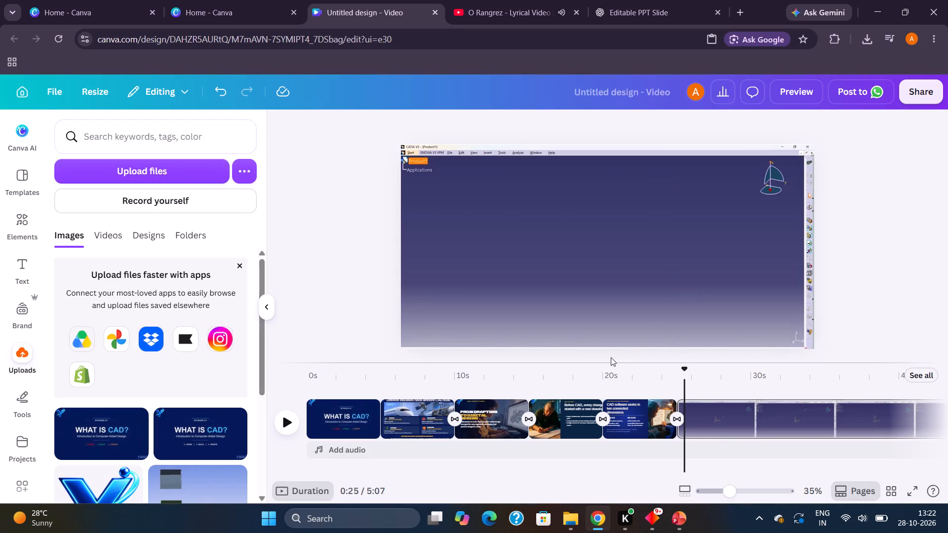
Resize the CAD screen recording to about 1,823 by 944 so its bottom toolbar fits inside the page.
{"action": "left_click", "coordinate": [626, 325]}
{"action": "left_click_drag", "start_coordinate": [607, 355], "coordinate": [613, 347]}
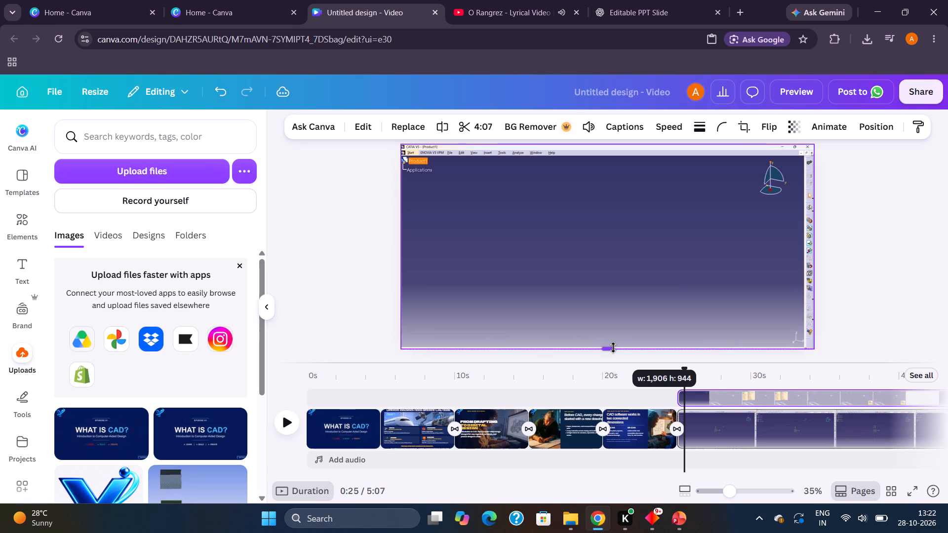
{"action": "left_click_drag", "start_coordinate": [613, 347], "coordinate": [615, 350]}
{"action": "left_click_drag", "start_coordinate": [814, 351], "coordinate": [799, 336]}
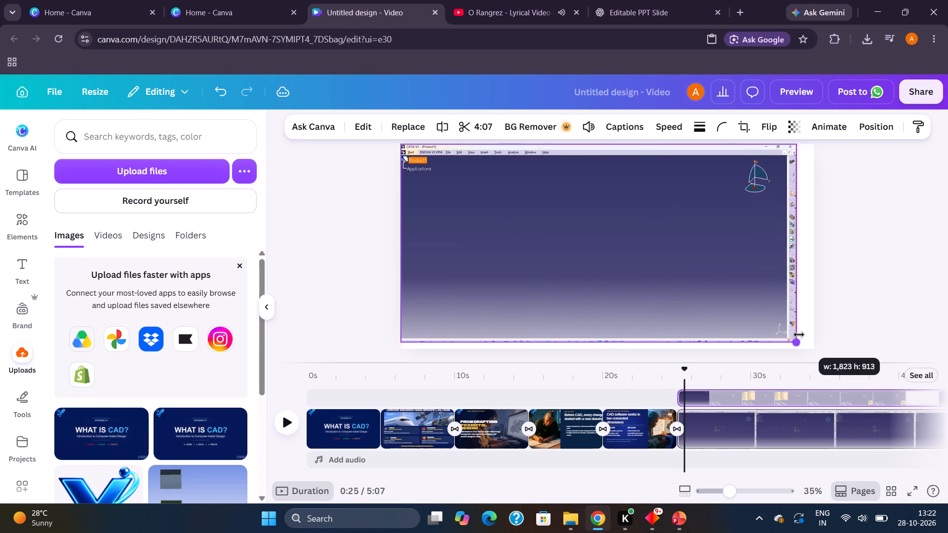
{"action": "left_click_drag", "start_coordinate": [602, 338], "coordinate": [603, 344]}
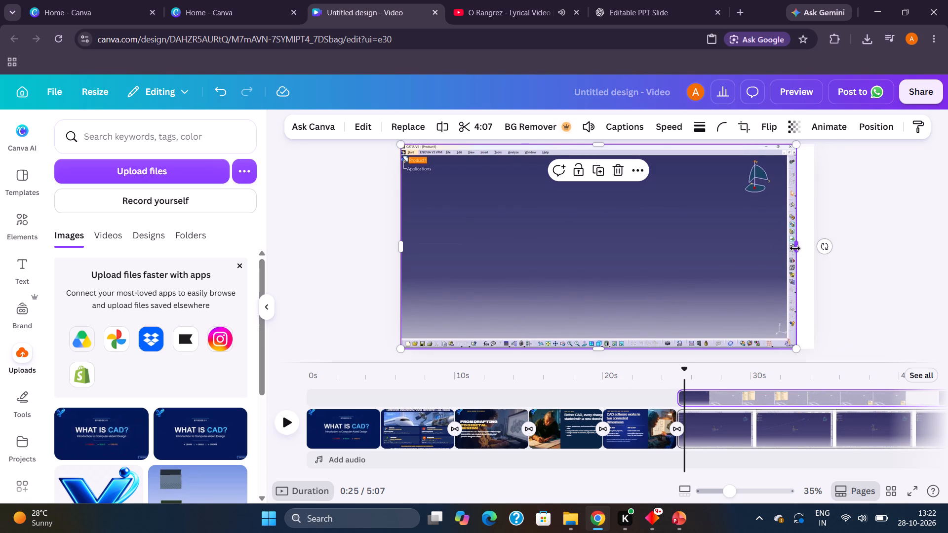
{"action": "left_click", "coordinate": [795, 248]}
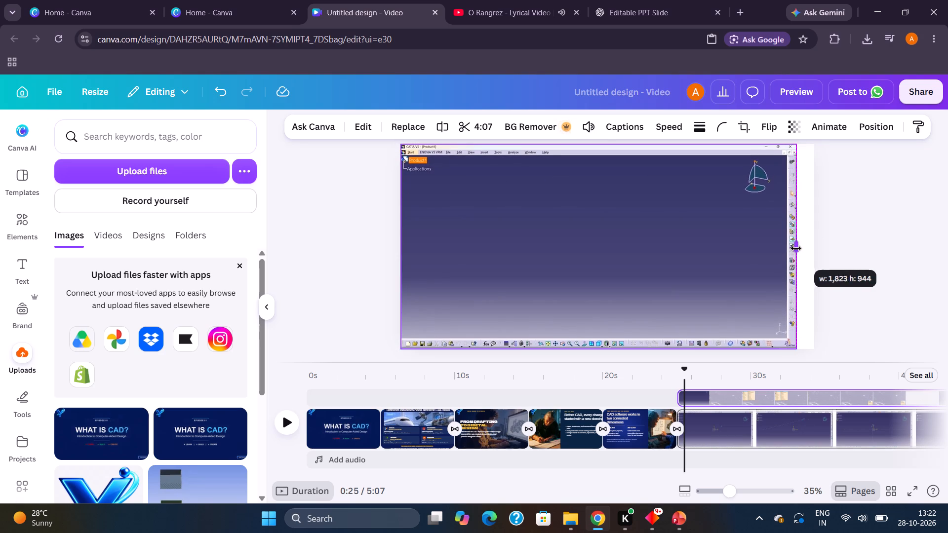
Shift the recording slightly right so white margins remain on both sides, keeping it aligned with the page vertically.
{"action": "left_click_drag", "start_coordinate": [727, 257], "coordinate": [730, 257]}
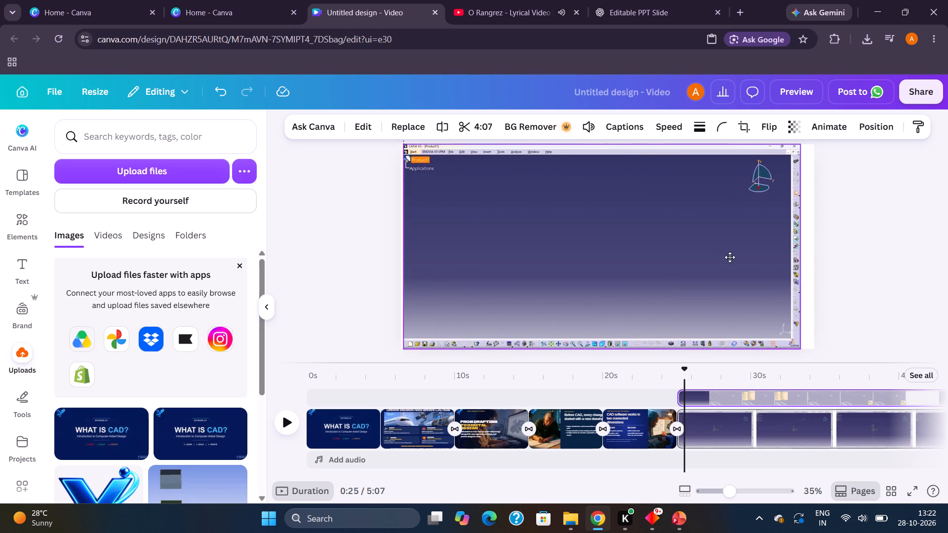
{"action": "left_click_drag", "start_coordinate": [730, 257], "coordinate": [731, 260]}
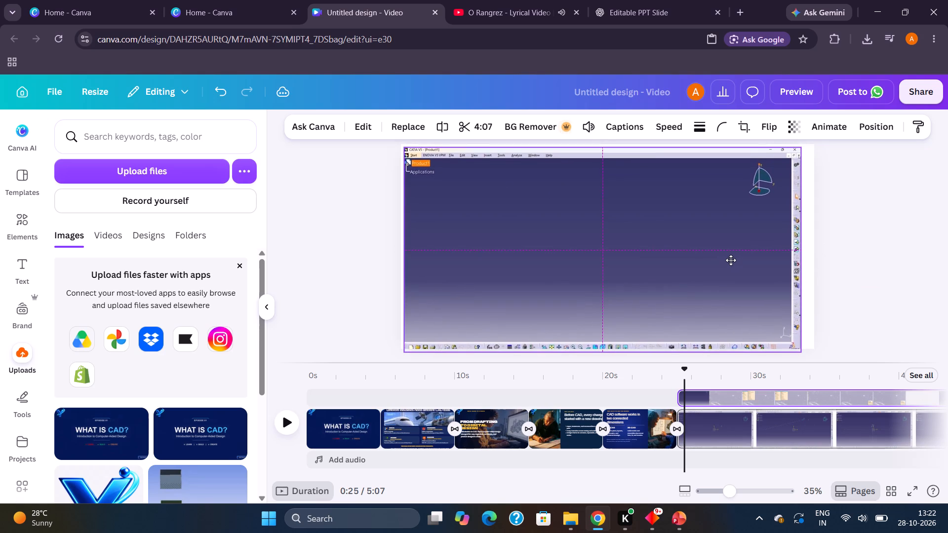
{"action": "left_click_drag", "start_coordinate": [731, 260], "coordinate": [731, 259]}
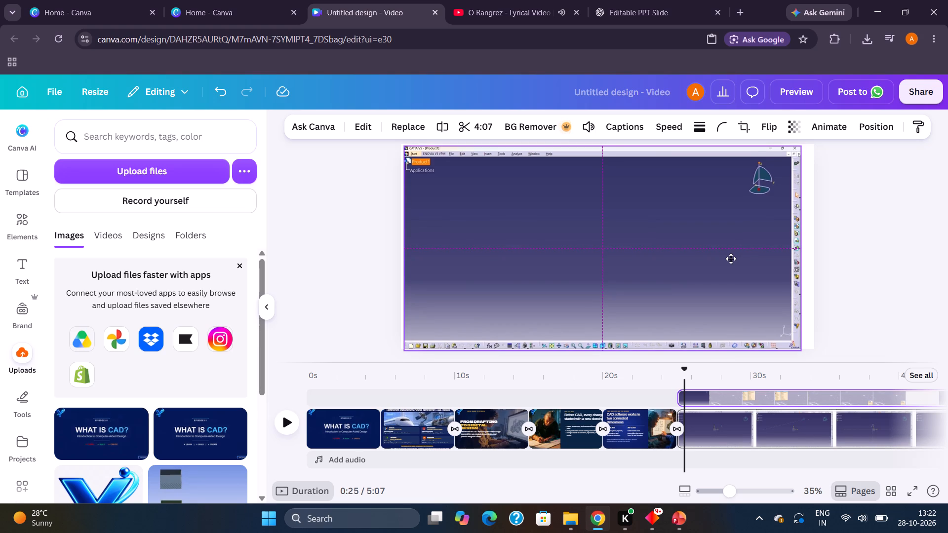
{"action": "left_click_drag", "start_coordinate": [731, 259], "coordinate": [732, 258]}
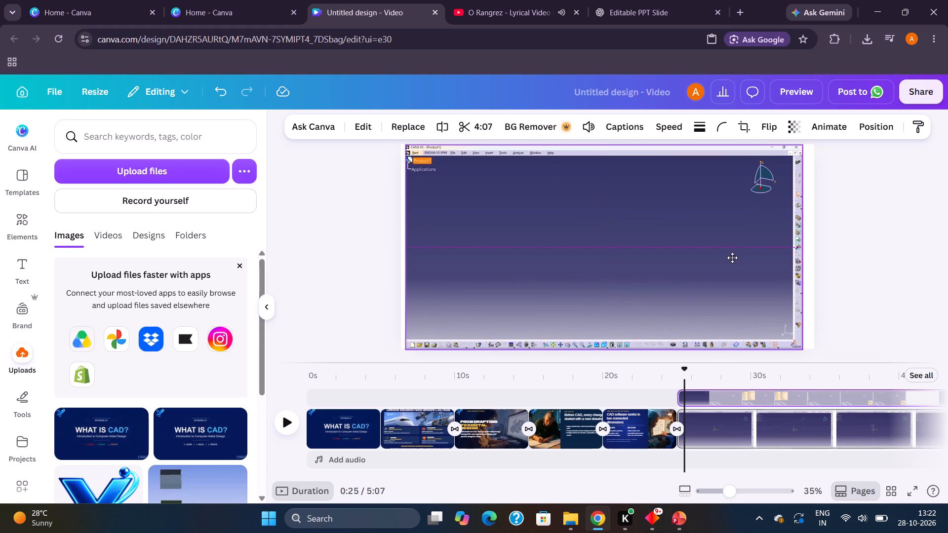
{"action": "left_click_drag", "start_coordinate": [732, 258], "coordinate": [733, 258]}
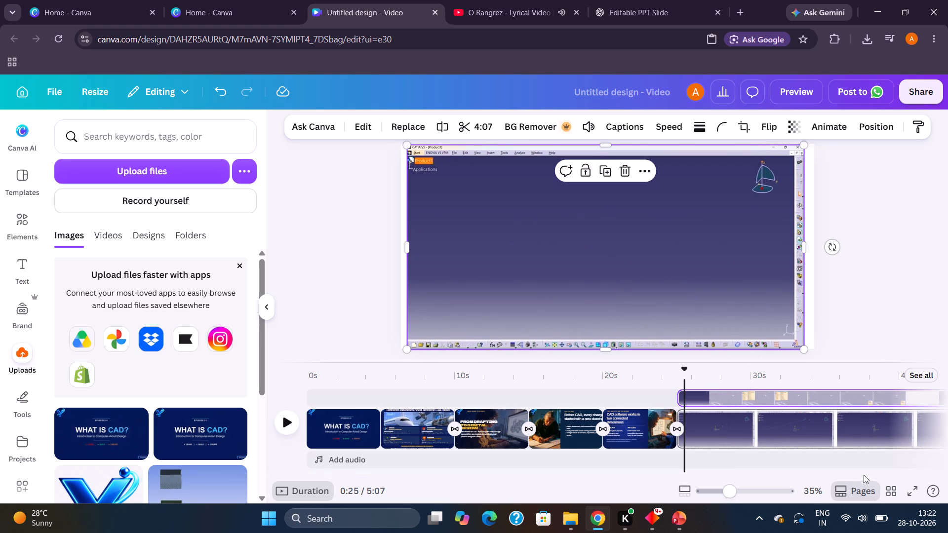
Preview the video full screen, jump between points of the CAD screen recording to check its margins, and exit the preview.
{"action": "left_click", "coordinate": [913, 484]}
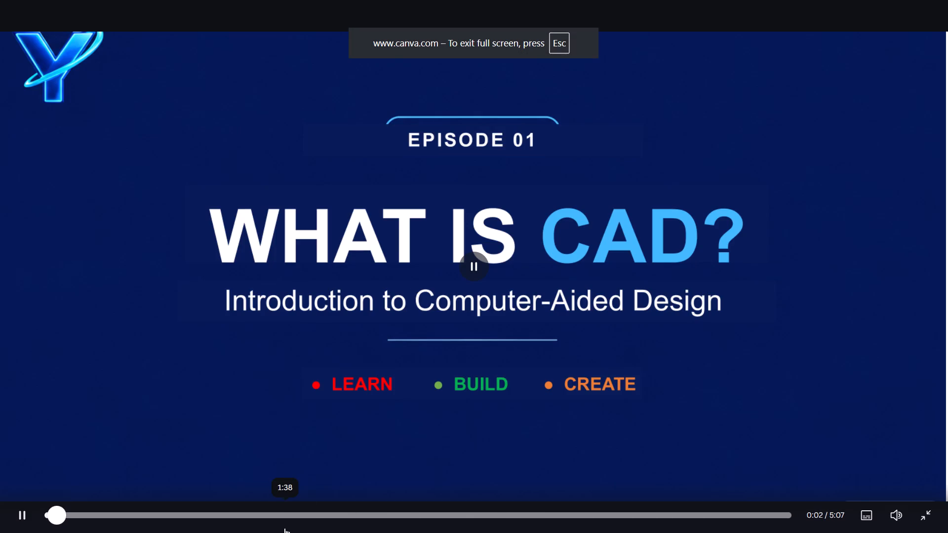
{"action": "left_click", "coordinate": [282, 522]}
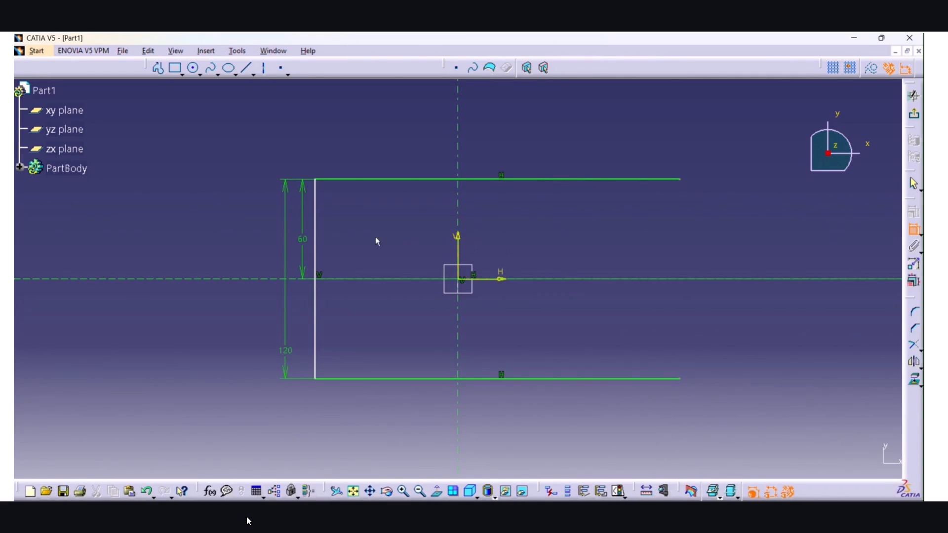
{"action": "left_click", "coordinate": [246, 516]}
{"action": "left_click", "coordinate": [266, 512]}
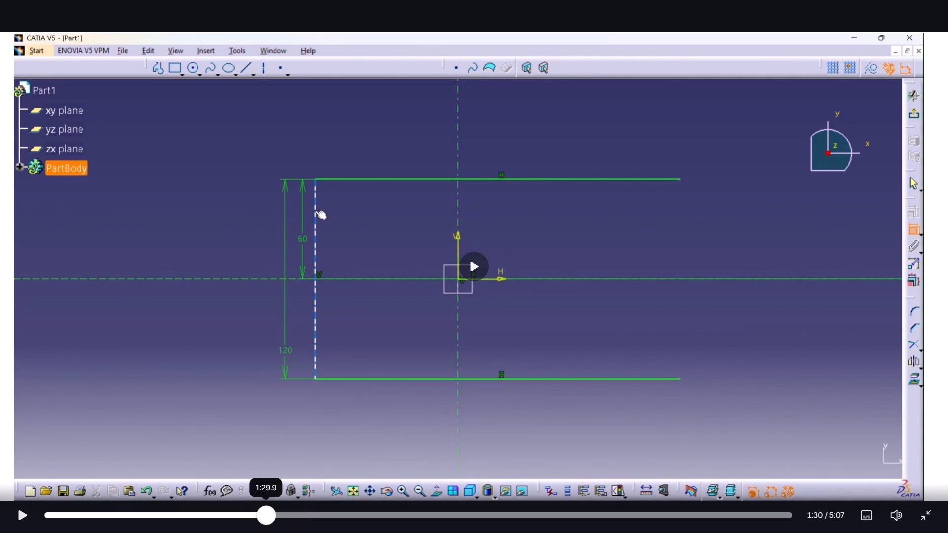
{"action": "left_click", "coordinate": [248, 513]}
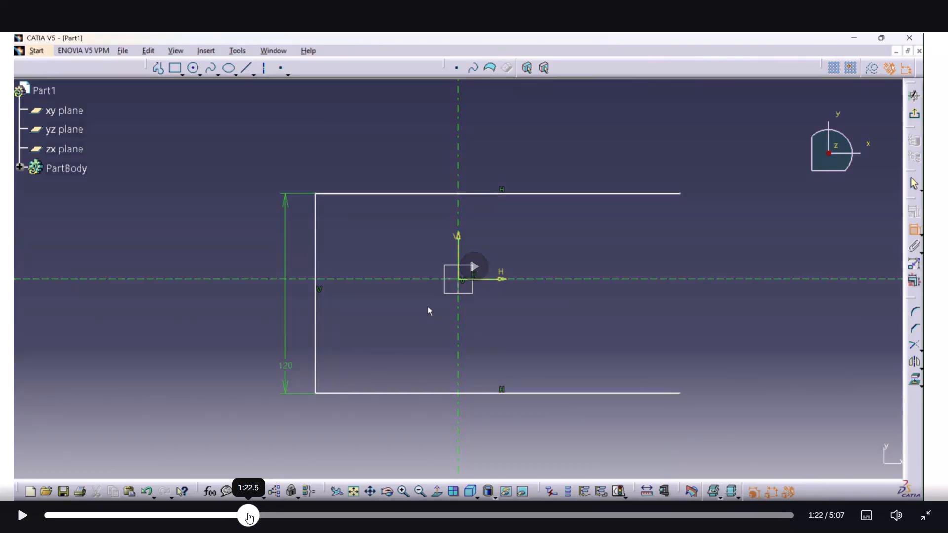
{"action": "left_click", "coordinate": [216, 511]}
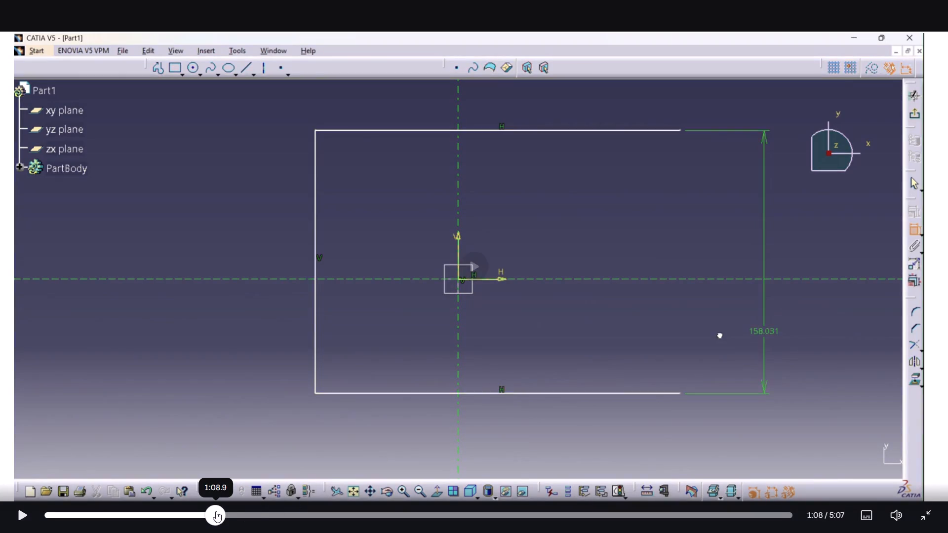
{"action": "left_click", "coordinate": [185, 515]}
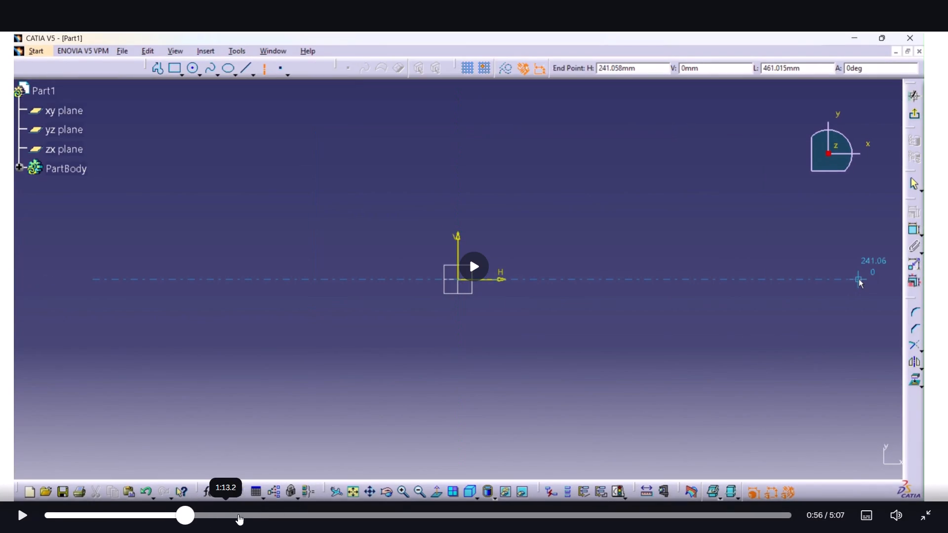
{"action": "left_click", "coordinate": [238, 515]}
{"action": "left_click_drag", "start_coordinate": [202, 515], "coordinate": [189, 515]}
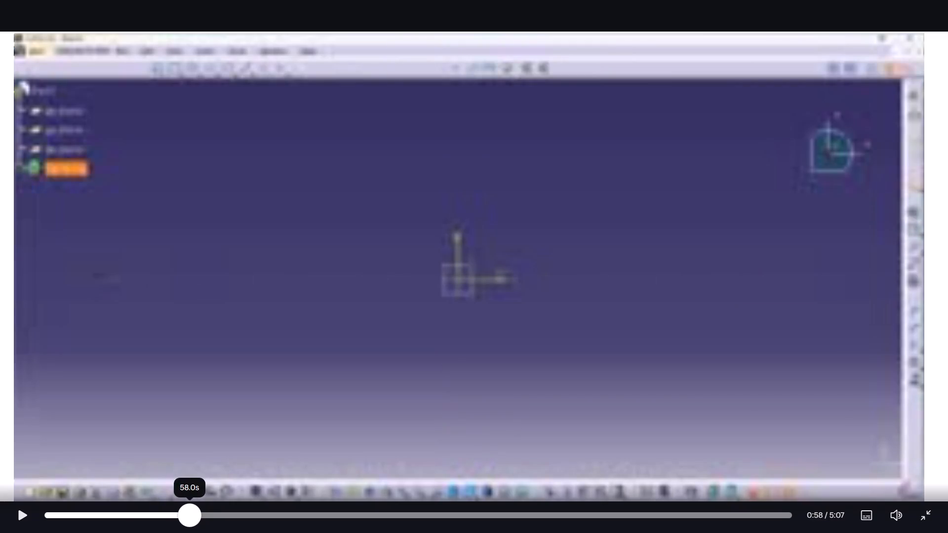
{"action": "left_click_drag", "start_coordinate": [189, 515], "coordinate": [127, 516]}
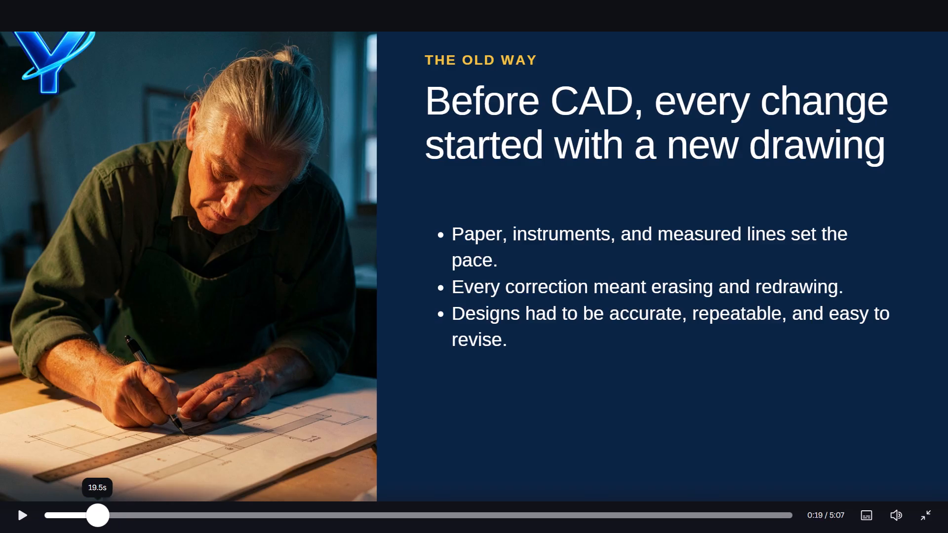
{"action": "left_click_drag", "start_coordinate": [127, 516], "coordinate": [176, 518]}
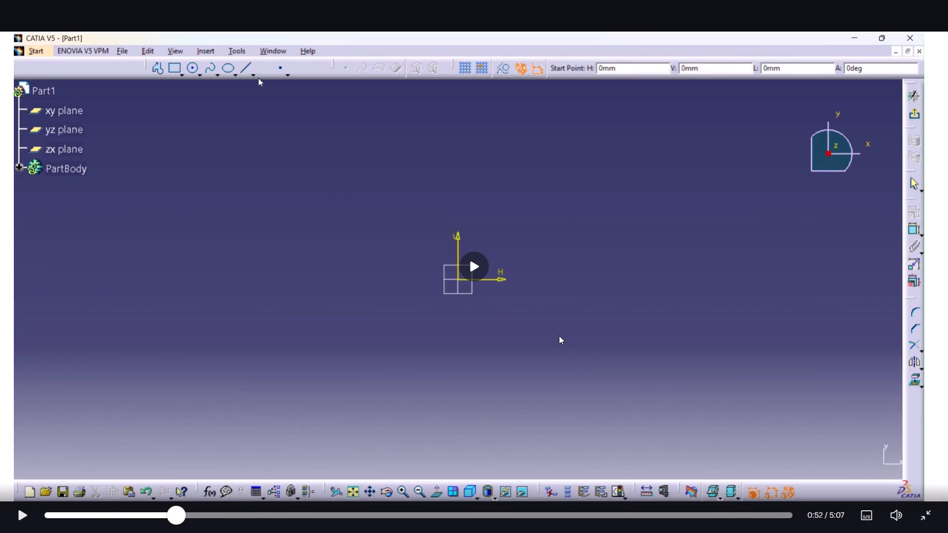
{"action": "left_click", "coordinate": [471, 261]}
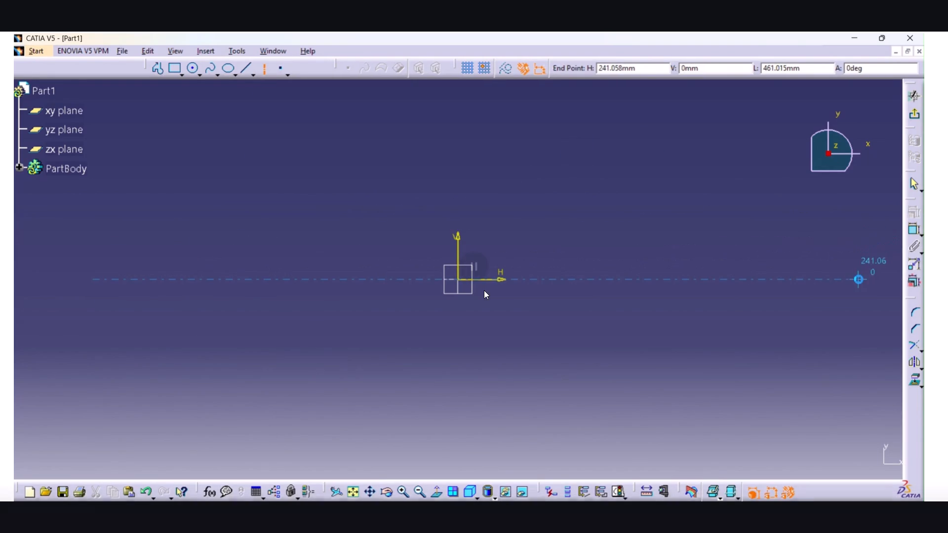
{"action": "left_click", "coordinate": [473, 275]}
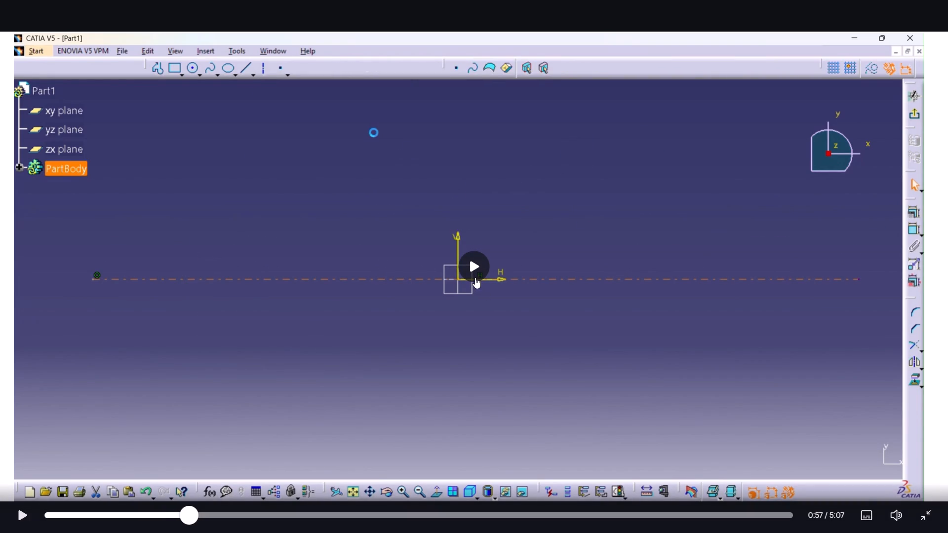
{"action": "key", "text": "Escape"}
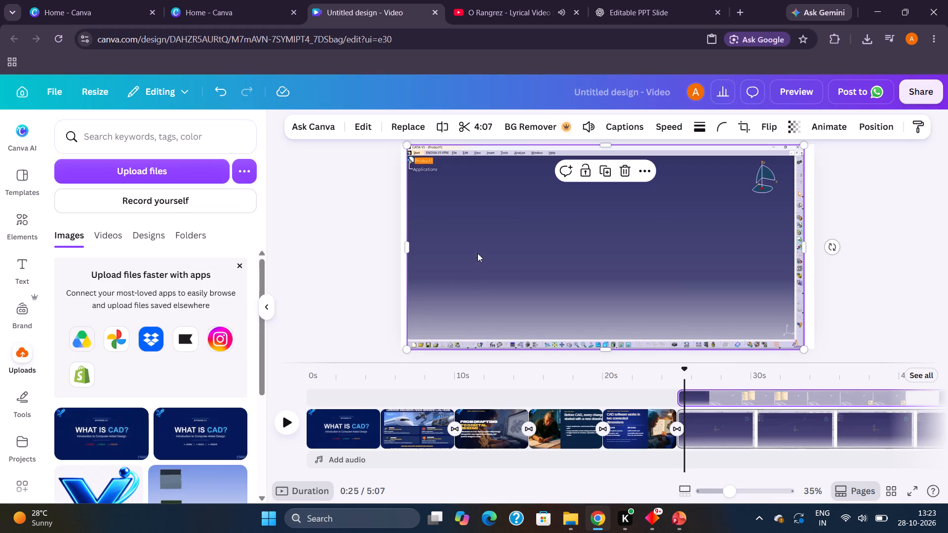
Trim the title bar off the recording's top edge and widen its right side to make the frame about 1,837 by 923.
{"action": "left_click_drag", "start_coordinate": [606, 143], "coordinate": [606, 148]}
{"action": "left_click", "coordinate": [806, 247]}
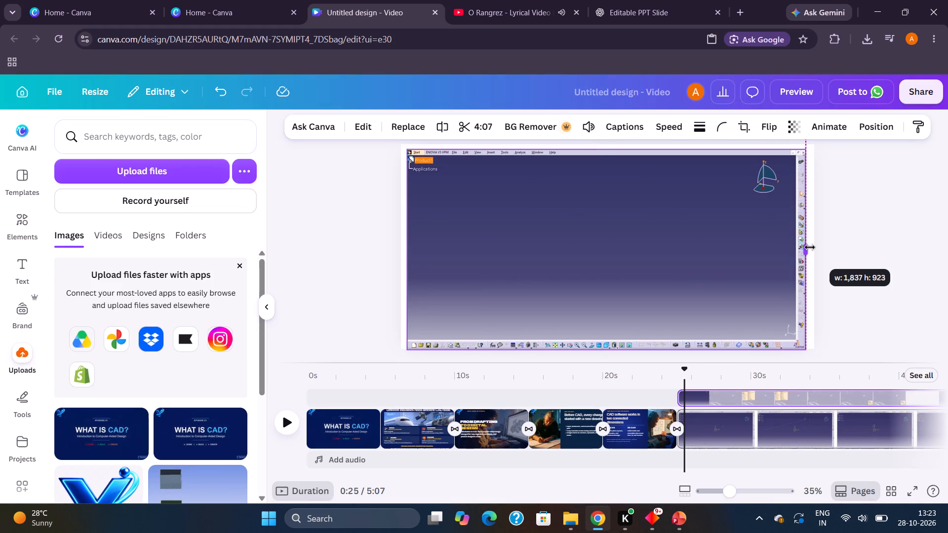
Move the recording up and left against the page's top-left corner.
{"action": "left_click_drag", "start_coordinate": [668, 258], "coordinate": [662, 253]}
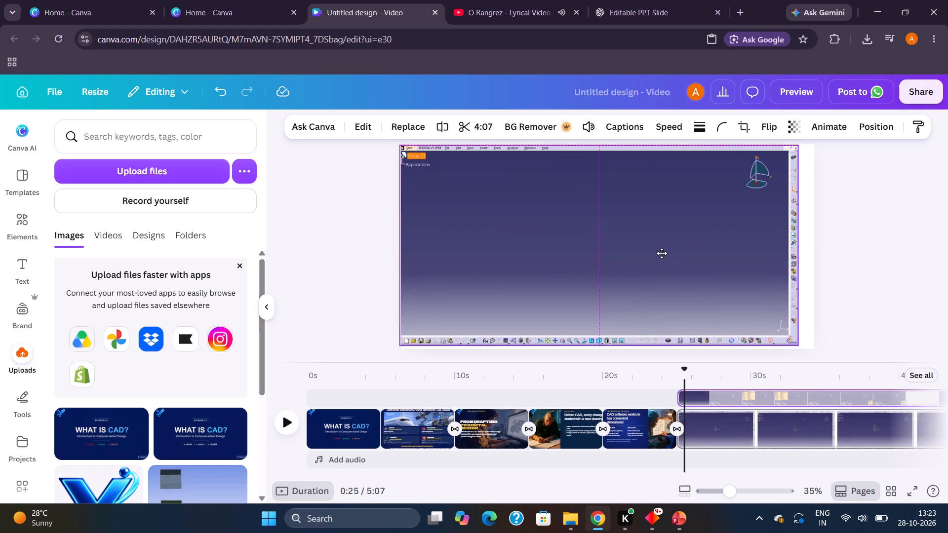
{"action": "left_click_drag", "start_coordinate": [662, 253], "coordinate": [664, 253]}
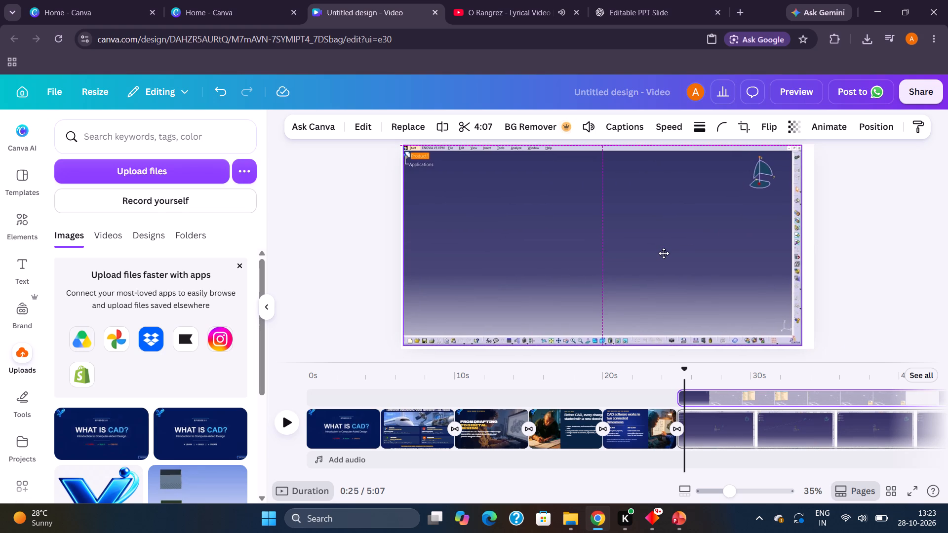
{"action": "left_click_drag", "start_coordinate": [664, 253], "coordinate": [663, 253]}
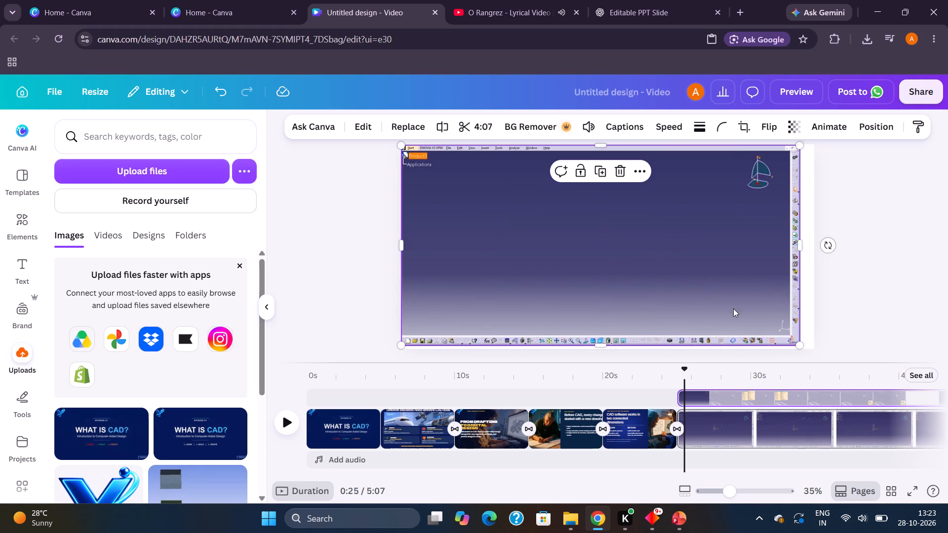
Enlarge the recording toward the page's bottom-right corner until it nearly fills the page, keeping it vertically centered.
{"action": "left_click_drag", "start_coordinate": [798, 345], "coordinate": [809, 345]}
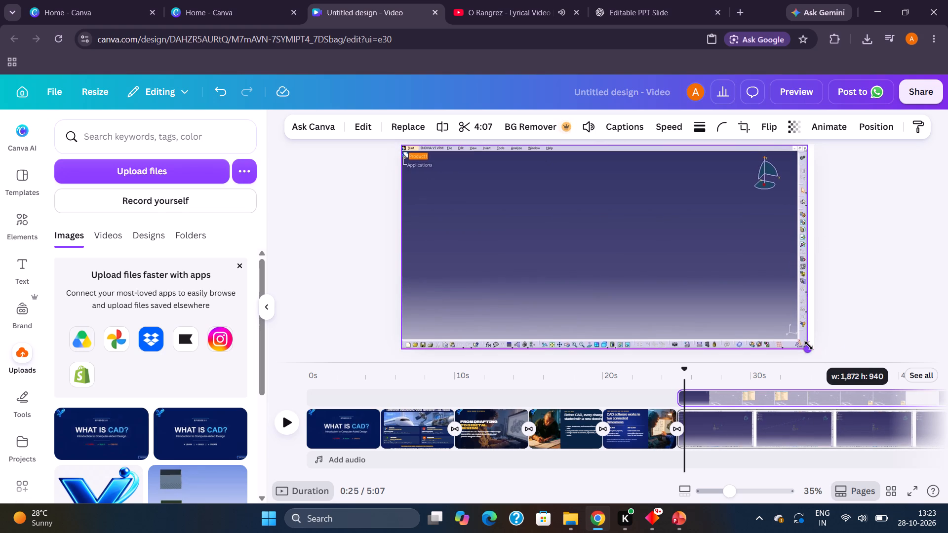
{"action": "left_click_drag", "start_coordinate": [809, 345], "coordinate": [807, 343]}
{"action": "left_click", "coordinate": [742, 307]}
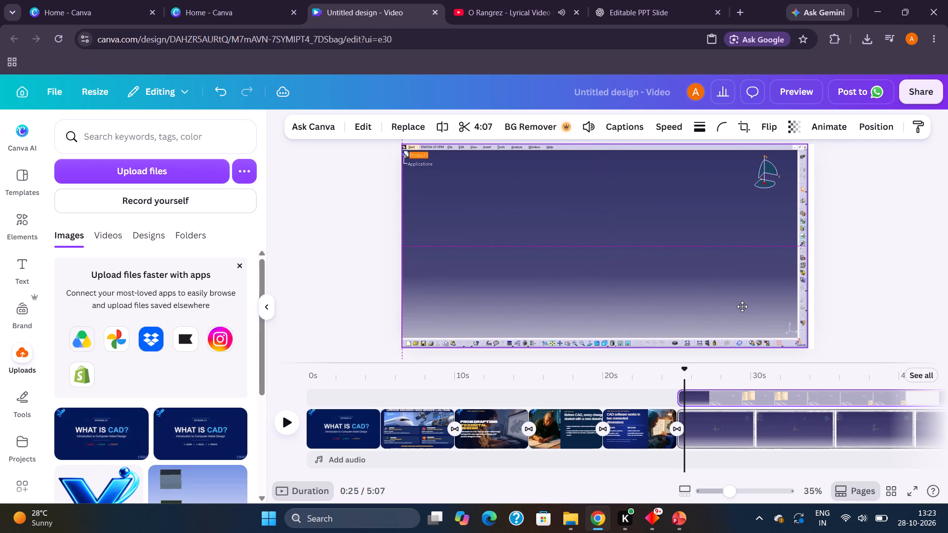
{"action": "left_click", "coordinate": [806, 252]}
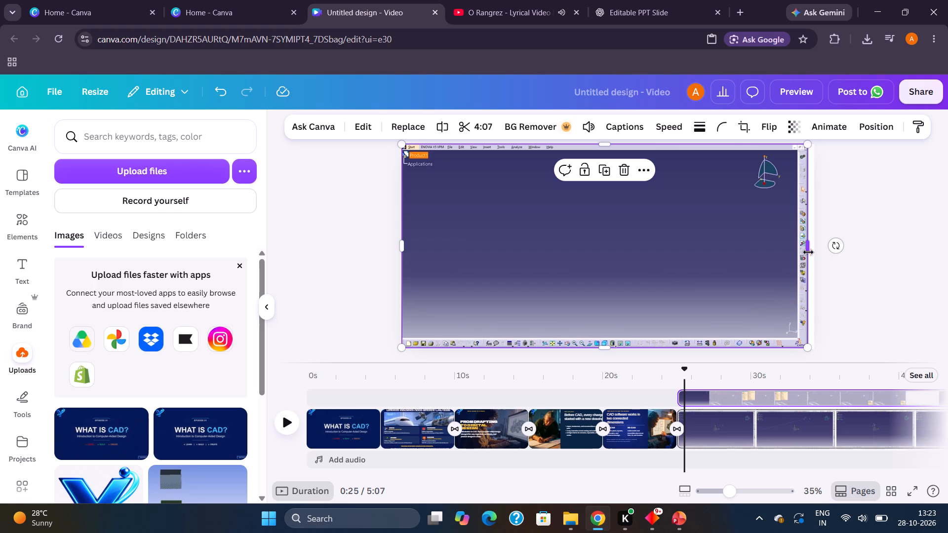
{"action": "left_click", "coordinate": [854, 309]}
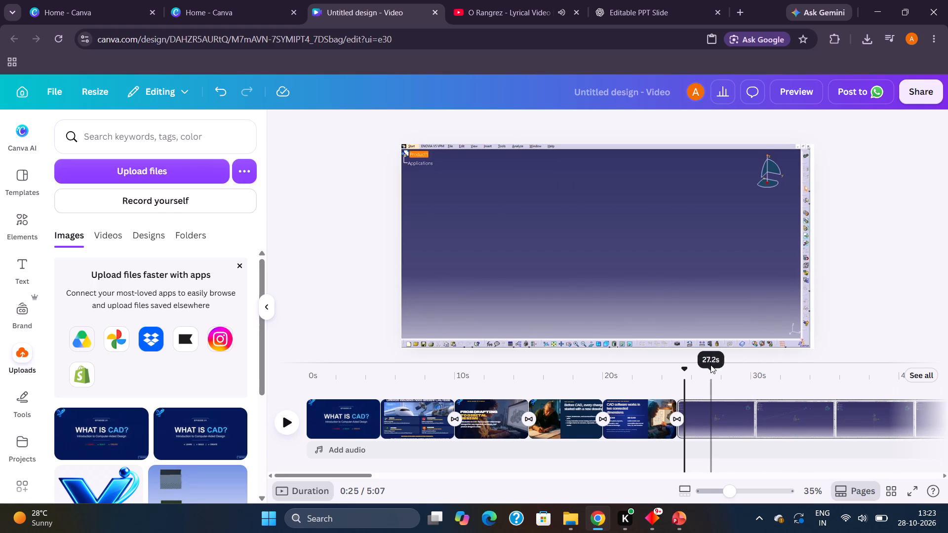
Preview the video full screen, skip ahead to the CAD screen recording to check its edges, and exit the preview.
{"action": "left_click", "coordinate": [909, 490]}
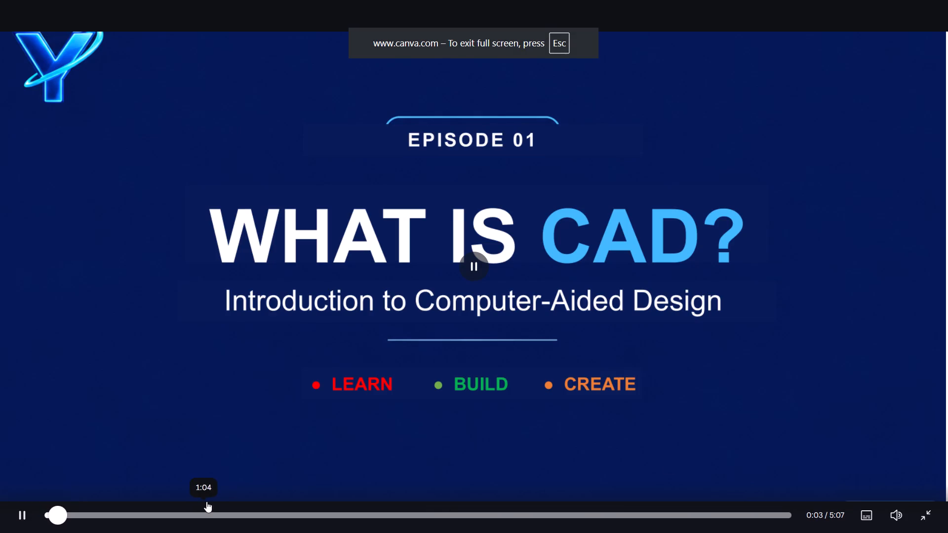
{"action": "left_click", "coordinate": [192, 515]}
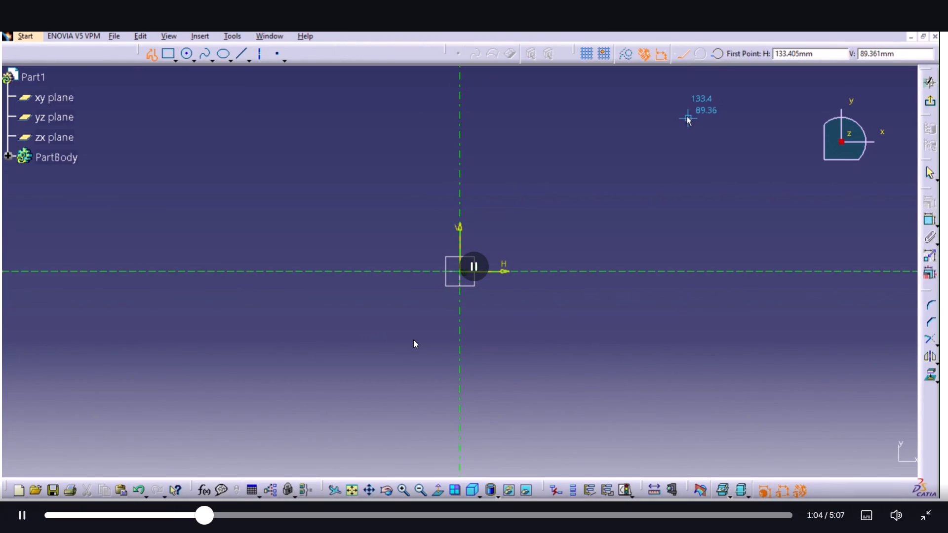
{"action": "key", "text": "Escape"}
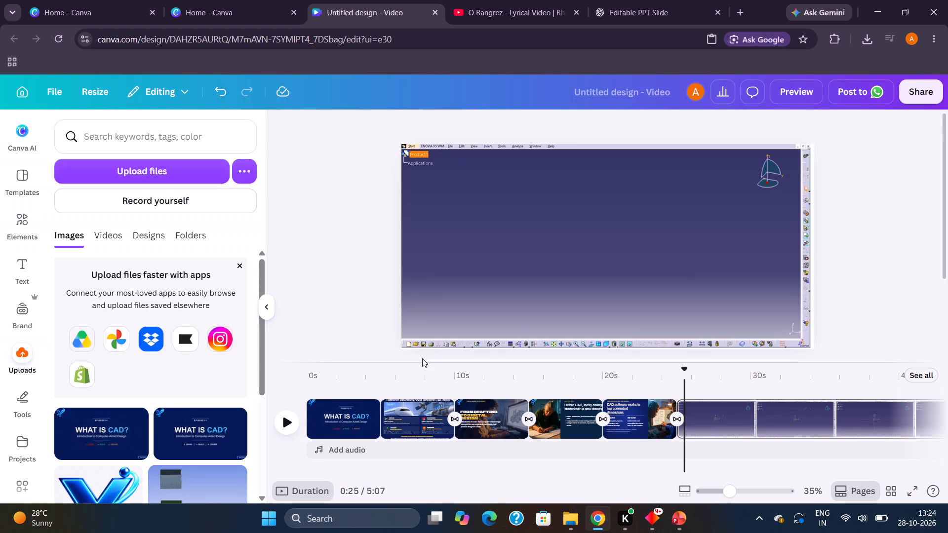
Align the recording with the page's right edge and enlarge it from its top-left corner to about 1,904 by 949.
{"action": "left_click", "coordinate": [507, 189]}
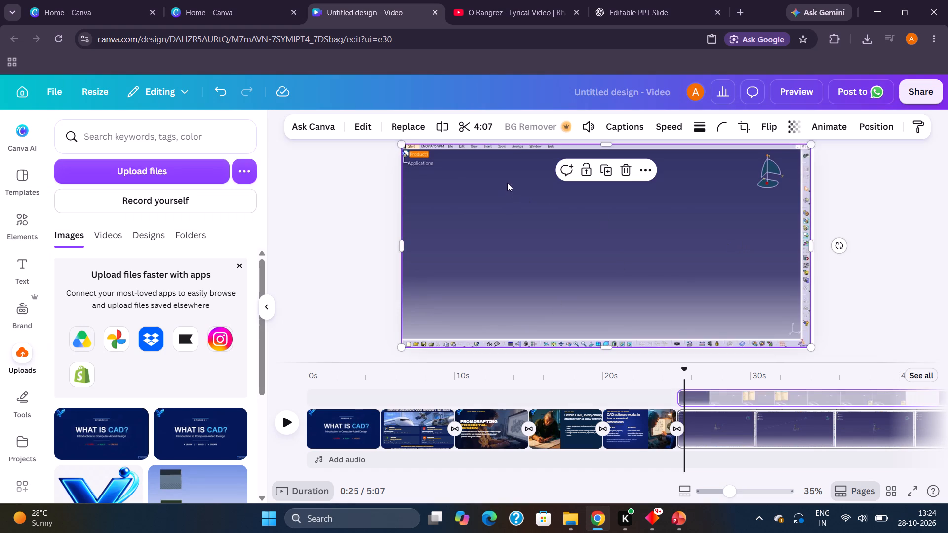
{"action": "left_click", "coordinate": [563, 208]}
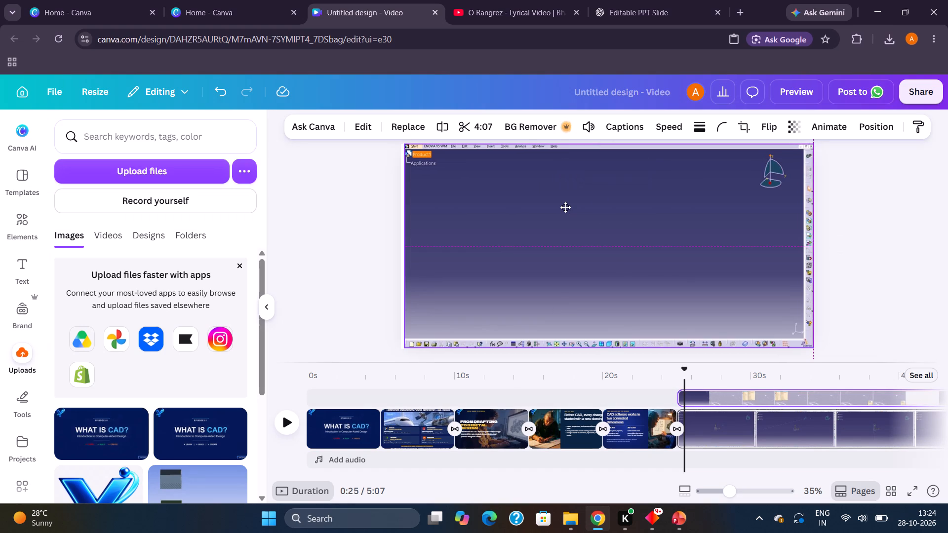
{"action": "left_click_drag", "start_coordinate": [402, 143], "coordinate": [397, 142]}
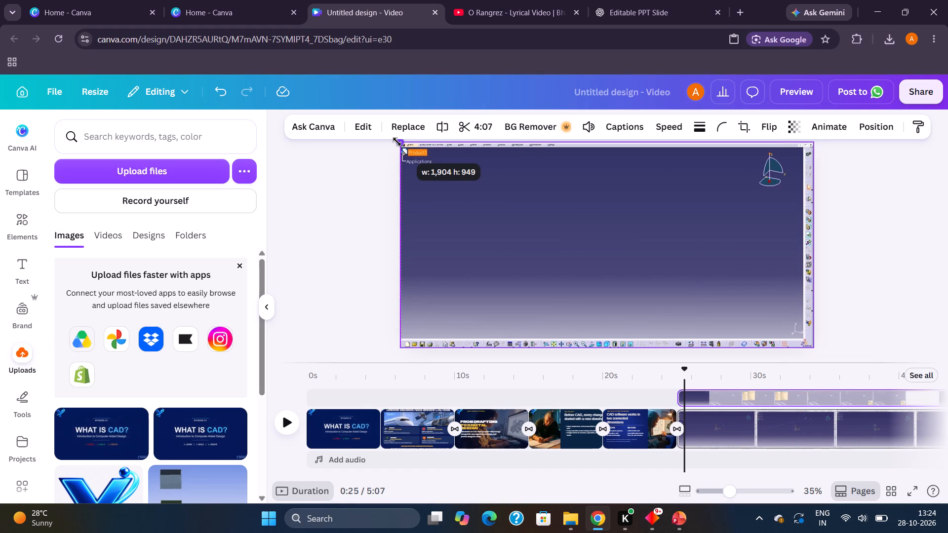
Shrink the recording slightly from its top-left corner and adjust its top edge, keeping its right edge on the page's right edge.
{"action": "left_click_drag", "start_coordinate": [397, 142], "coordinate": [403, 149]}
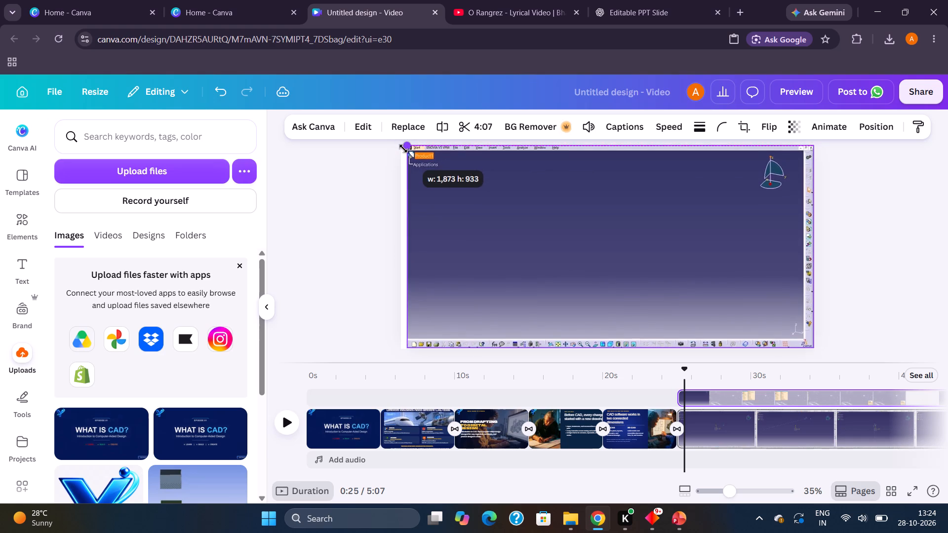
{"action": "left_click_drag", "start_coordinate": [403, 149], "coordinate": [405, 159]}
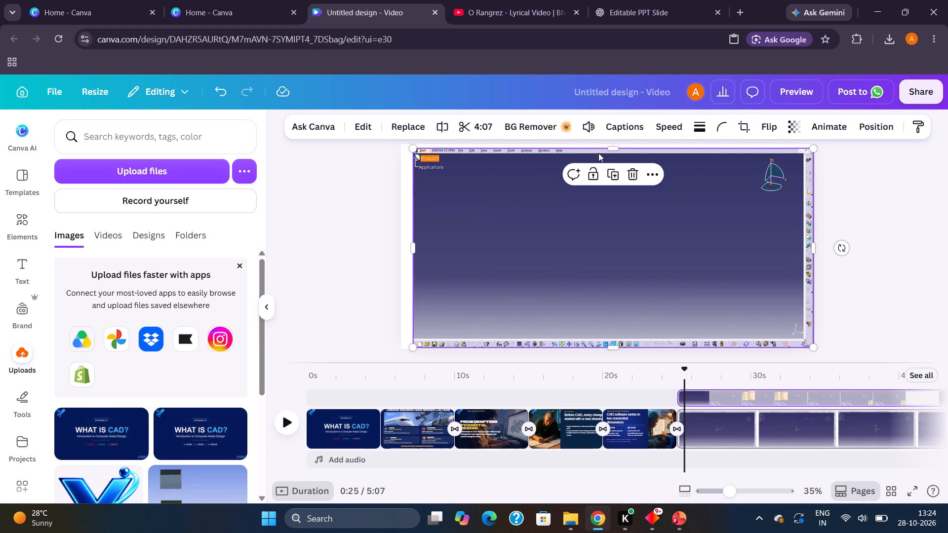
{"action": "left_click", "coordinate": [608, 151]}
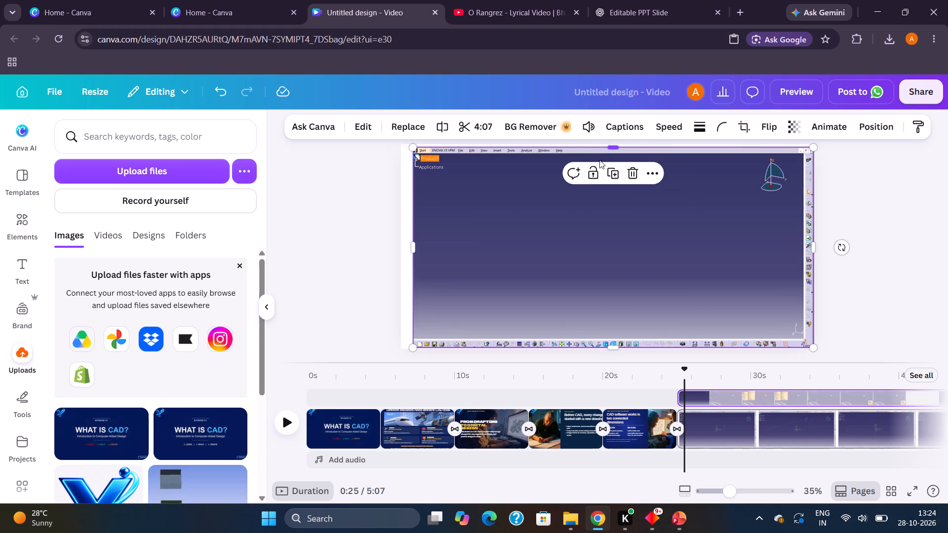
Move the recording up and left against the page's top-left corner.
{"action": "left_click_drag", "start_coordinate": [489, 226], "coordinate": [486, 222]}
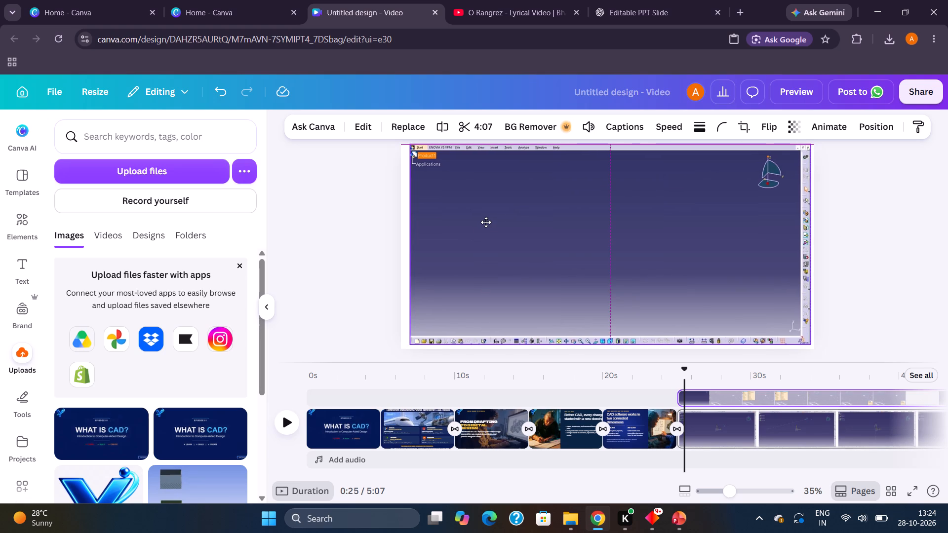
{"action": "left_click_drag", "start_coordinate": [486, 222], "coordinate": [479, 223]}
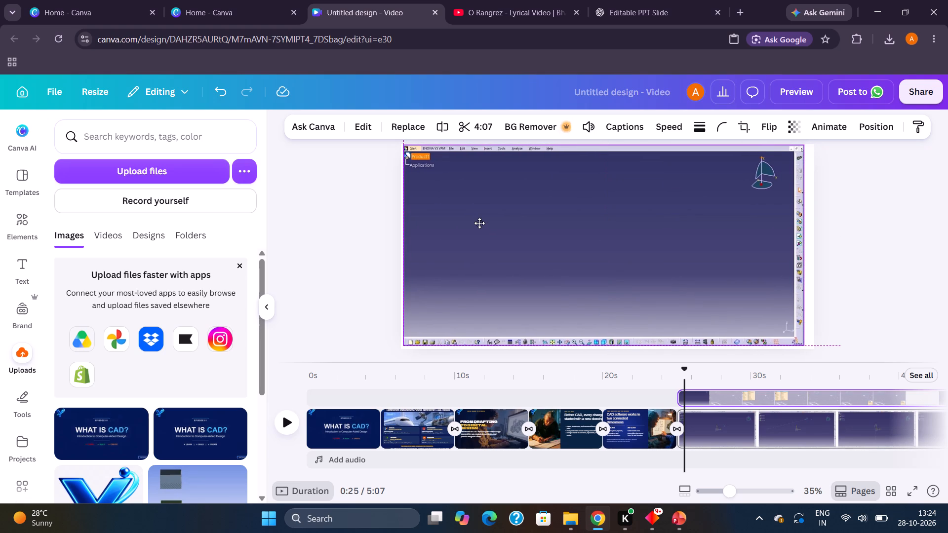
{"action": "left_click_drag", "start_coordinate": [479, 223], "coordinate": [478, 223]}
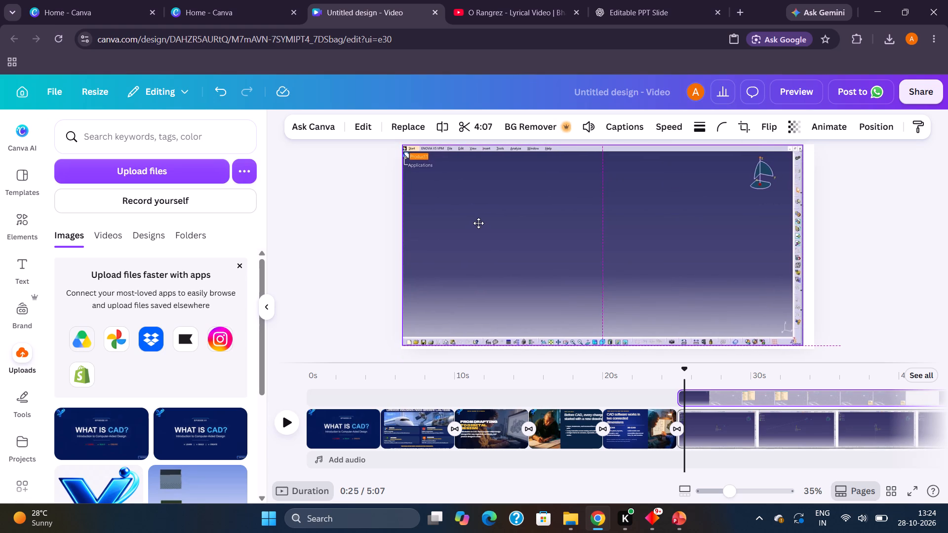
{"action": "left_click_drag", "start_coordinate": [478, 223], "coordinate": [478, 223]}
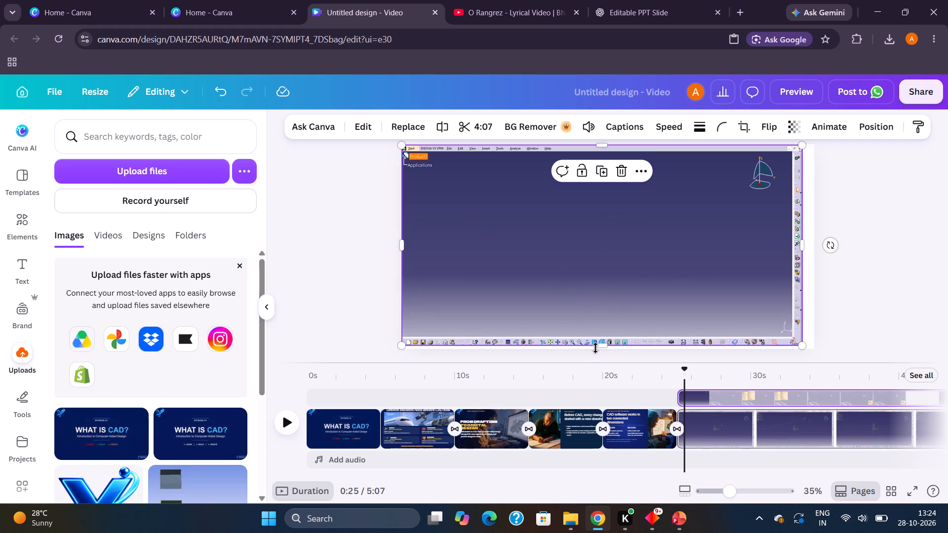
Extend the recording's bottom edge to the bottom of the page, for a height of about 940.
{"action": "left_click_drag", "start_coordinate": [599, 345], "coordinate": [604, 348]}
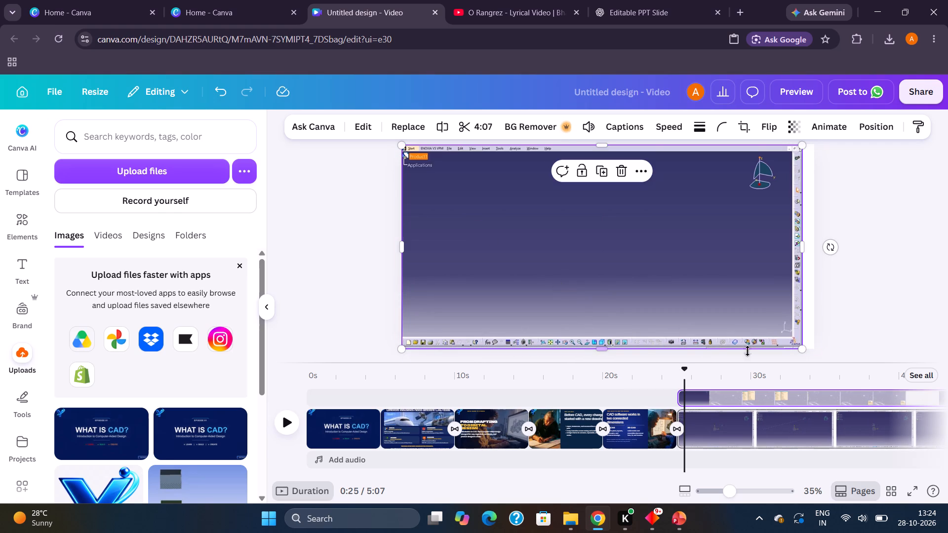
{"action": "left_click", "coordinate": [603, 347]}
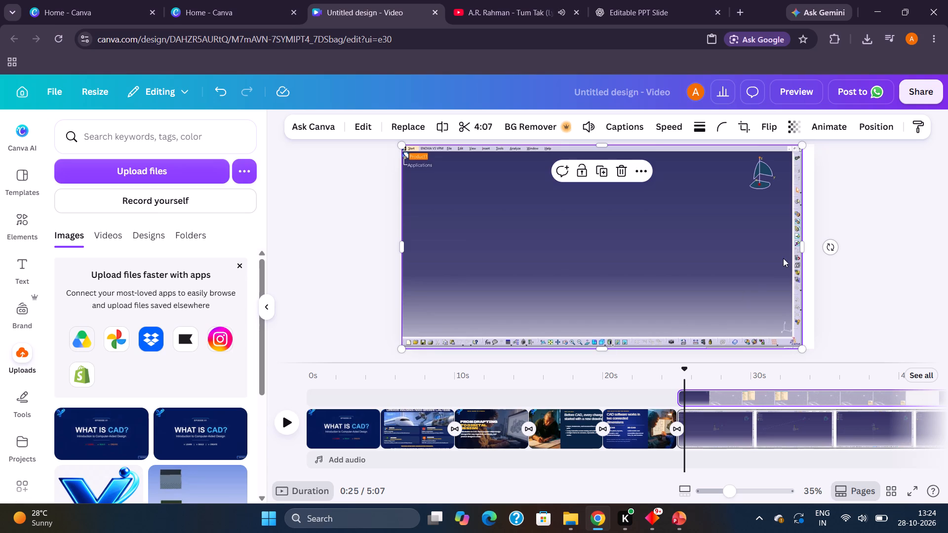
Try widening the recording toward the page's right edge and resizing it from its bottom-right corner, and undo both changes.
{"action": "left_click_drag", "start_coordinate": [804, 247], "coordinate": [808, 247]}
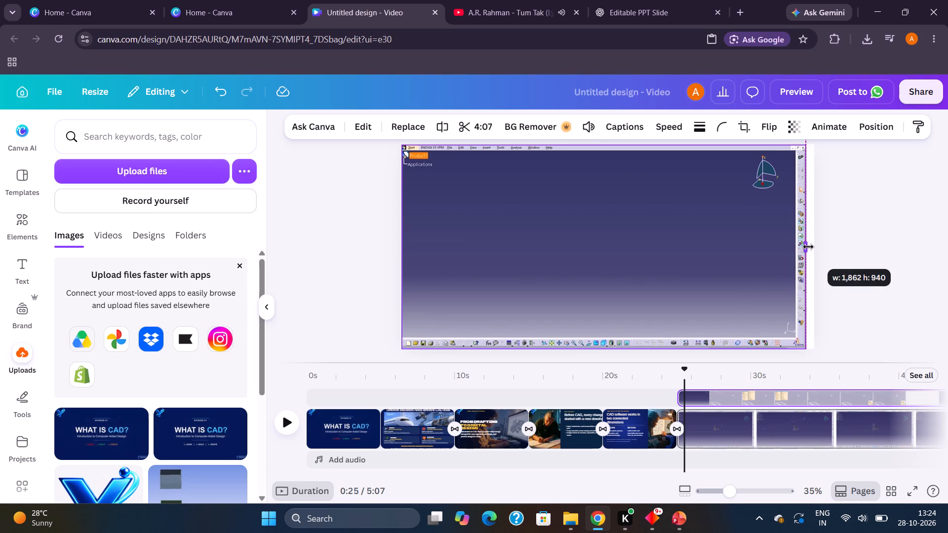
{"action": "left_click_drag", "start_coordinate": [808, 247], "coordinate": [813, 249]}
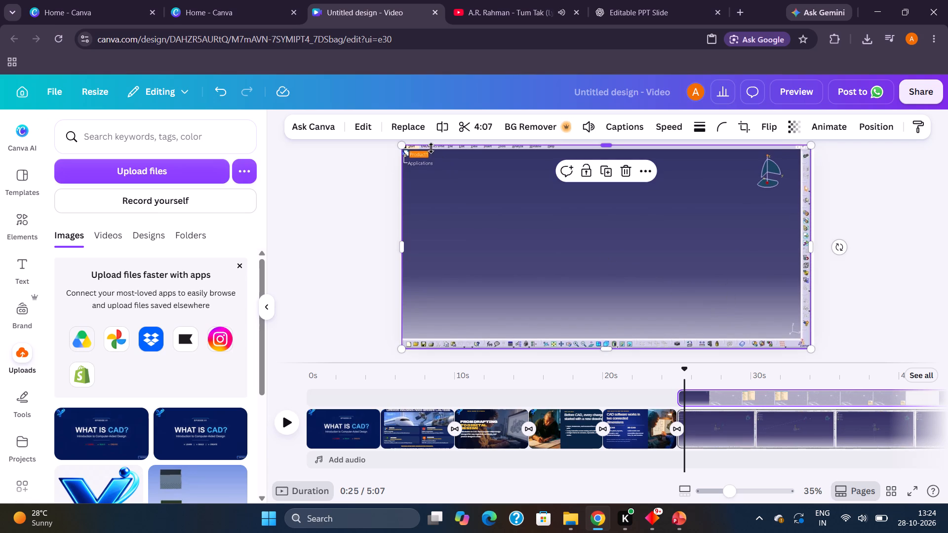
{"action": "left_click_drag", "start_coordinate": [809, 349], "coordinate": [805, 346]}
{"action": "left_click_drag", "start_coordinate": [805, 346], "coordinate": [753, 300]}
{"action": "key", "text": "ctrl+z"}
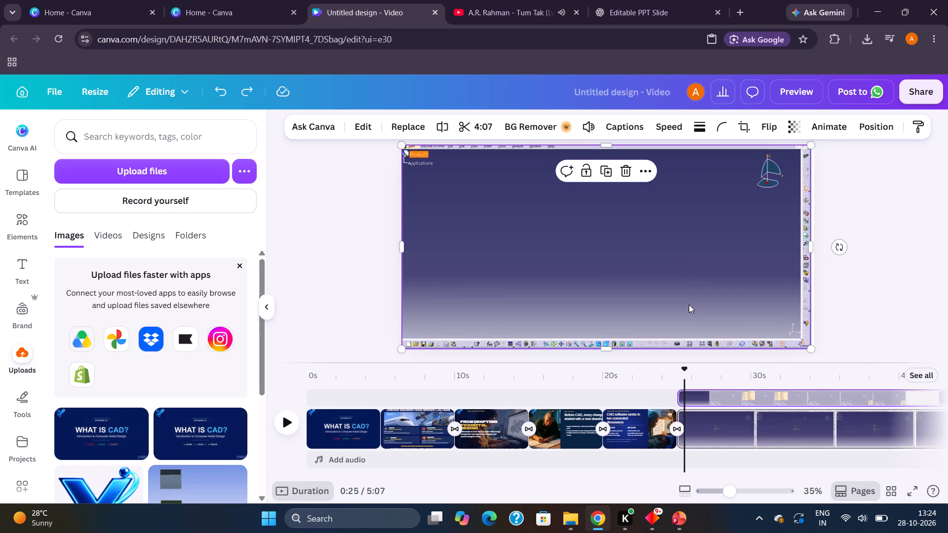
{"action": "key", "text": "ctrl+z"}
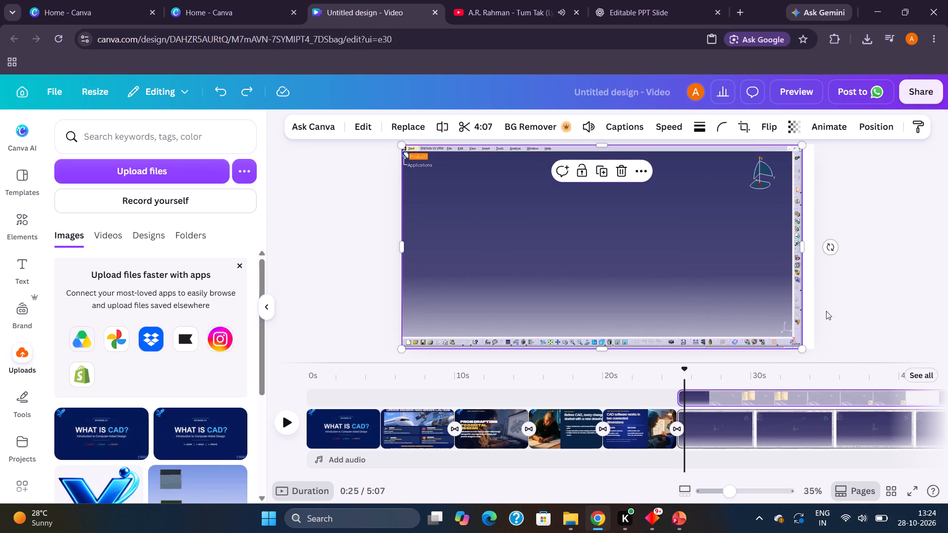
Move the recording right and slightly down so it sits near the page's center with narrow margins on both sides.
{"action": "left_click", "coordinate": [878, 298]}
{"action": "left_click", "coordinate": [787, 262]}
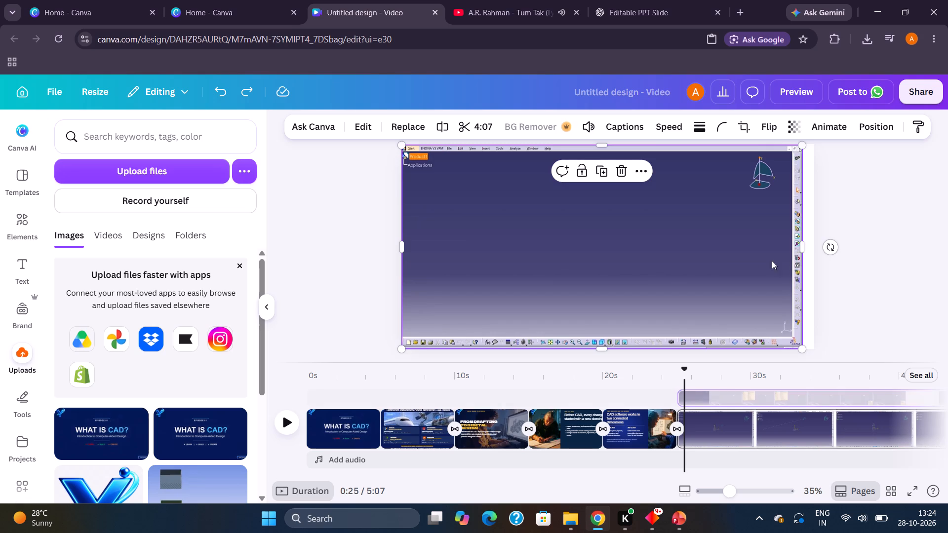
{"action": "left_click_drag", "start_coordinate": [739, 259], "coordinate": [744, 261]}
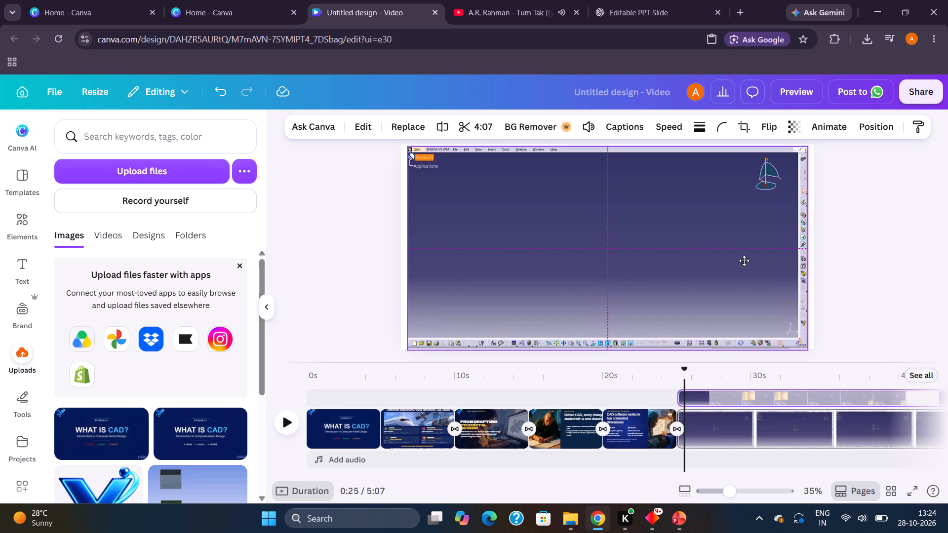
{"action": "left_click_drag", "start_coordinate": [744, 261], "coordinate": [743, 262]}
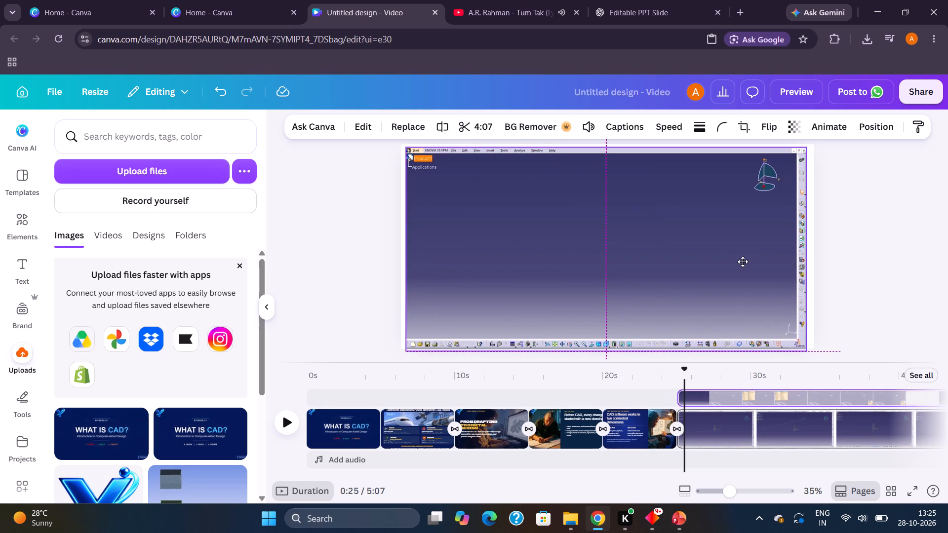
{"action": "left_click_drag", "start_coordinate": [743, 262], "coordinate": [745, 261]}
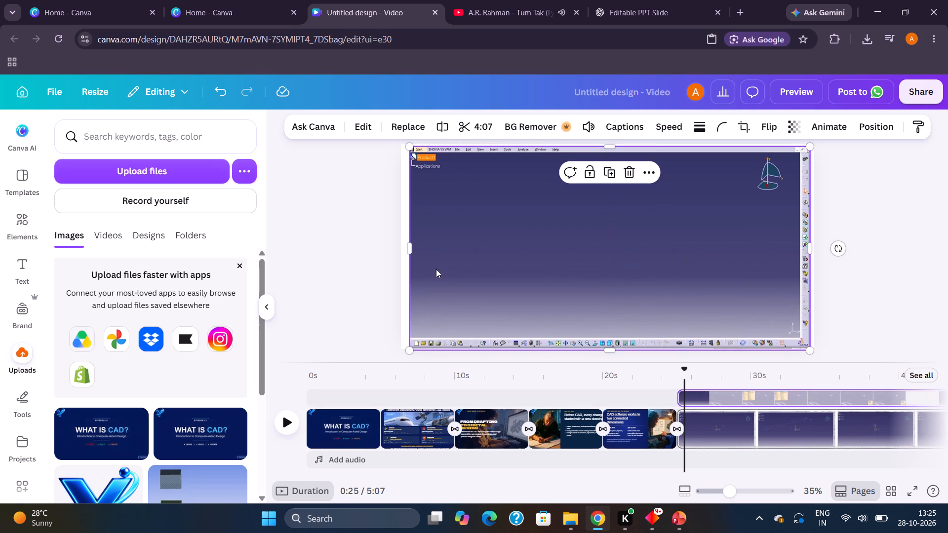
Set the recording page's background to the dark navy from the design's colors, after trying two brighter blues.
{"action": "left_click", "coordinate": [357, 226]}
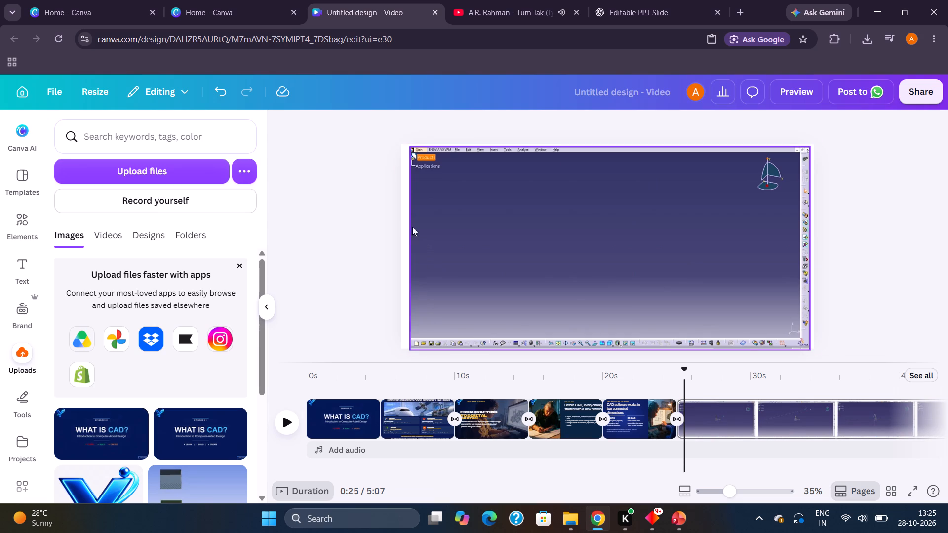
{"action": "left_click", "coordinate": [404, 222]}
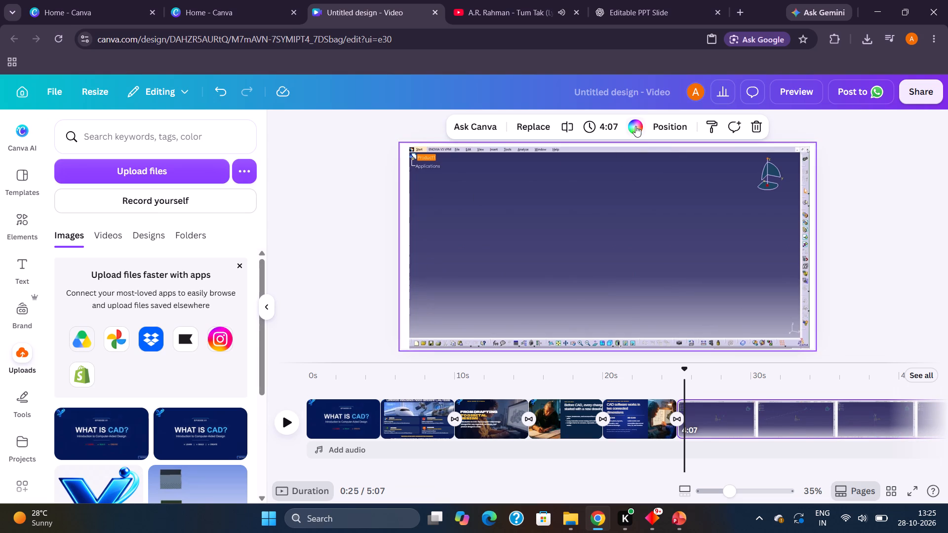
{"action": "left_click", "coordinate": [635, 126]}
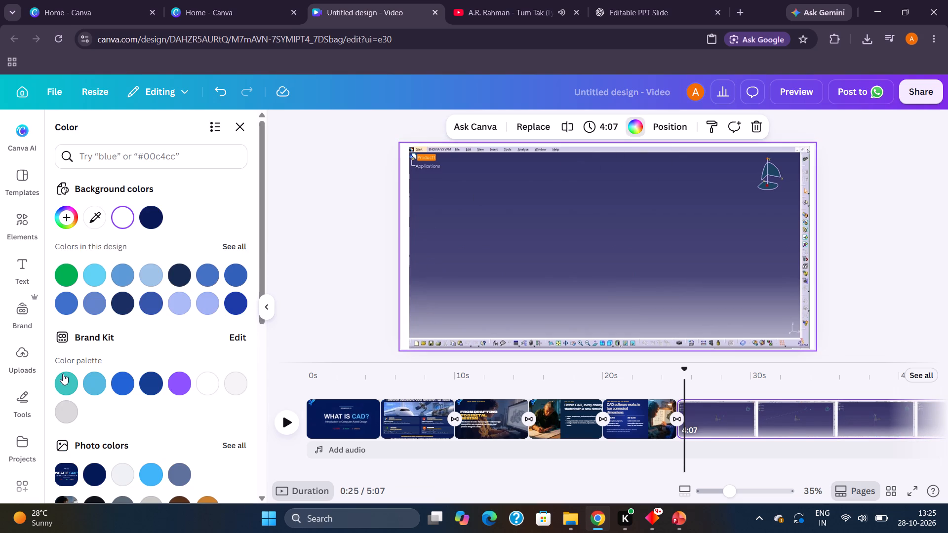
{"action": "left_click", "coordinate": [117, 384]}
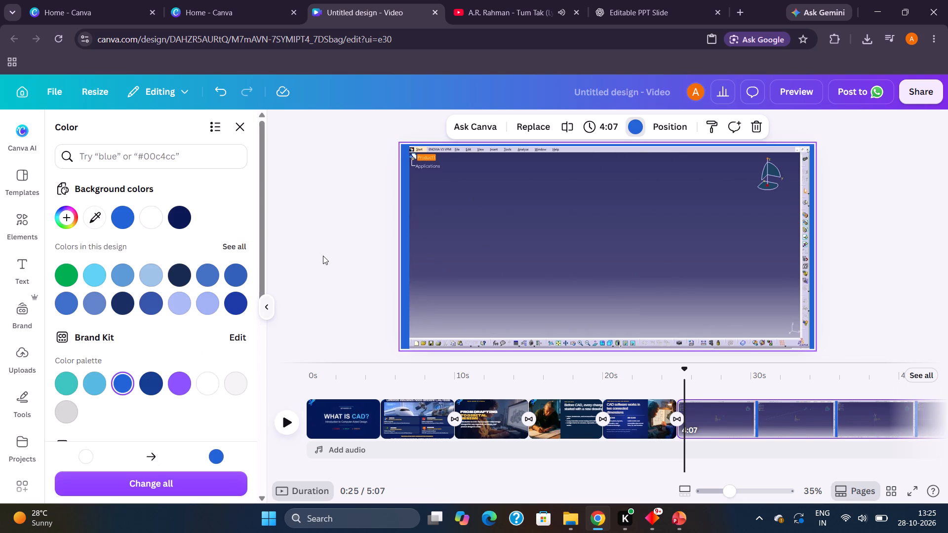
{"action": "left_click", "coordinate": [234, 276]}
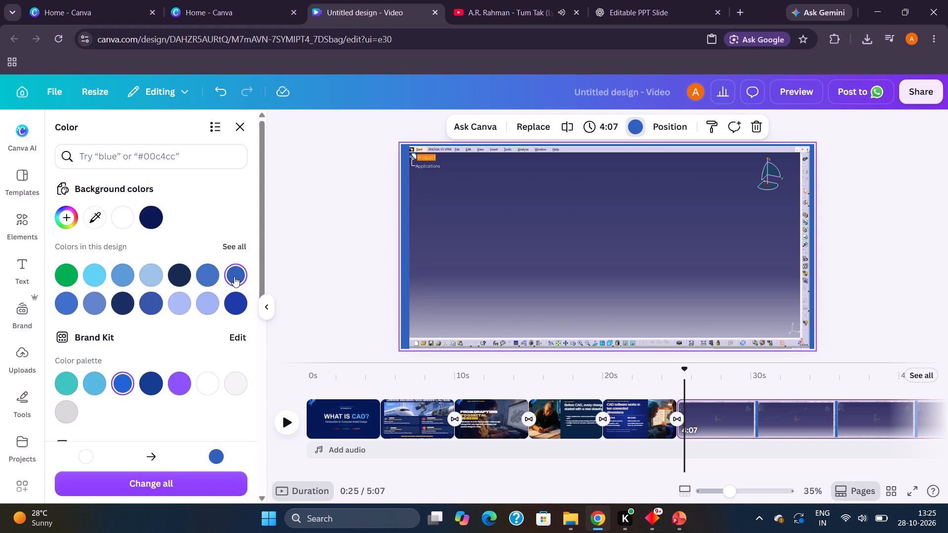
{"action": "left_click", "coordinate": [182, 276]}
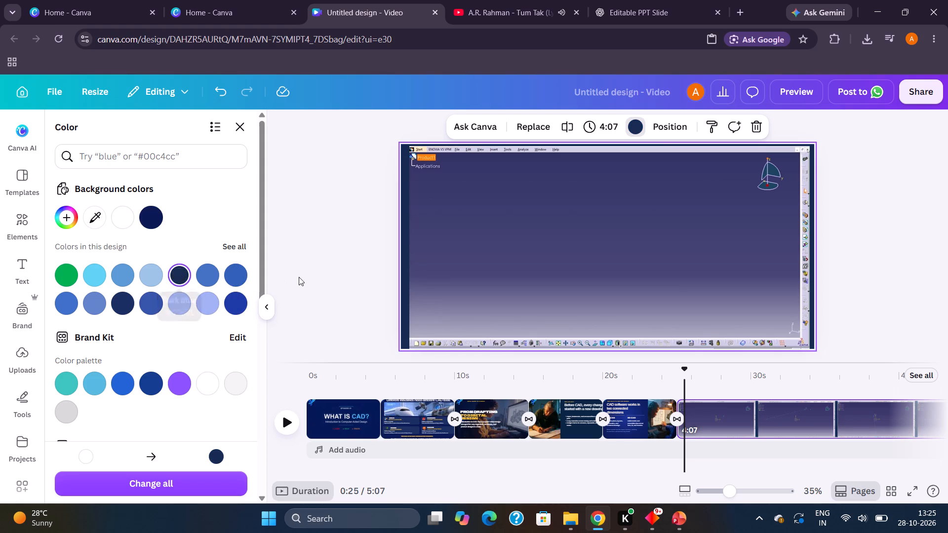
{"action": "left_click", "coordinate": [307, 251]}
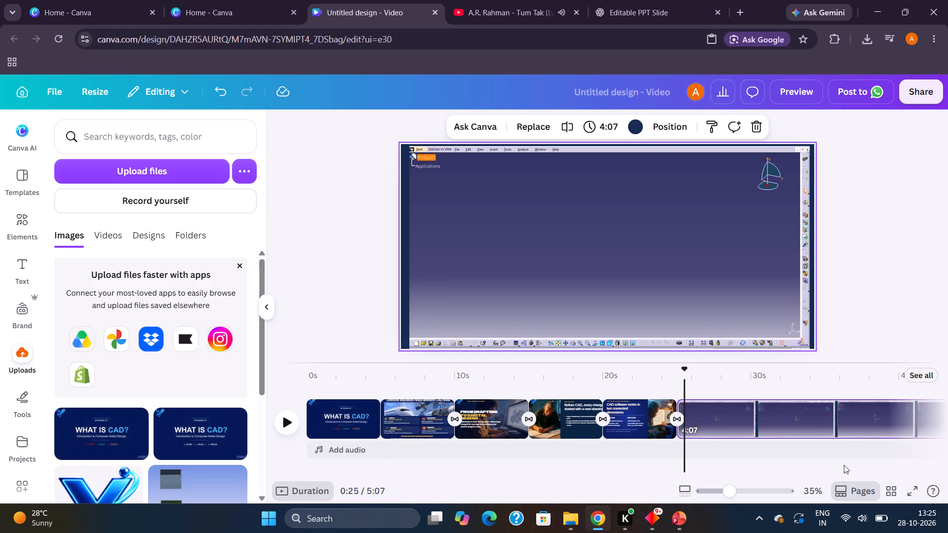
Preview the video full screen, skip ahead into the CAD recording to check its navy border, and exit the preview.
{"action": "left_click", "coordinate": [913, 494]}
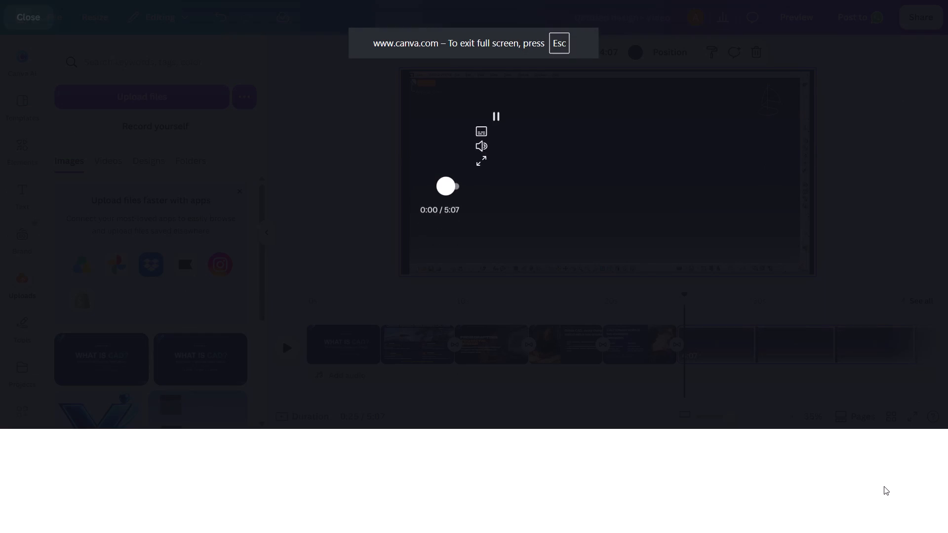
{"action": "left_click", "coordinate": [194, 517]}
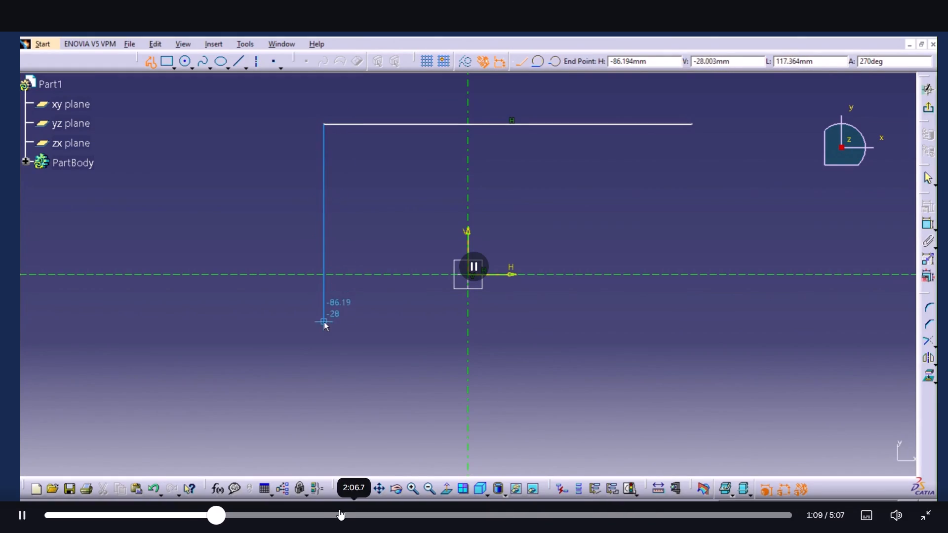
{"action": "left_click", "coordinate": [320, 511]}
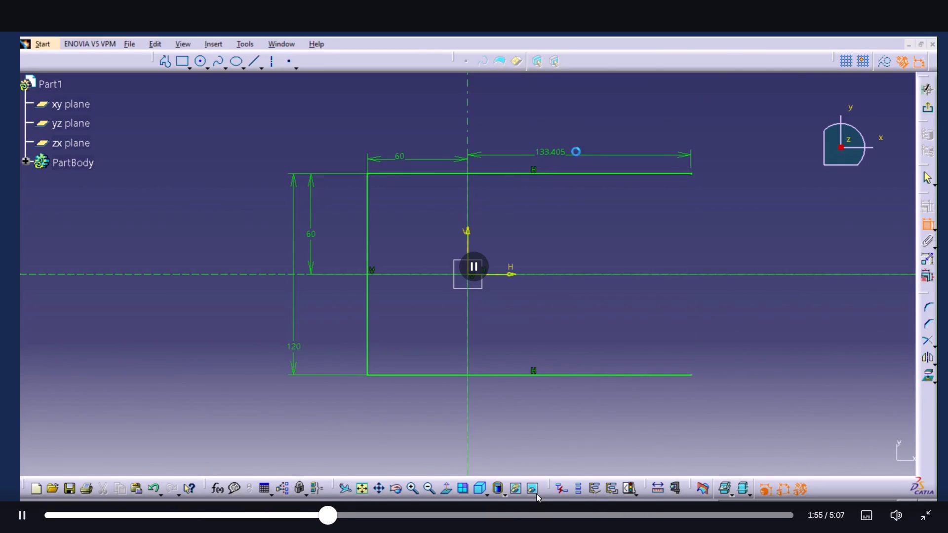
{"action": "left_click", "coordinate": [23, 517]}
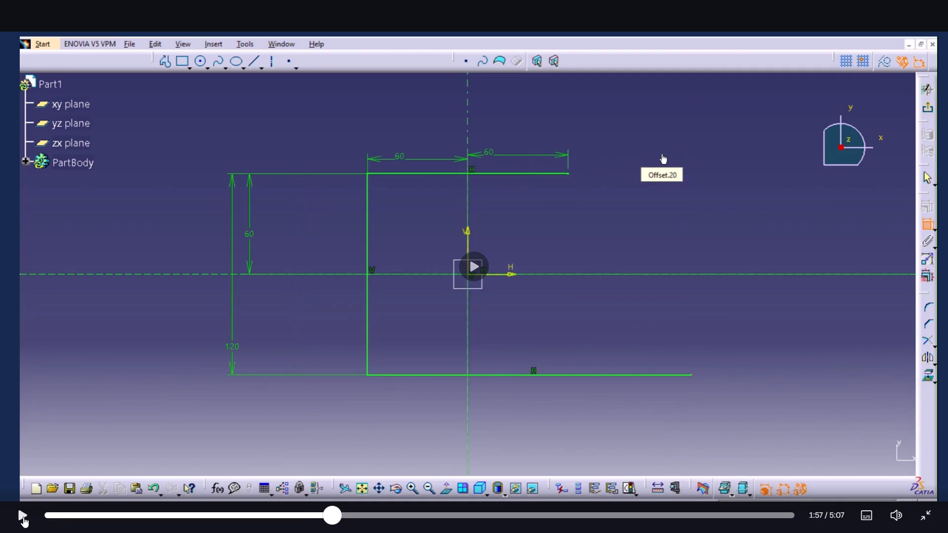
{"action": "key", "text": "Escape"}
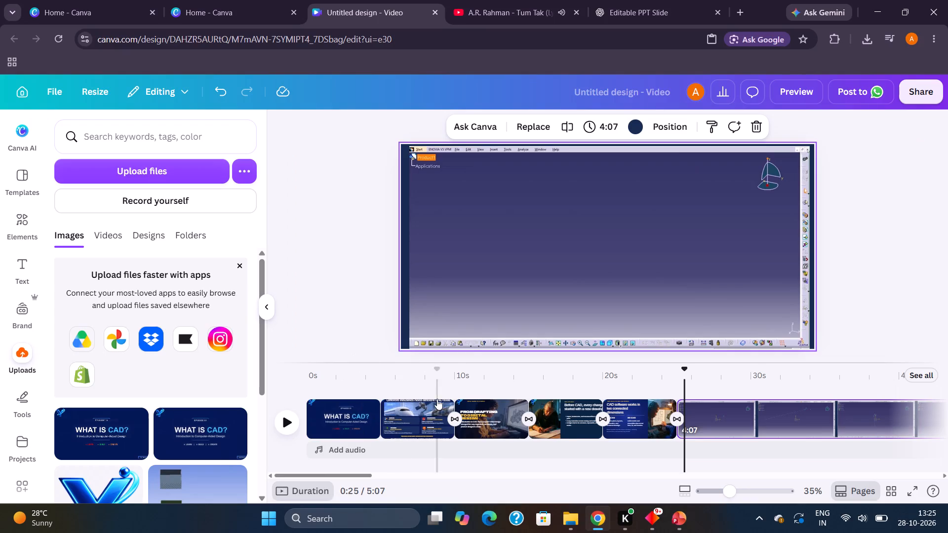
Resize the CAD recording from its left edge and bottom-right corner so its left side reaches the page's left edge.
{"action": "left_click", "coordinate": [410, 286]}
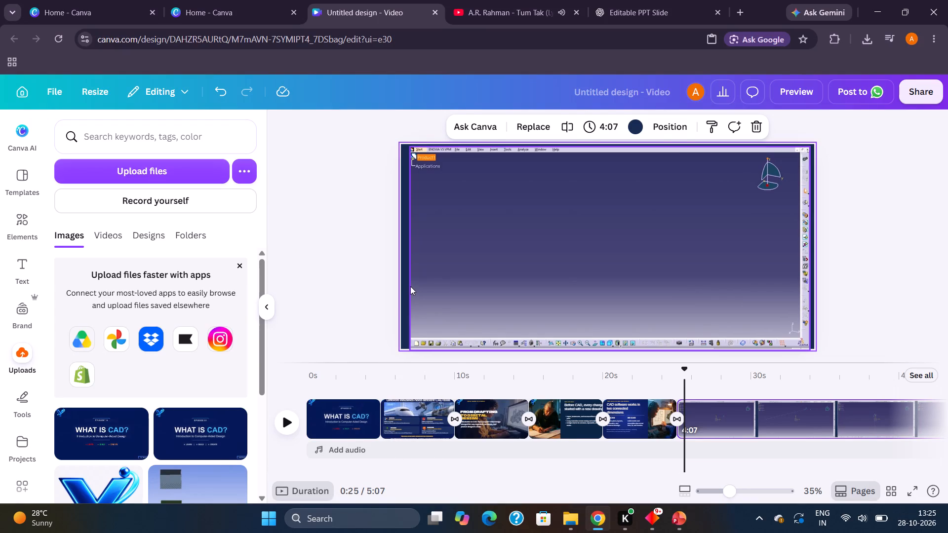
{"action": "left_click", "coordinate": [410, 250]}
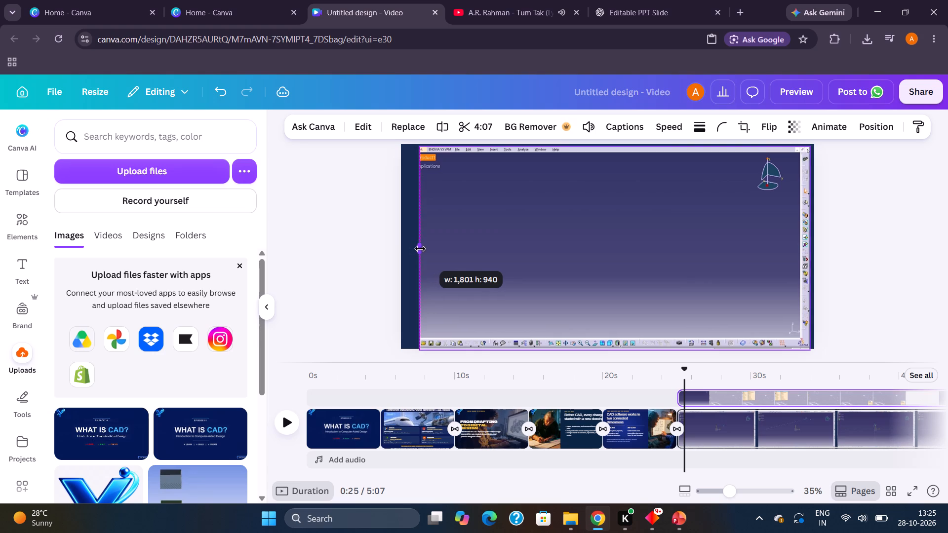
{"action": "left_click", "coordinate": [539, 260]}
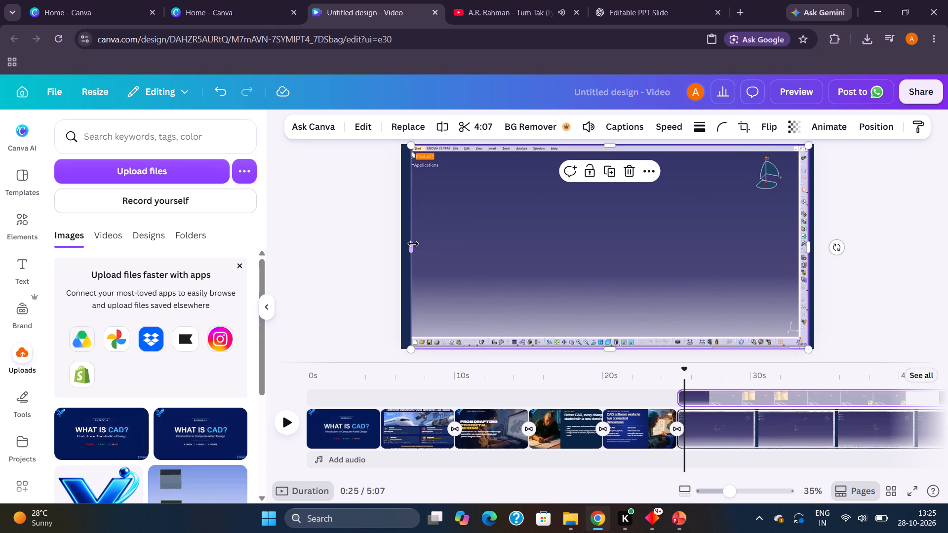
{"action": "left_click", "coordinate": [413, 243]}
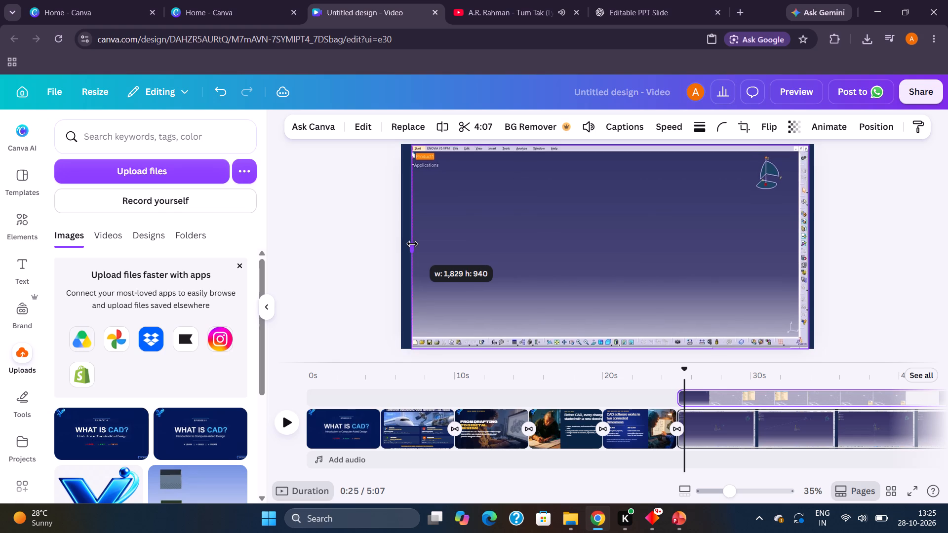
{"action": "left_click_drag", "start_coordinate": [509, 258], "coordinate": [520, 262]}
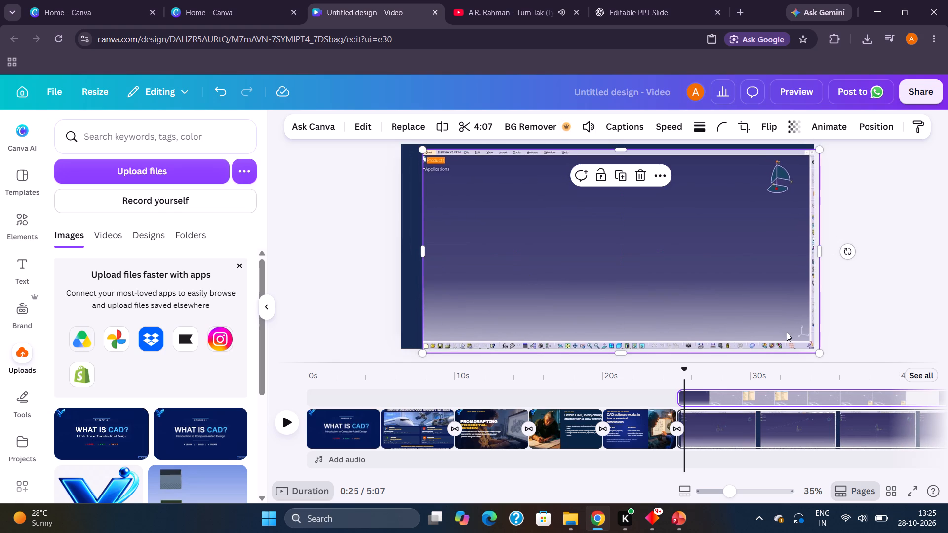
{"action": "left_click_drag", "start_coordinate": [815, 349], "coordinate": [804, 337]}
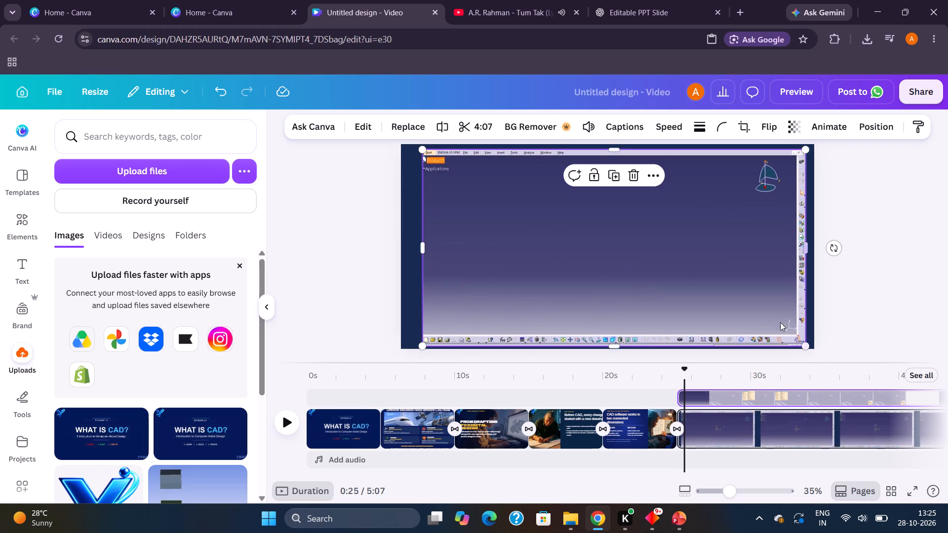
{"action": "left_click_drag", "start_coordinate": [419, 242], "coordinate": [411, 239]}
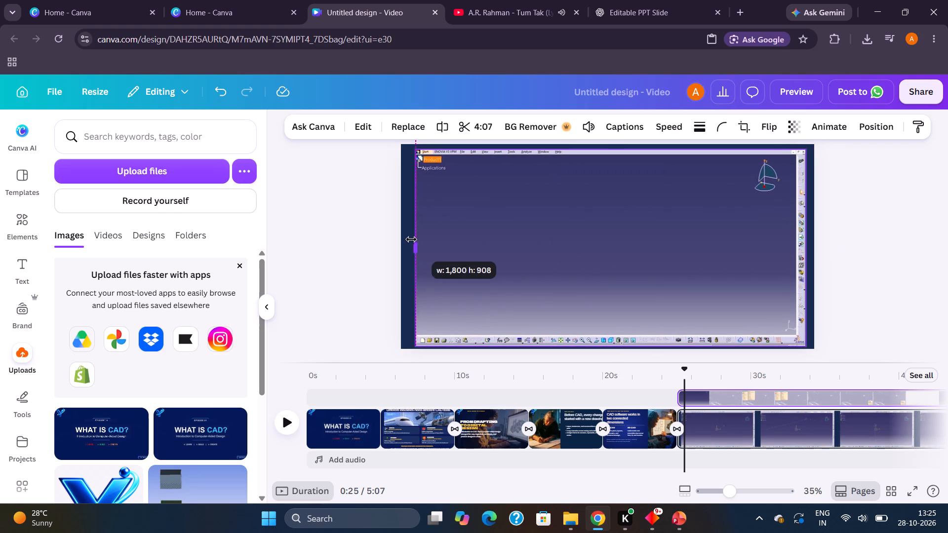
{"action": "left_click_drag", "start_coordinate": [411, 239], "coordinate": [404, 239]}
Reposition the recording so its top-left corner sits at about the page's top-left corner.
{"action": "left_click_drag", "start_coordinate": [515, 220], "coordinate": [520, 229]}
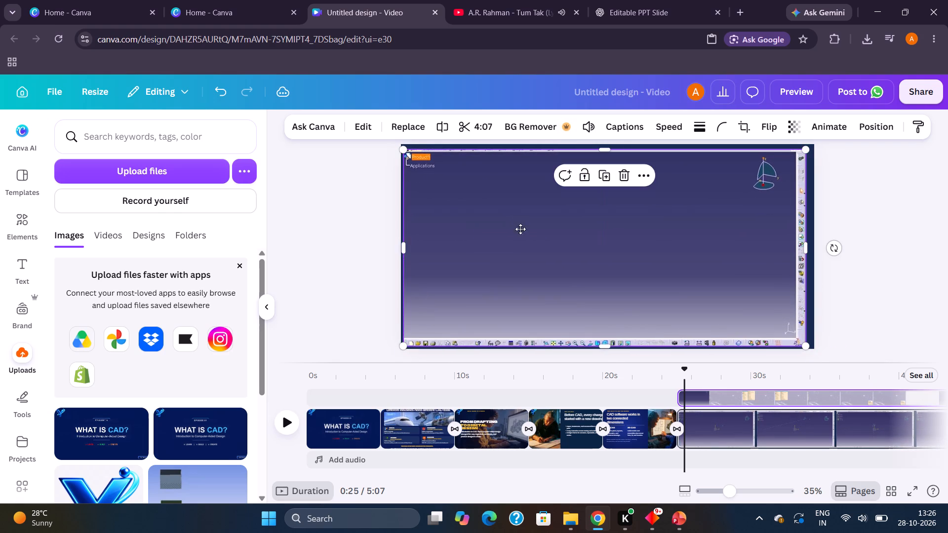
{"action": "left_click_drag", "start_coordinate": [520, 229], "coordinate": [523, 241]}
{"action": "left_click_drag", "start_coordinate": [613, 171], "coordinate": [611, 165]}
{"action": "left_click_drag", "start_coordinate": [553, 250], "coordinate": [541, 226]}
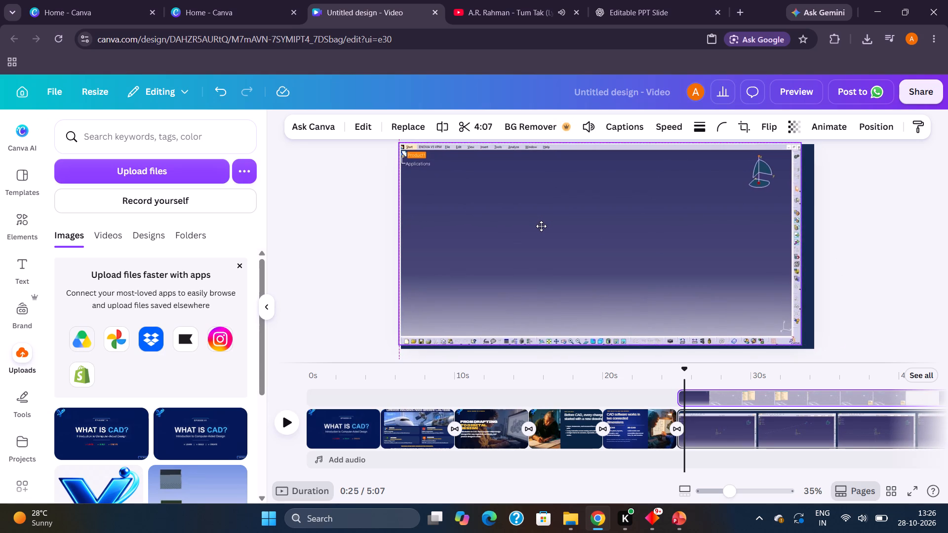
{"action": "left_click_drag", "start_coordinate": [541, 226], "coordinate": [545, 228]}
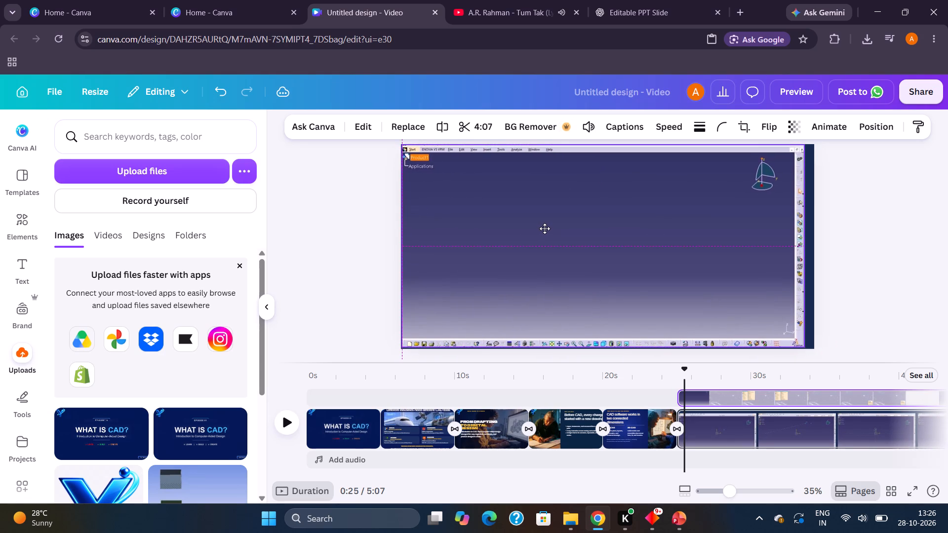
{"action": "left_click_drag", "start_coordinate": [545, 228], "coordinate": [544, 228]}
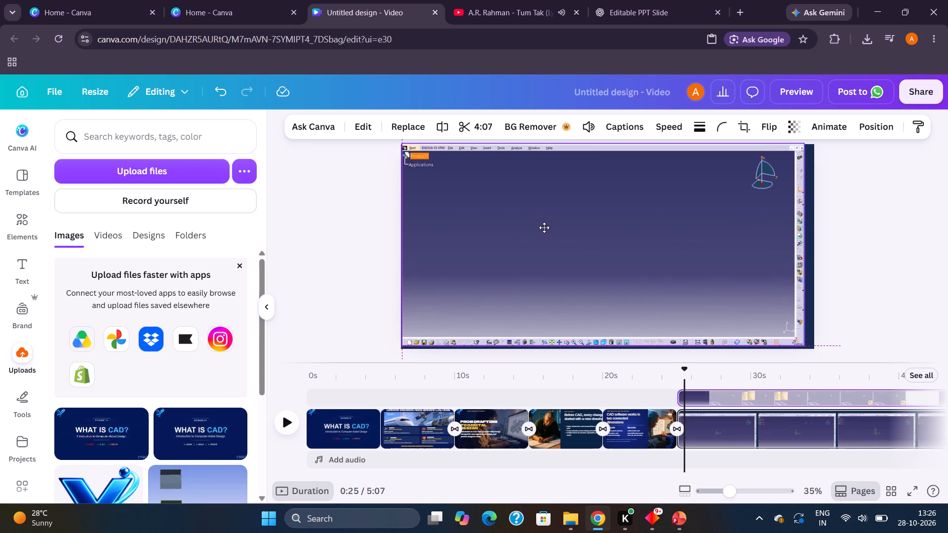
{"action": "left_click_drag", "start_coordinate": [544, 228], "coordinate": [543, 227]}
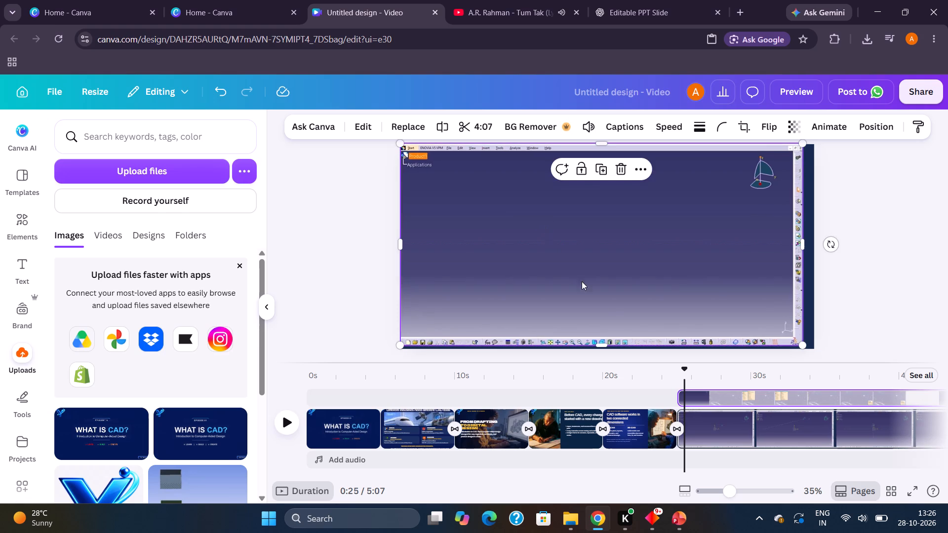
Stretch the recording's bottom edge to the page's bottom, nudge it into place, and adjust its right edge.
{"action": "left_click_drag", "start_coordinate": [605, 343], "coordinate": [605, 345]}
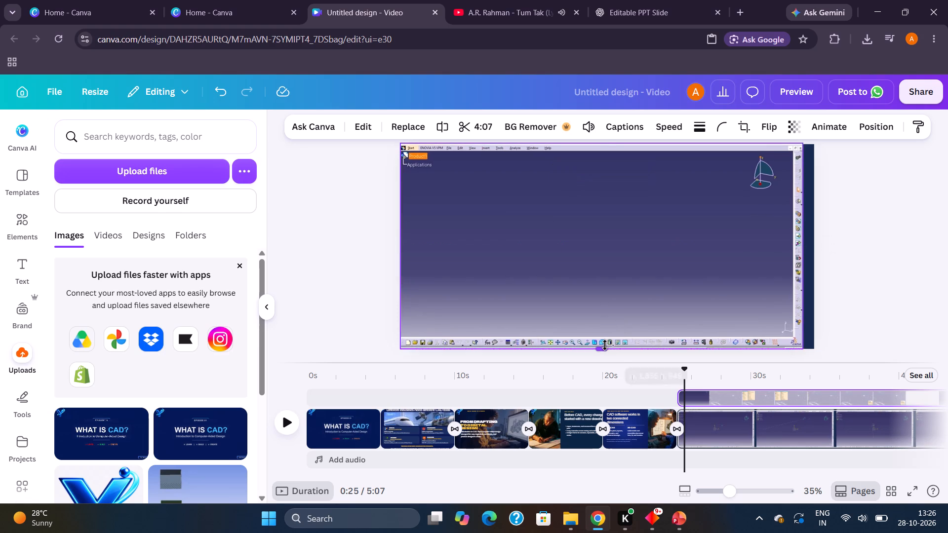
{"action": "left_click_drag", "start_coordinate": [605, 345], "coordinate": [605, 347]}
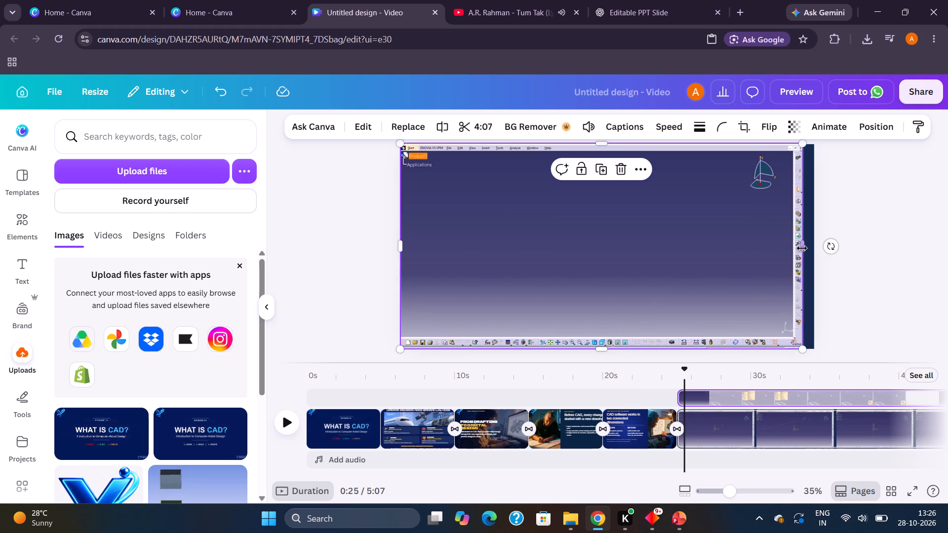
{"action": "left_click", "coordinate": [803, 246]}
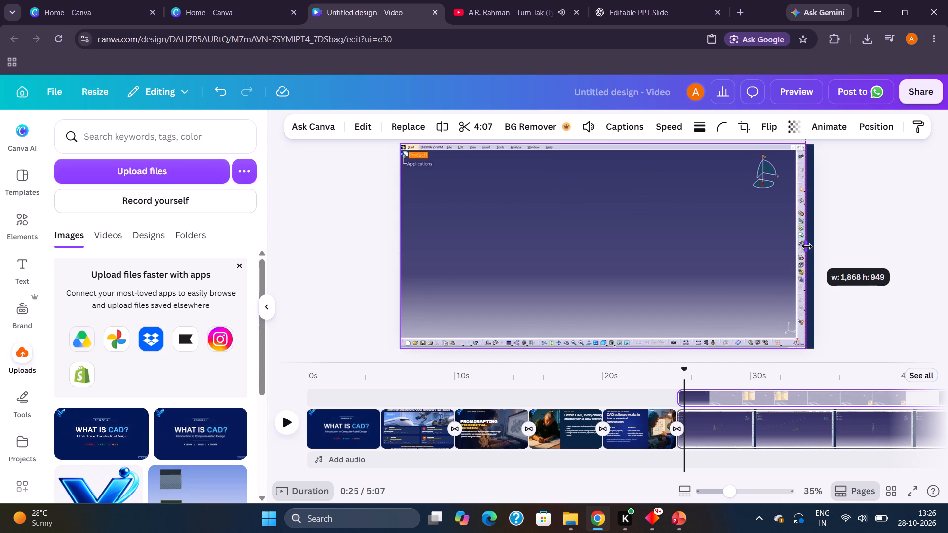
{"action": "left_click", "coordinate": [716, 250]}
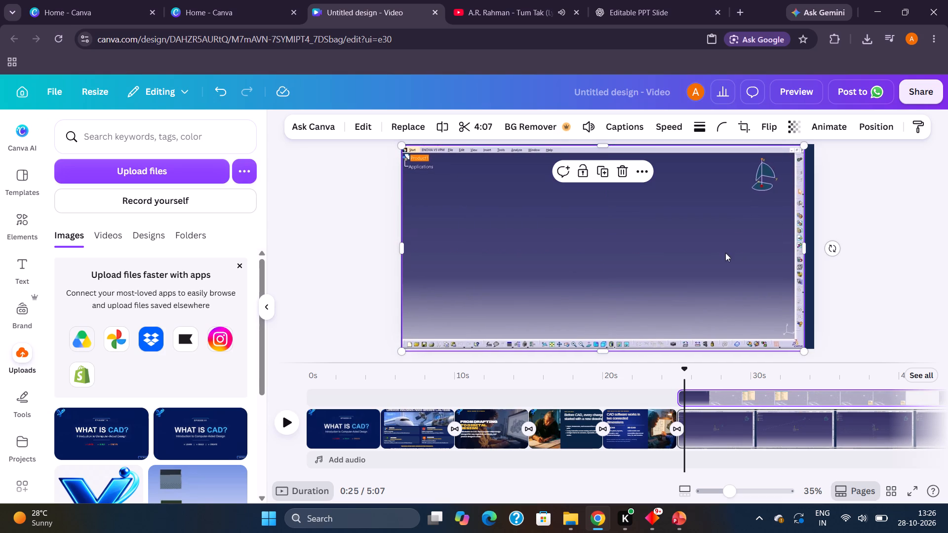
{"action": "left_click", "coordinate": [803, 247]}
{"action": "left_click", "coordinate": [804, 247]}
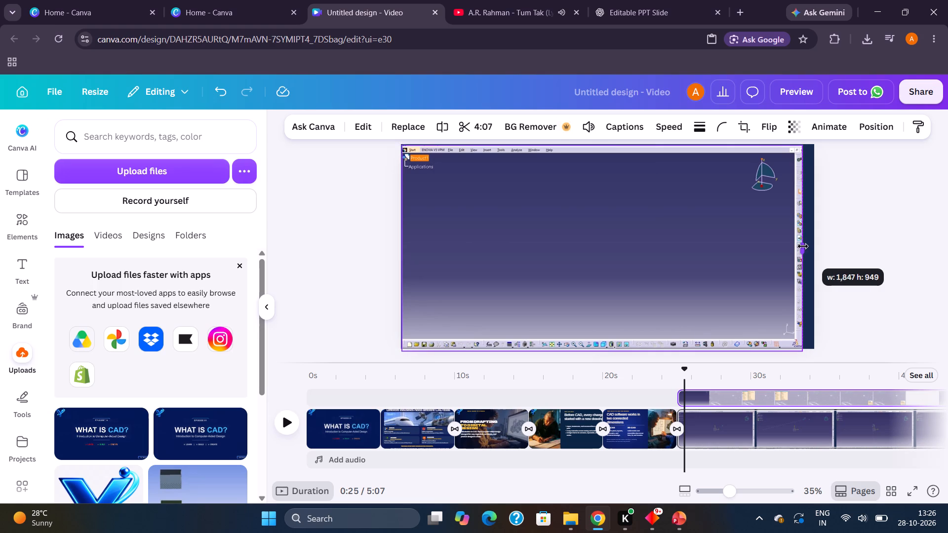
Move the recording right, widen it from its left edge to about 1,904 wide, and shift it up to fill the page.
{"action": "left_click_drag", "start_coordinate": [699, 254], "coordinate": [705, 254]}
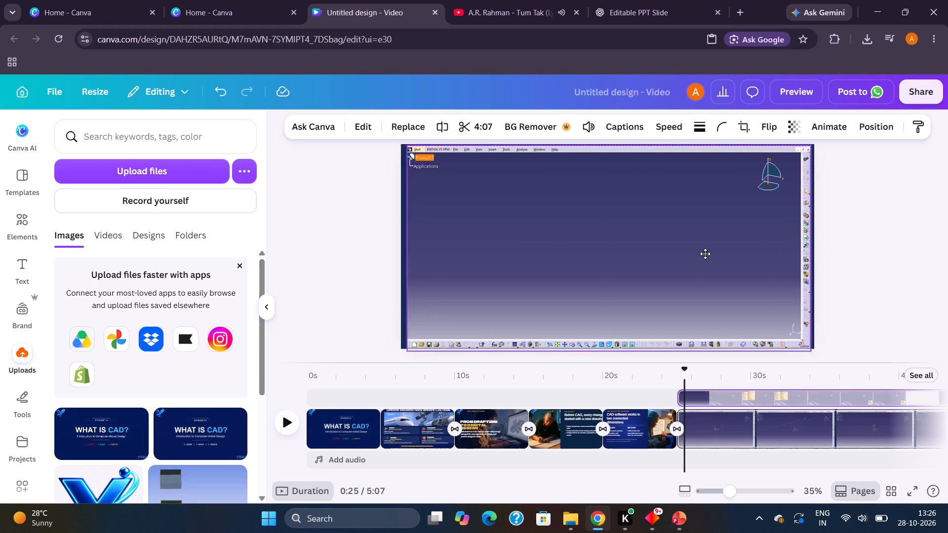
{"action": "left_click_drag", "start_coordinate": [705, 254], "coordinate": [708, 254]}
{"action": "left_click_drag", "start_coordinate": [407, 249], "coordinate": [398, 247]}
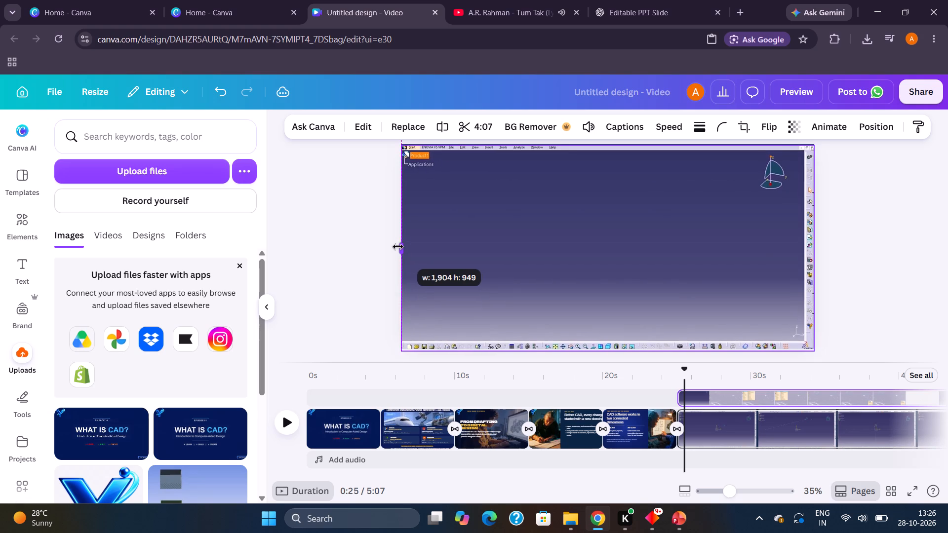
{"action": "left_click_drag", "start_coordinate": [398, 247], "coordinate": [399, 251]}
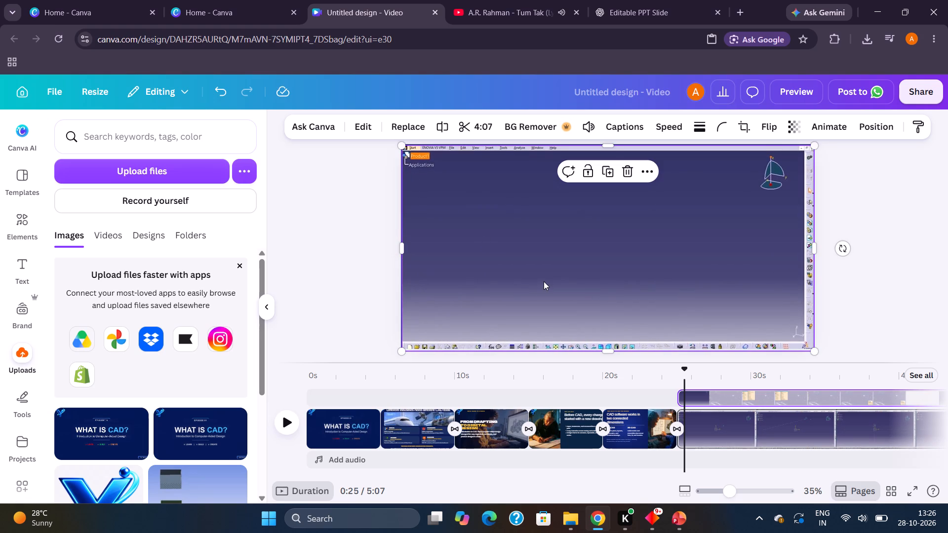
{"action": "left_click", "coordinate": [544, 281]}
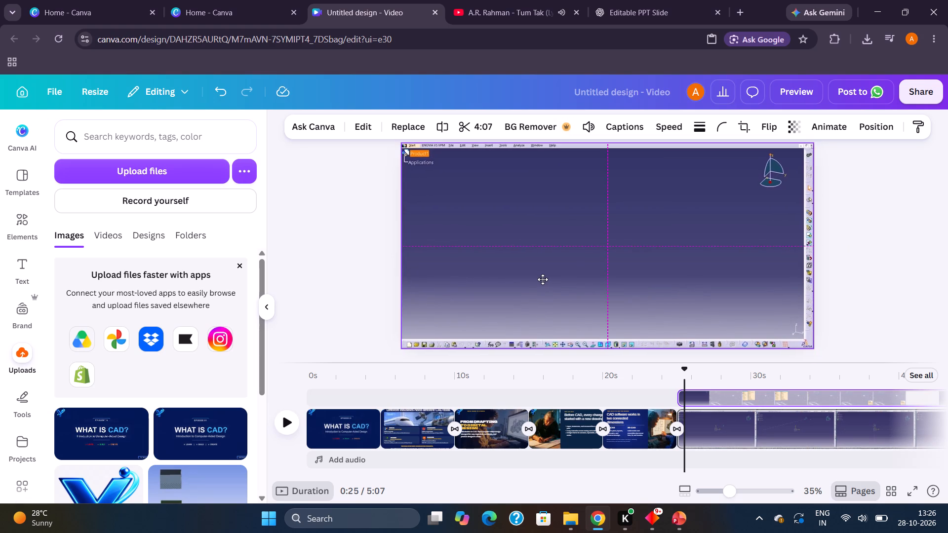
{"action": "left_click", "coordinate": [879, 196]}
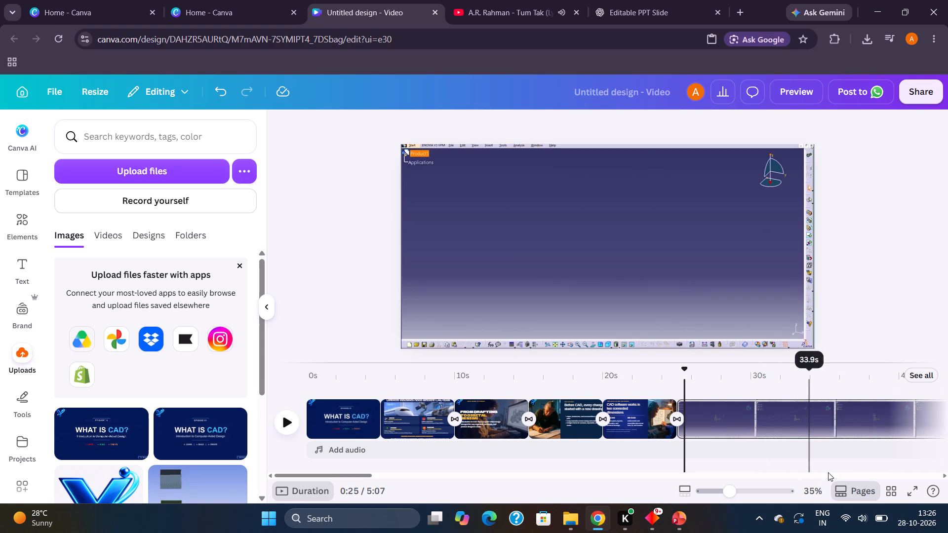
Preview the video full screen, skip ahead into the CAD recording to check its fit, and exit the preview.
{"action": "left_click", "coordinate": [909, 485]}
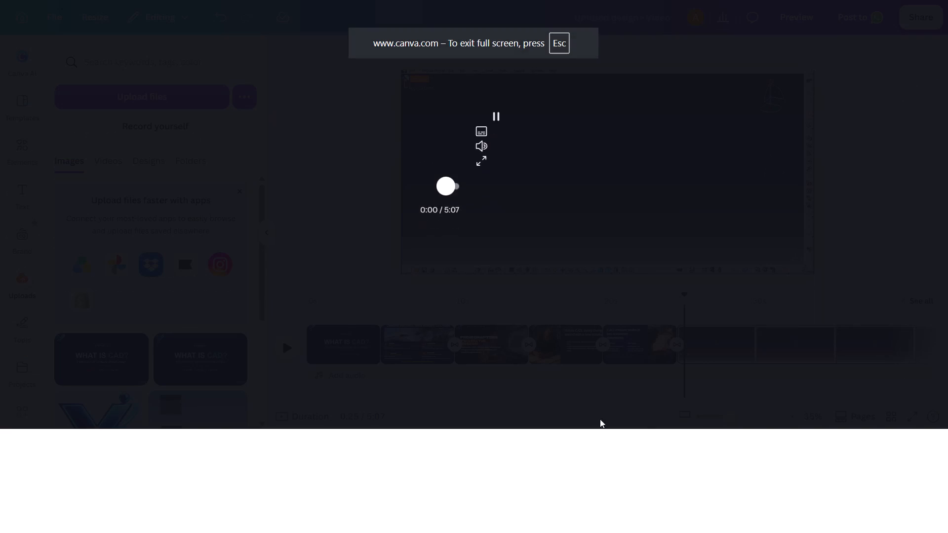
{"action": "left_click", "coordinate": [231, 517]}
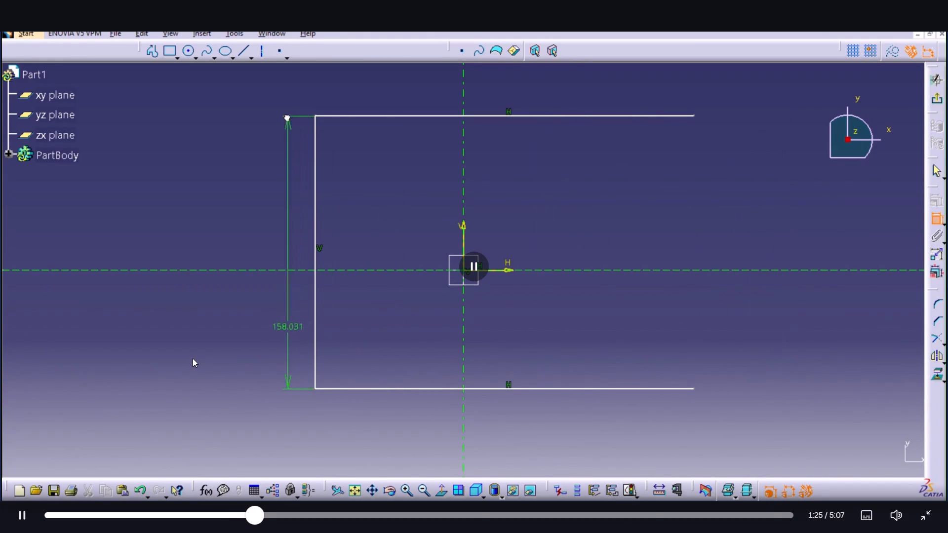
{"action": "key", "text": "Escape"}
Stretch the recording's top edge slightly past the page's top edge.
{"action": "left_click", "coordinate": [422, 189]}
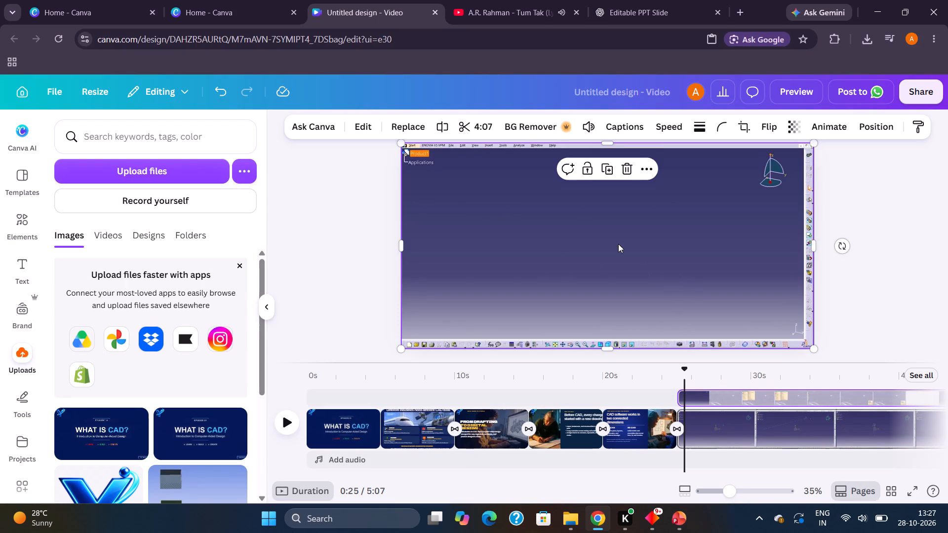
{"action": "left_click", "coordinate": [607, 140]}
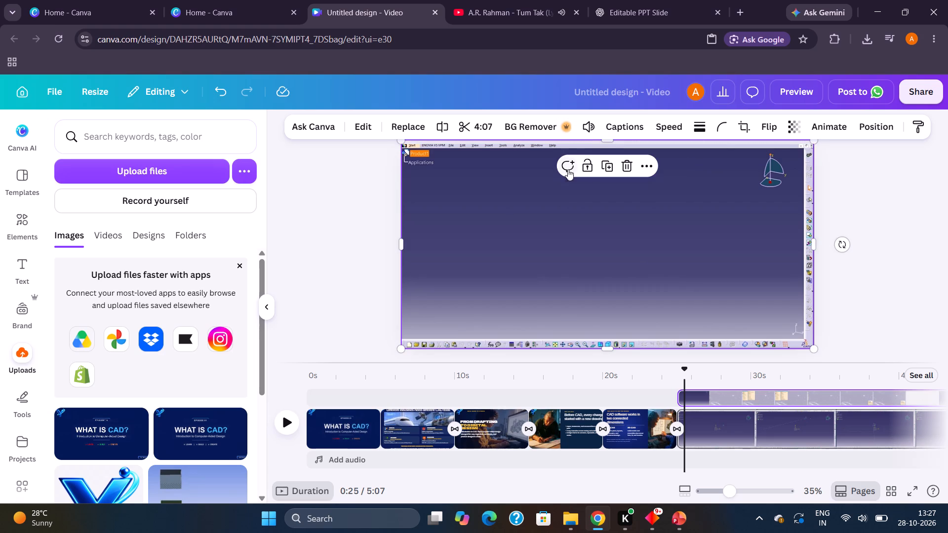
{"action": "left_click", "coordinate": [543, 177]}
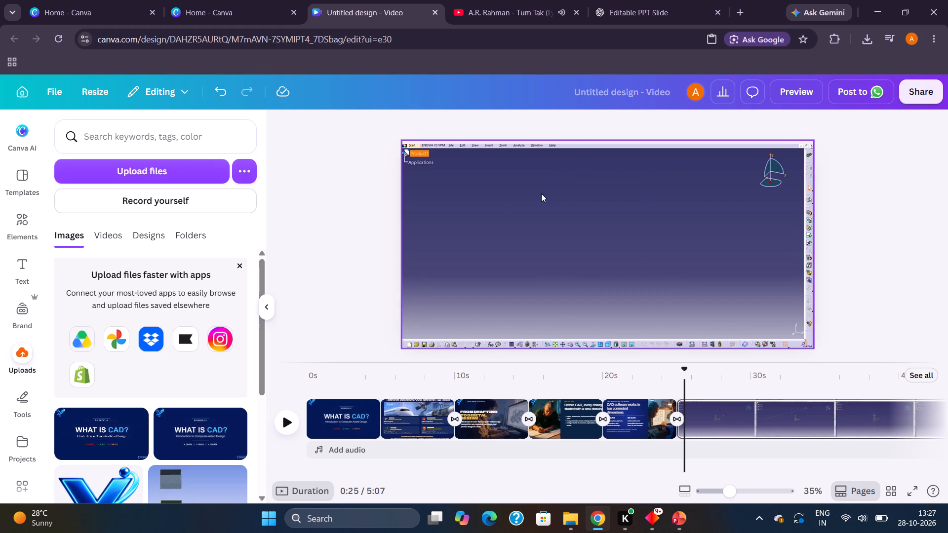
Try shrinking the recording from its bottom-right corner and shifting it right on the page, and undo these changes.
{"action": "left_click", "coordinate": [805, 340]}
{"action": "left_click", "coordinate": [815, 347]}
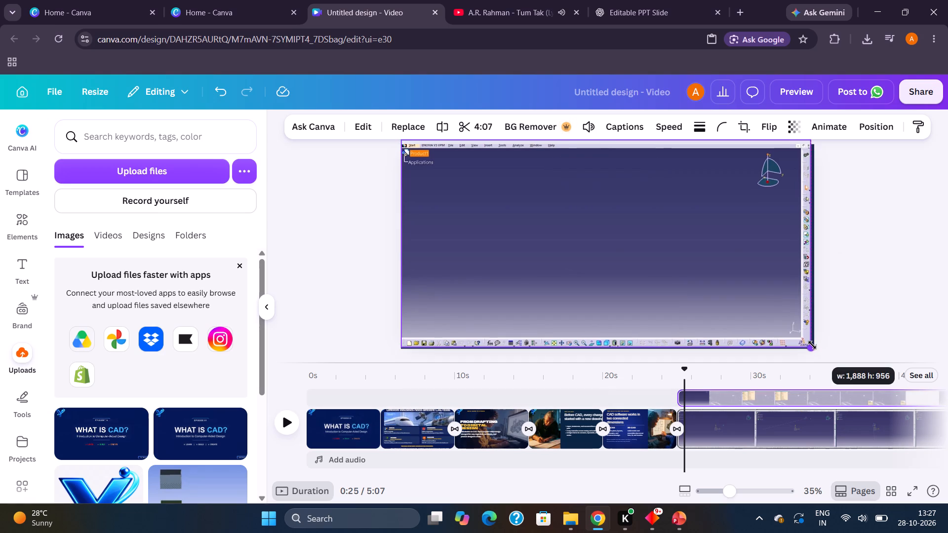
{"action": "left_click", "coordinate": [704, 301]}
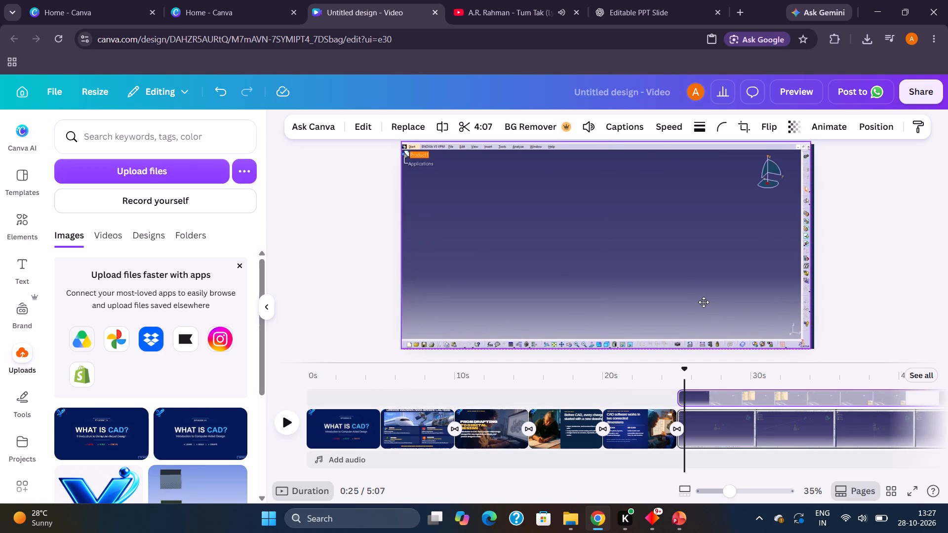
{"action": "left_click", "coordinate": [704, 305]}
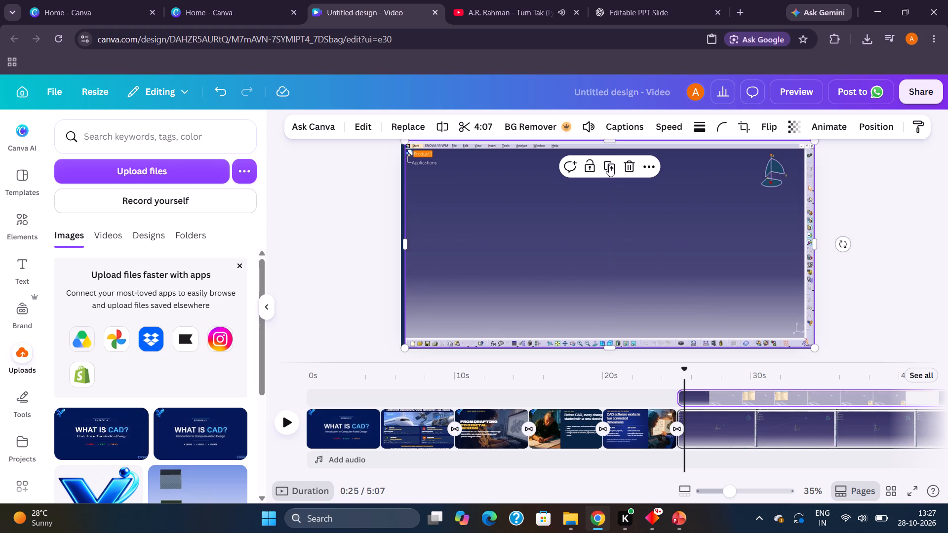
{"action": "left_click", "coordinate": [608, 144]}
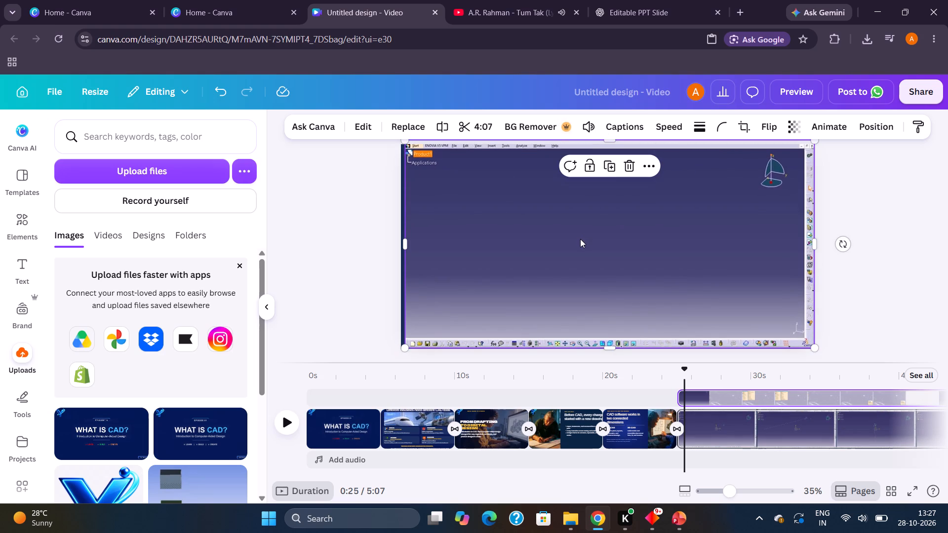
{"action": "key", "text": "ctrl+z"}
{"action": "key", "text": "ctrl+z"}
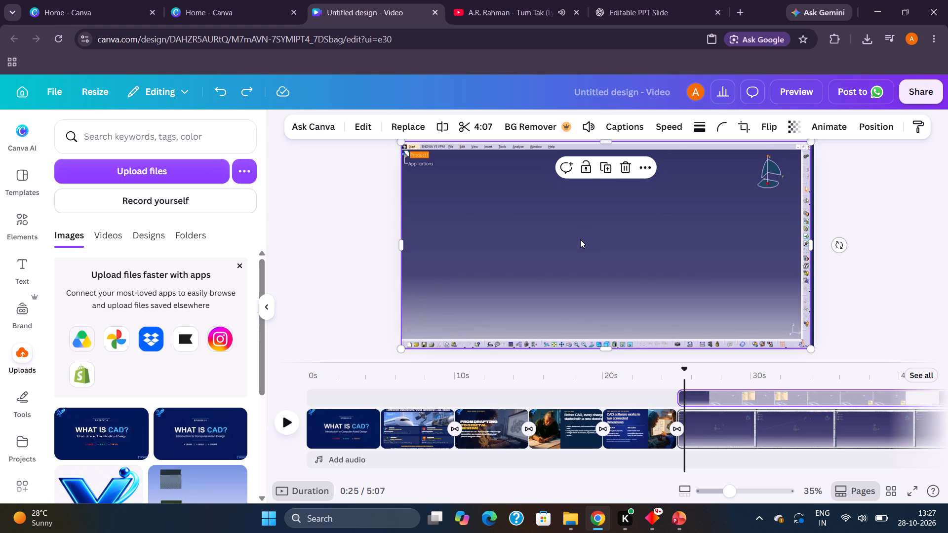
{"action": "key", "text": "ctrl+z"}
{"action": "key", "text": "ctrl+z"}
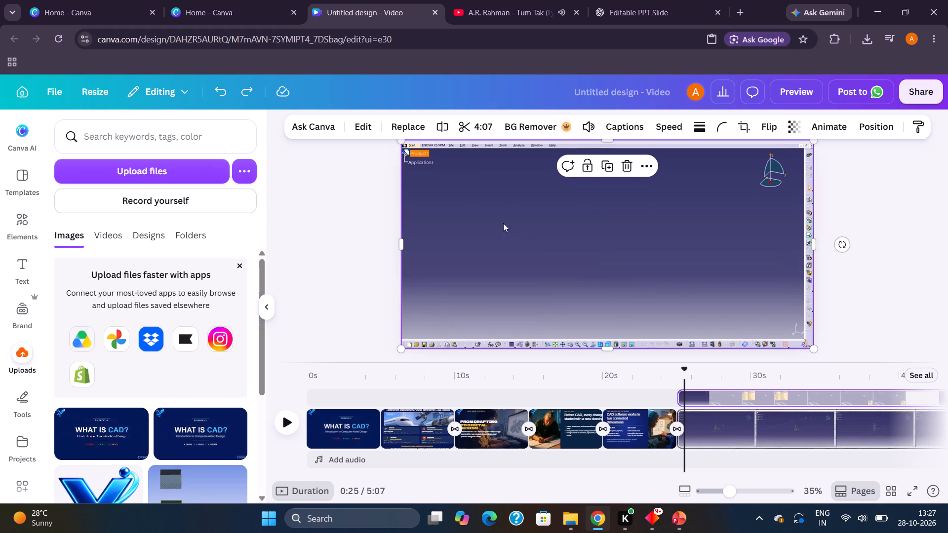
Shrink the recording from its top-left corner until its top meets the page's top, leaving a narrow navy margin on the left.
{"action": "left_click_drag", "start_coordinate": [401, 144], "coordinate": [403, 147]}
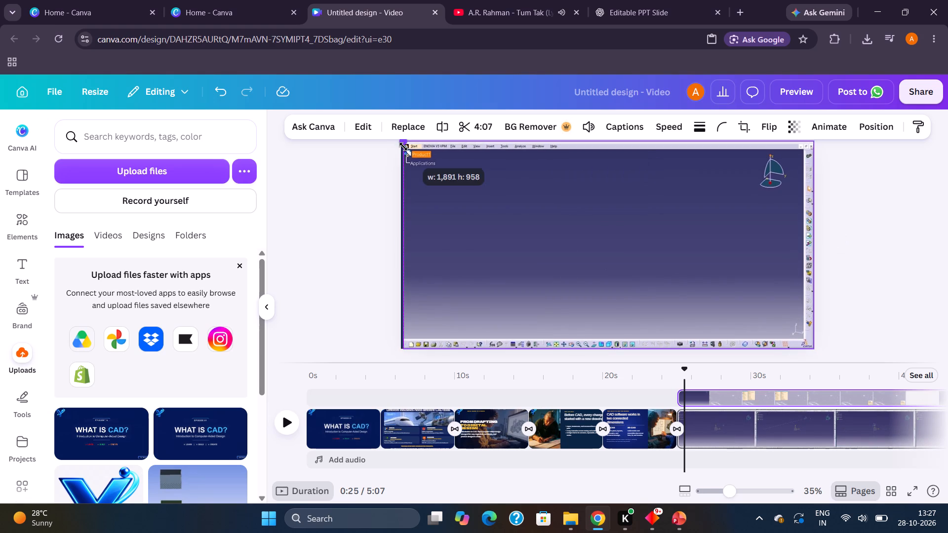
{"action": "left_click_drag", "start_coordinate": [403, 147], "coordinate": [403, 159]}
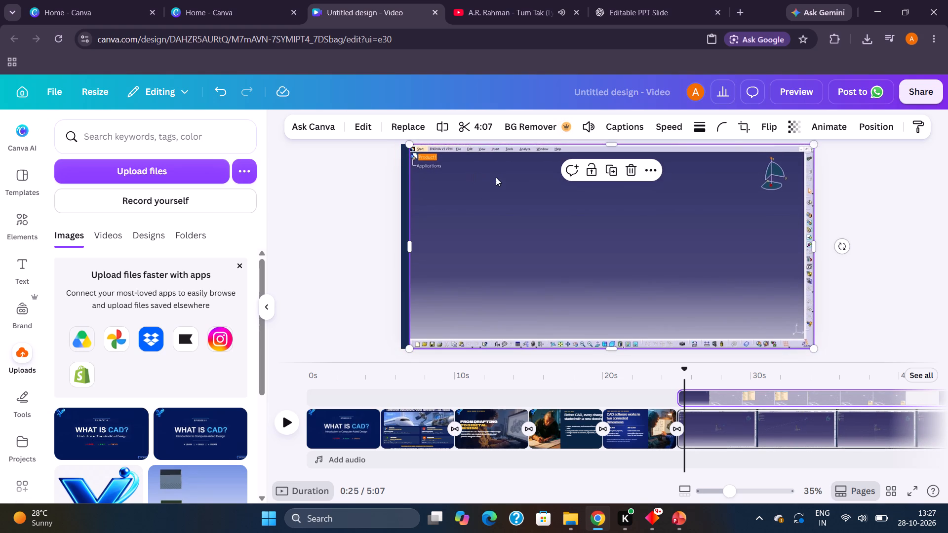
Move the CAD recording flush against the page's left and top edges.
{"action": "left_click_drag", "start_coordinate": [496, 177], "coordinate": [489, 179]}
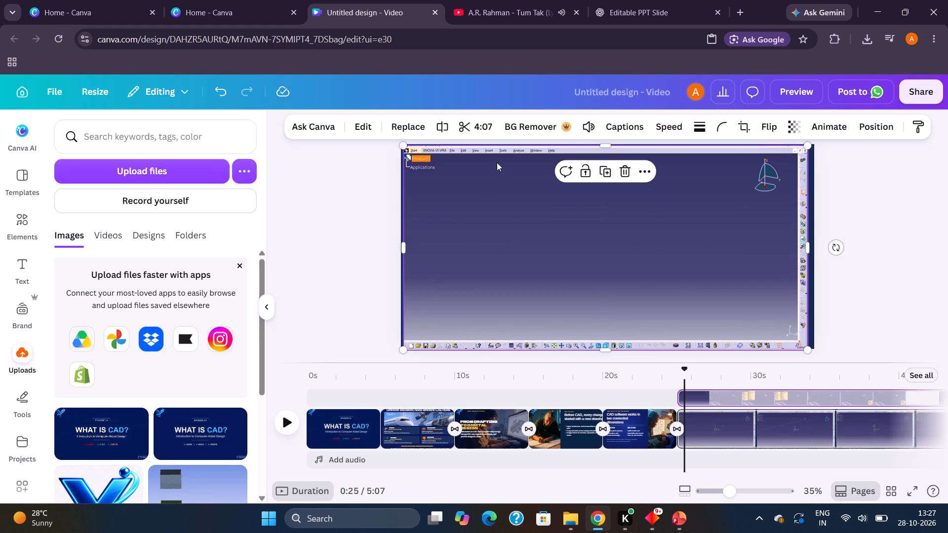
{"action": "left_click", "coordinate": [601, 143]}
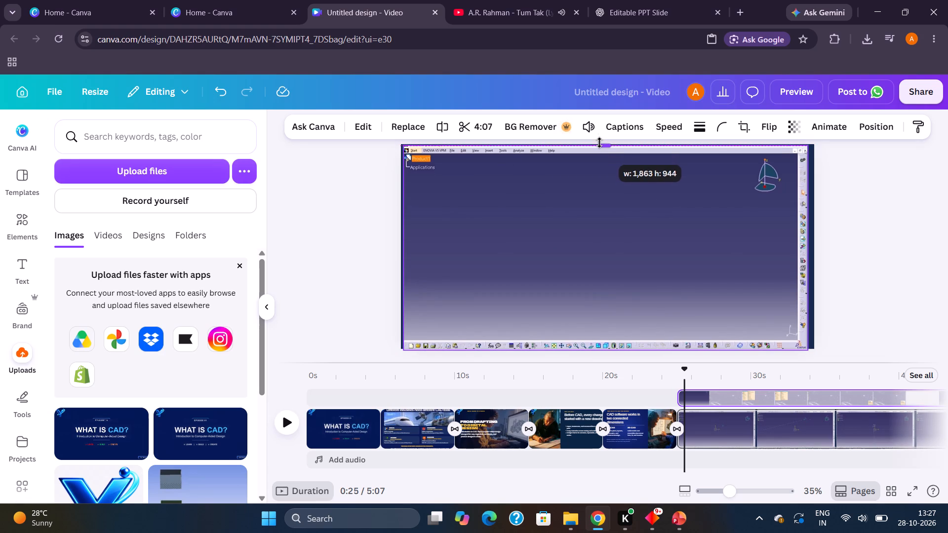
{"action": "left_click", "coordinate": [554, 248]}
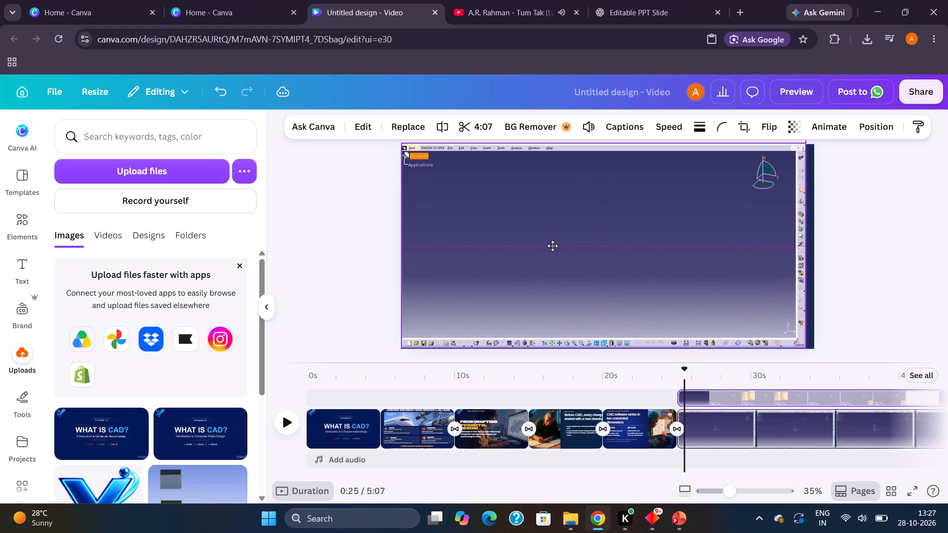
Stretch the recording's right edge to a width of about 1,887, leaving a thin navy margin on the page's right side.
{"action": "left_click", "coordinate": [807, 243]}
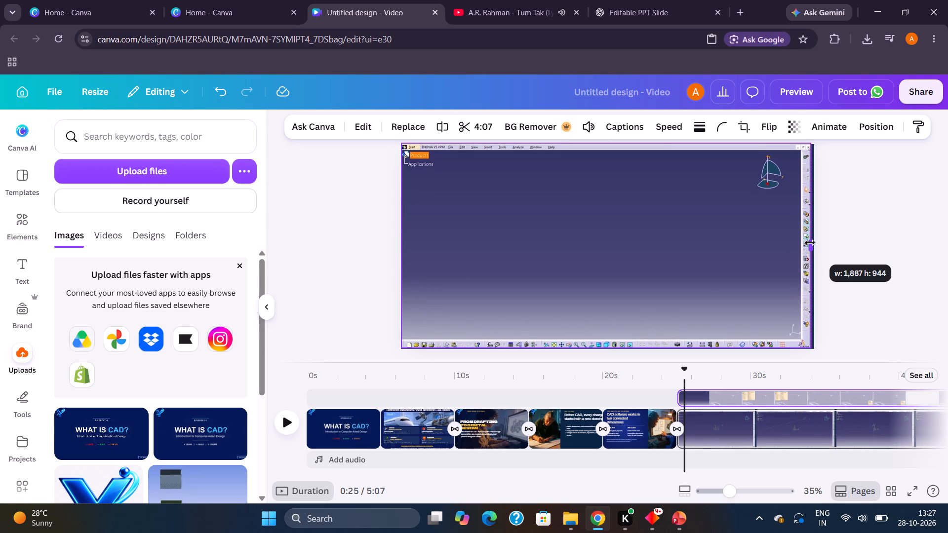
{"action": "left_click", "coordinate": [764, 241]}
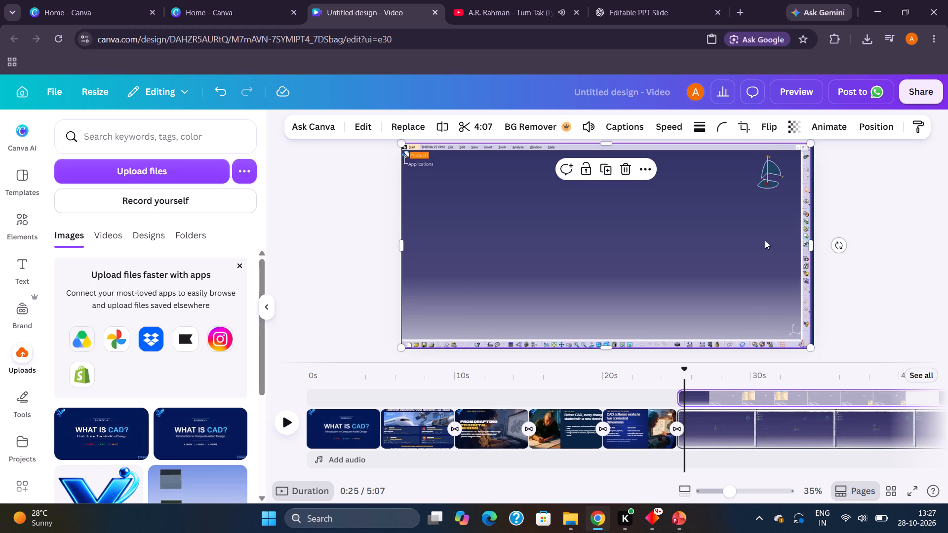
{"action": "left_click", "coordinate": [805, 246]}
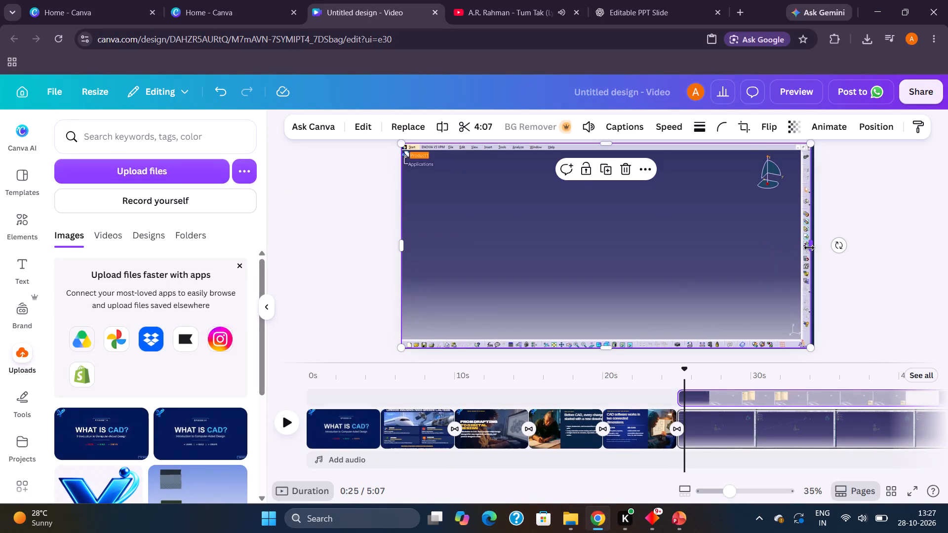
{"action": "left_click_drag", "start_coordinate": [810, 247], "coordinate": [812, 247]}
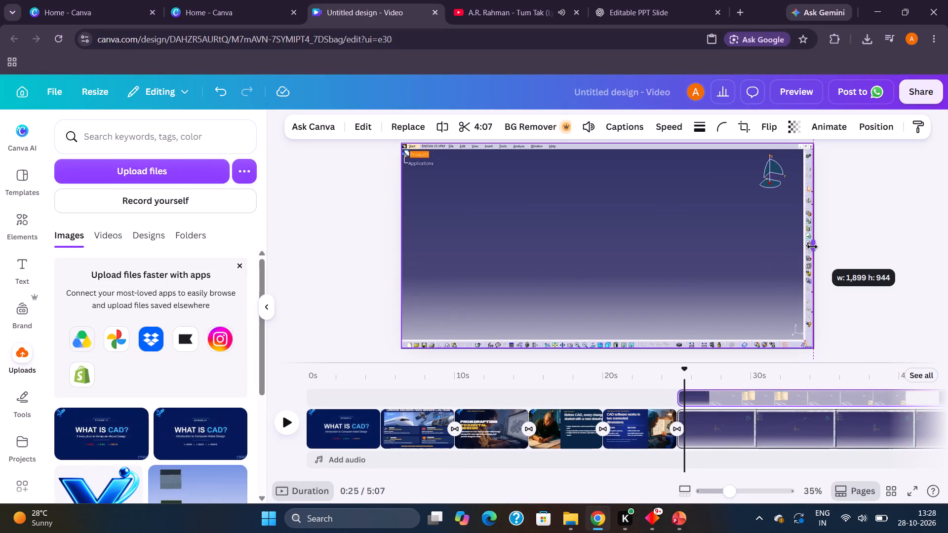
{"action": "left_click_drag", "start_coordinate": [812, 247], "coordinate": [811, 244]}
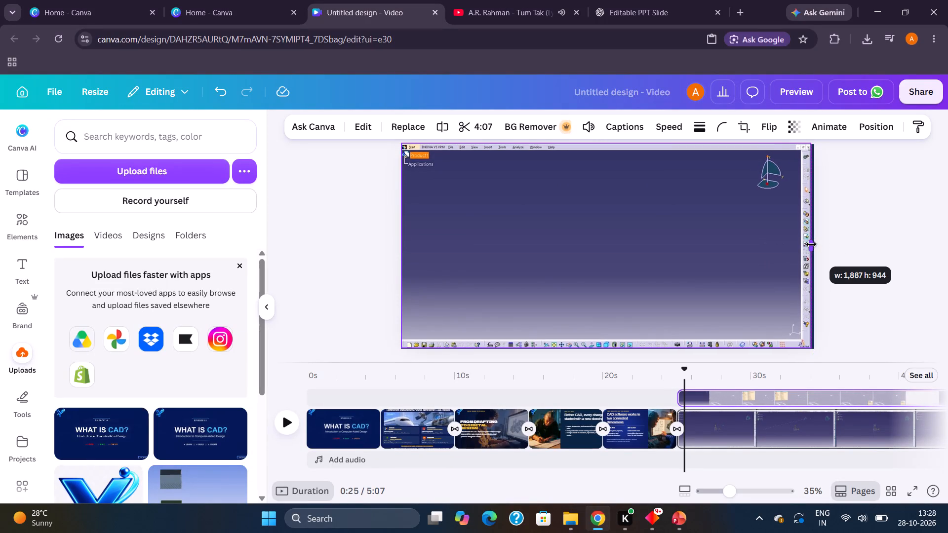
{"action": "left_click_drag", "start_coordinate": [811, 244], "coordinate": [810, 239]}
{"action": "left_click", "coordinate": [855, 214]}
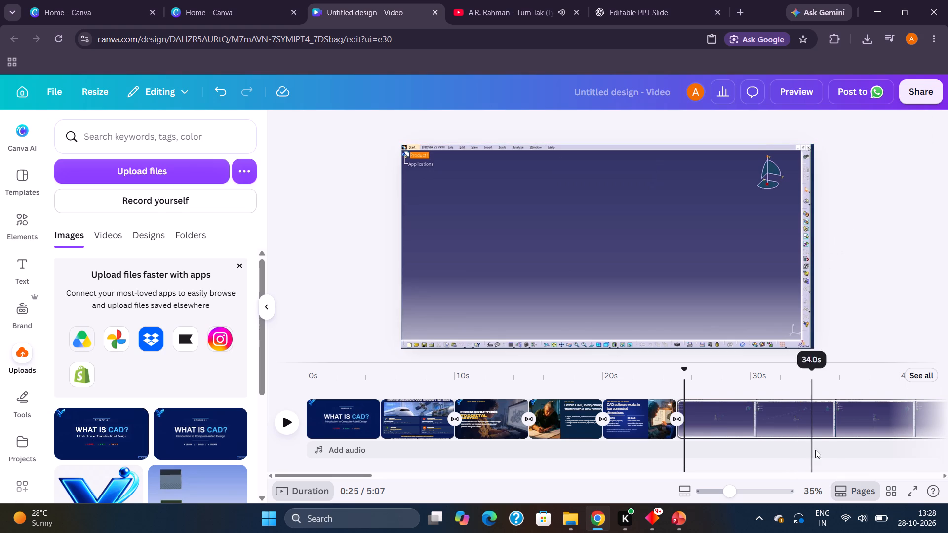
Preview the video full screen, skip ahead about one minute into the CAD recording to check its fit, and exit the preview.
{"action": "left_click", "coordinate": [908, 486]}
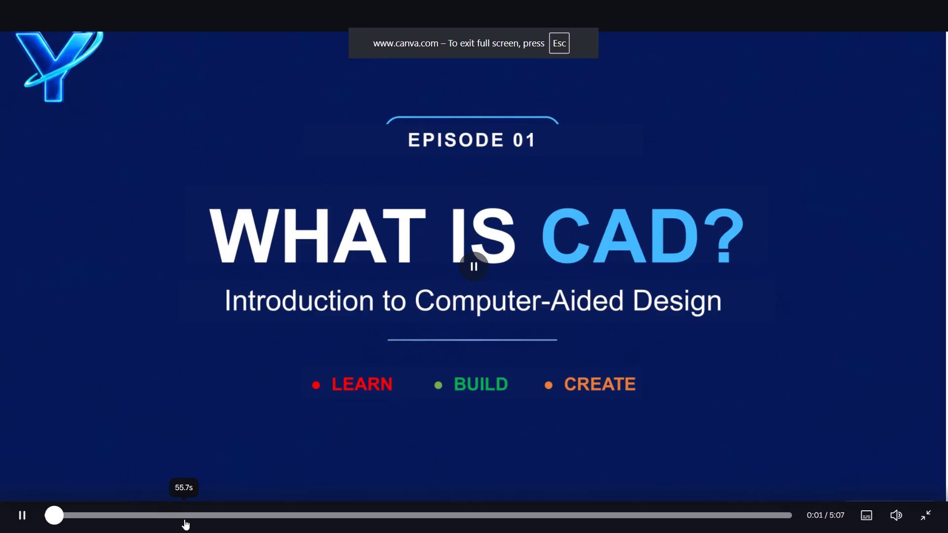
{"action": "left_click", "coordinate": [184, 519]}
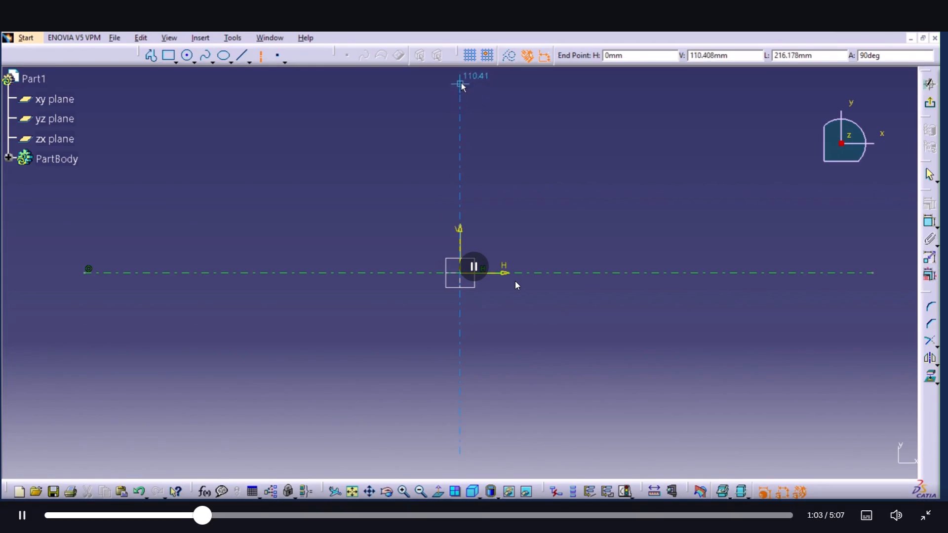
{"action": "key", "text": "Escape"}
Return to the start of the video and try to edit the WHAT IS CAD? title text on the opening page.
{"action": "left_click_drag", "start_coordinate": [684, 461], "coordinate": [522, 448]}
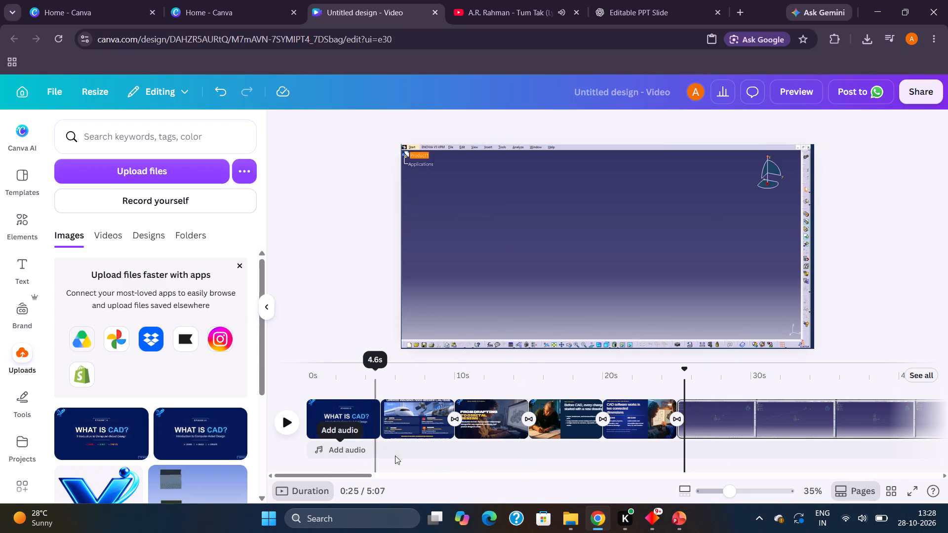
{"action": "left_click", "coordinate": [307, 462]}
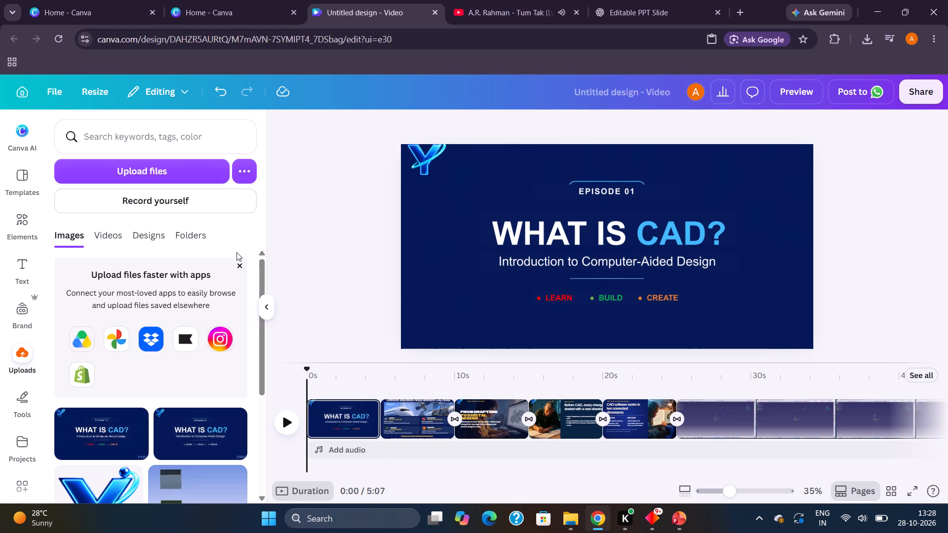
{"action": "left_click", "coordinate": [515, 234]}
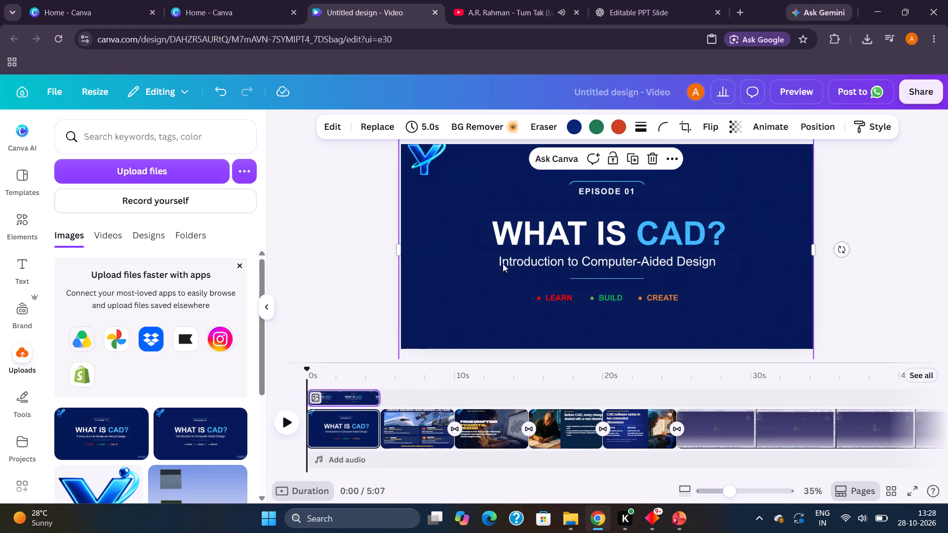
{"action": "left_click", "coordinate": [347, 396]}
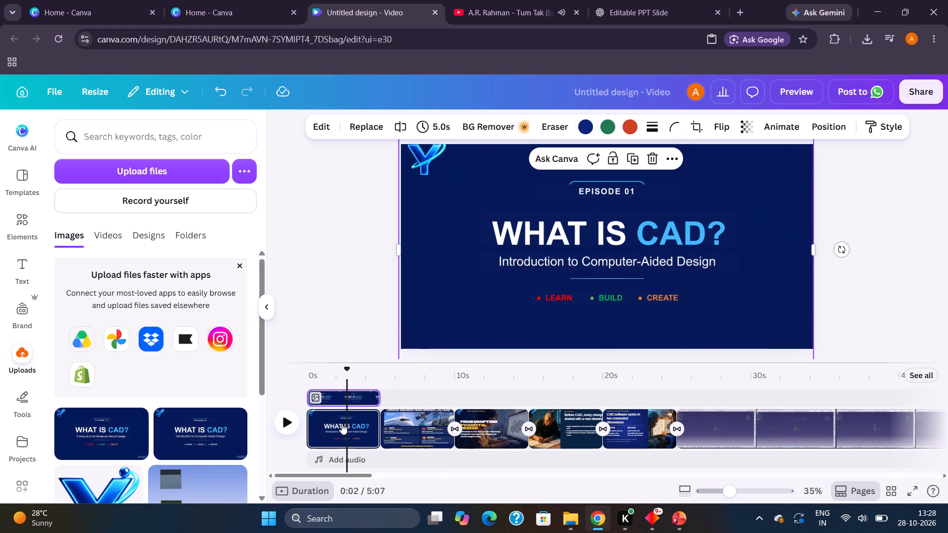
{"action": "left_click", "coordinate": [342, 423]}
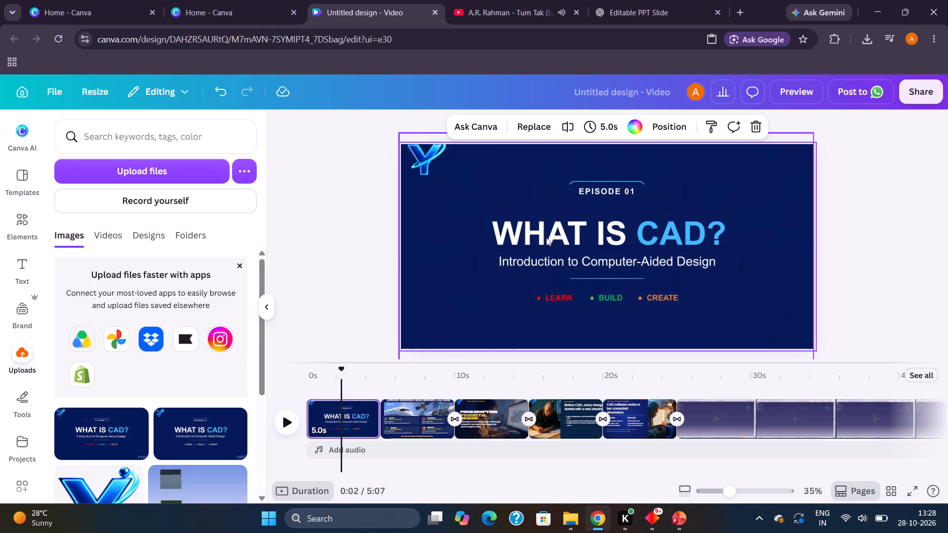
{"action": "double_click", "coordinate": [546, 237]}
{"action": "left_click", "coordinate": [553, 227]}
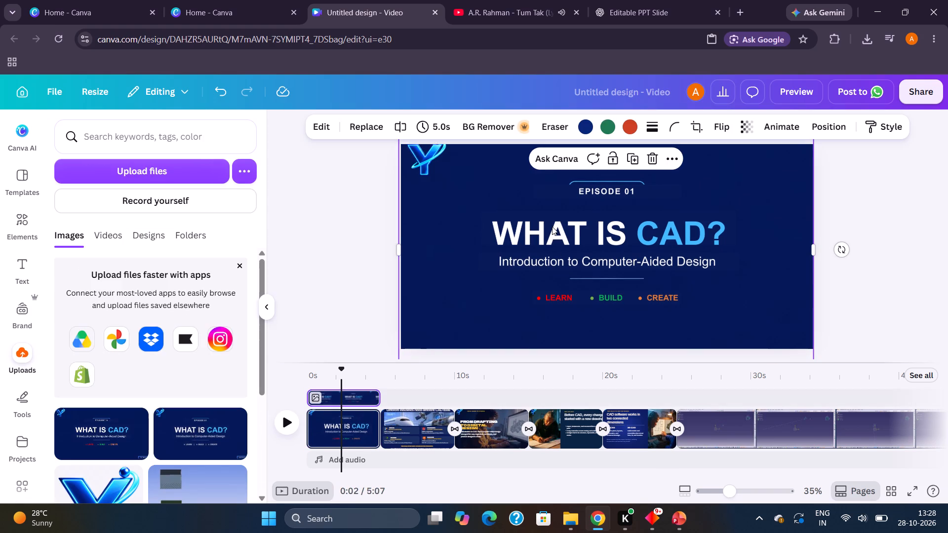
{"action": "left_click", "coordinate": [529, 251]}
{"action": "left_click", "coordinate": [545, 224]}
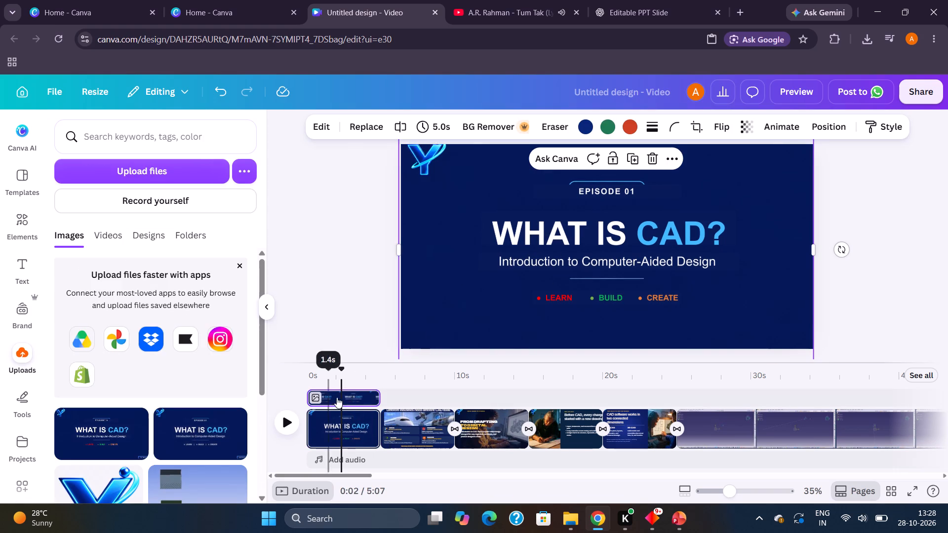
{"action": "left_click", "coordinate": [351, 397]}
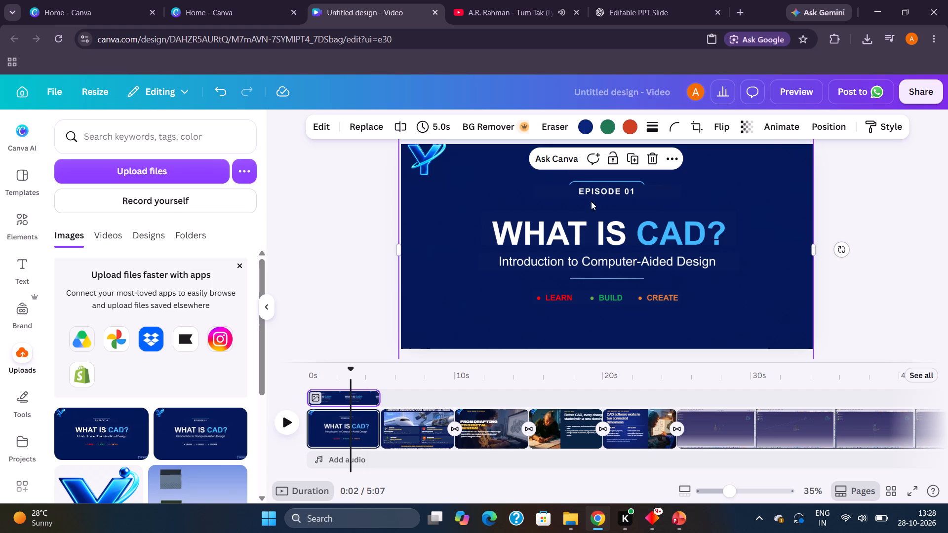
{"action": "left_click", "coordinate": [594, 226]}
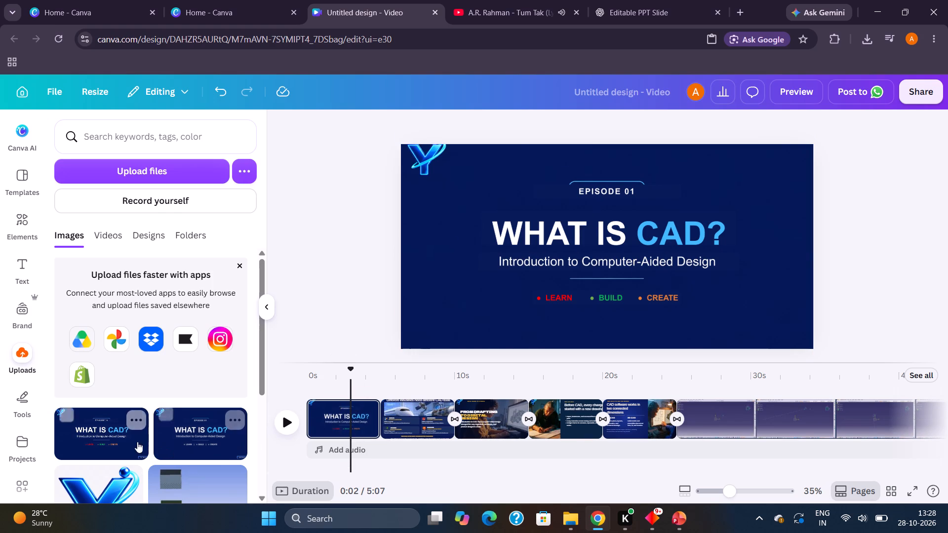
Delete the opening WHAT IS CAD? title page from the timeline.
{"action": "left_click", "coordinate": [367, 407]}
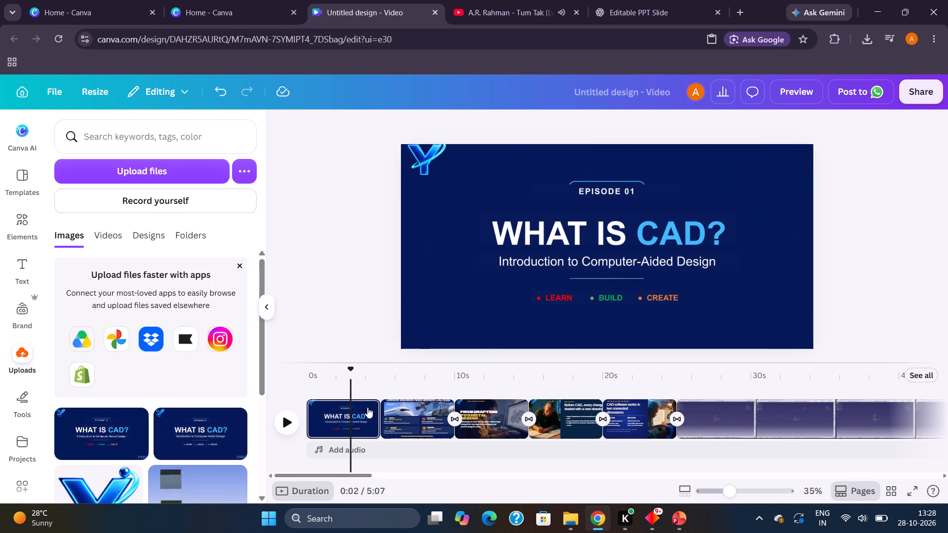
{"action": "left_click", "coordinate": [369, 406]}
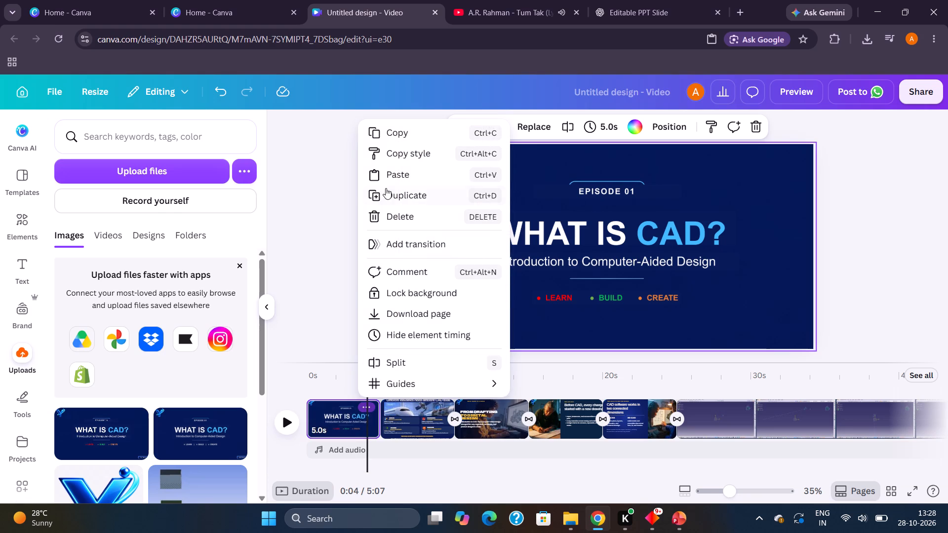
{"action": "left_click", "coordinate": [394, 217]}
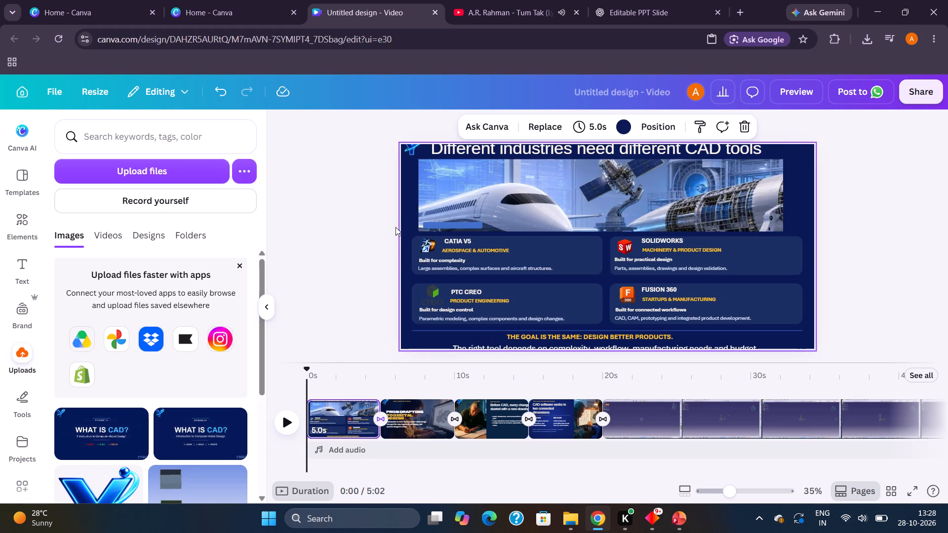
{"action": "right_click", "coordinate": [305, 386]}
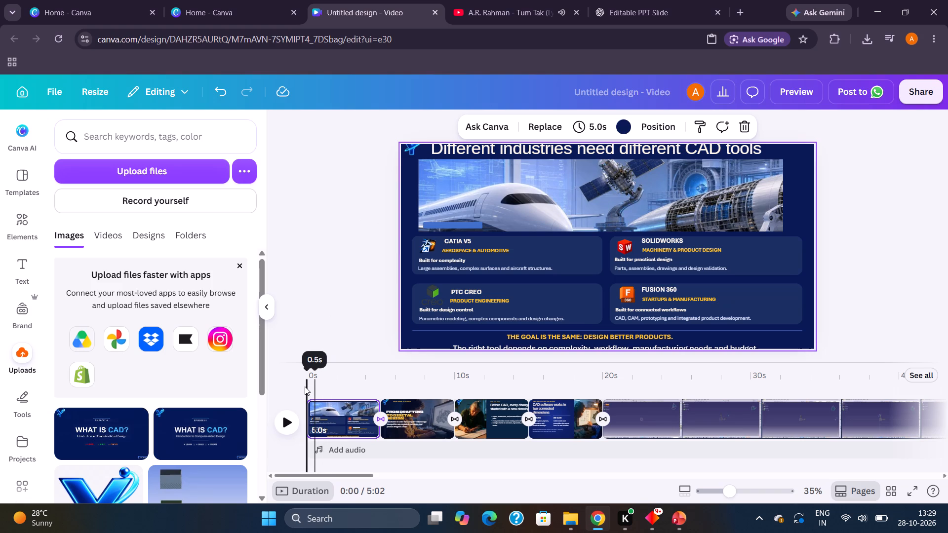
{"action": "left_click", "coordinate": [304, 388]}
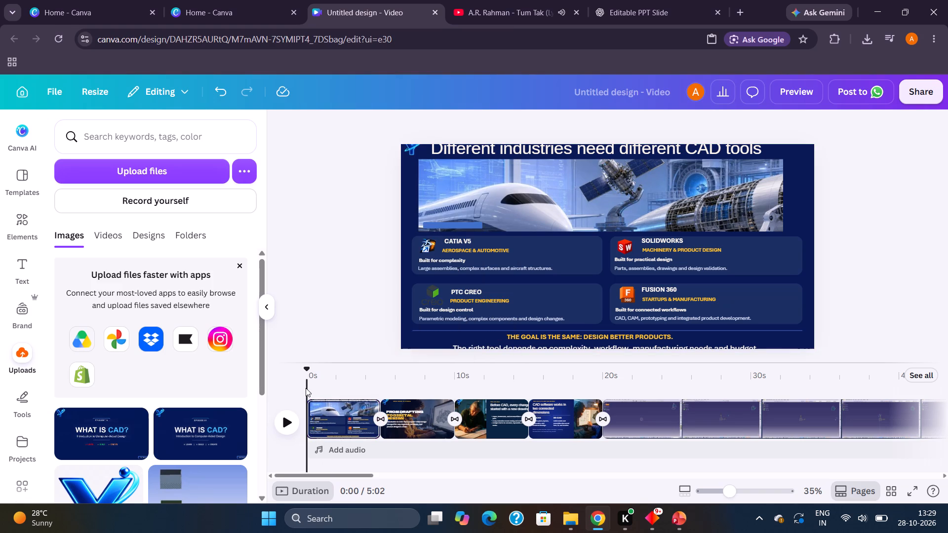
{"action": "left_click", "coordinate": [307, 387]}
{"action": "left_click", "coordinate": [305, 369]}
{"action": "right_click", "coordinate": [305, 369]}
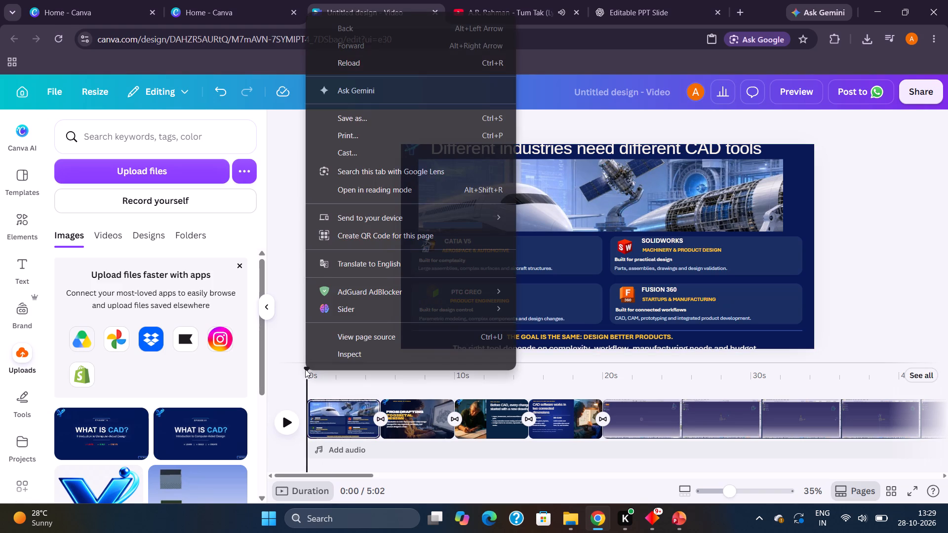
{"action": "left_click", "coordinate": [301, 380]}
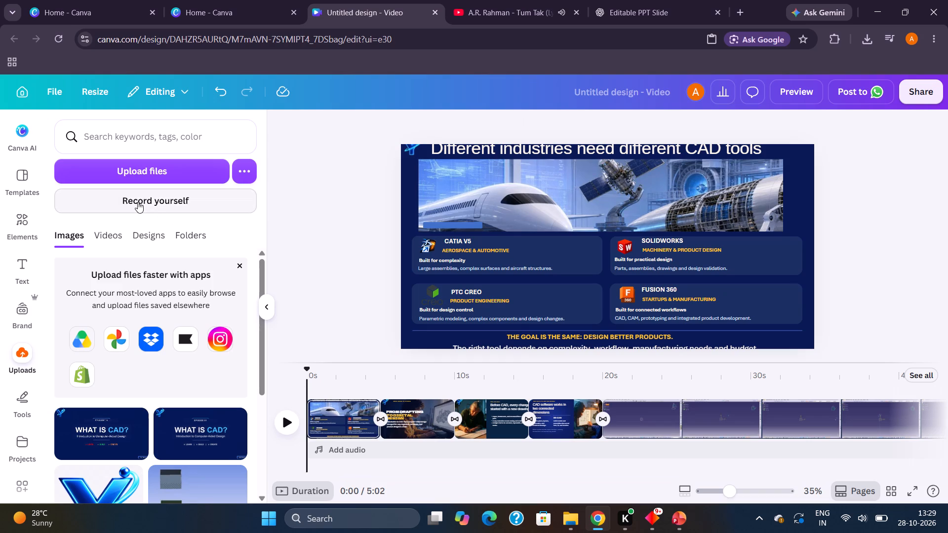
Browse the uploaded designs and check the available options for the Yantraix_CAD_Single title design.
{"action": "left_click", "coordinate": [138, 202]}
{"action": "left_click", "coordinate": [63, 120]}
{"action": "left_click", "coordinate": [97, 233]}
{"action": "left_click", "coordinate": [136, 234]}
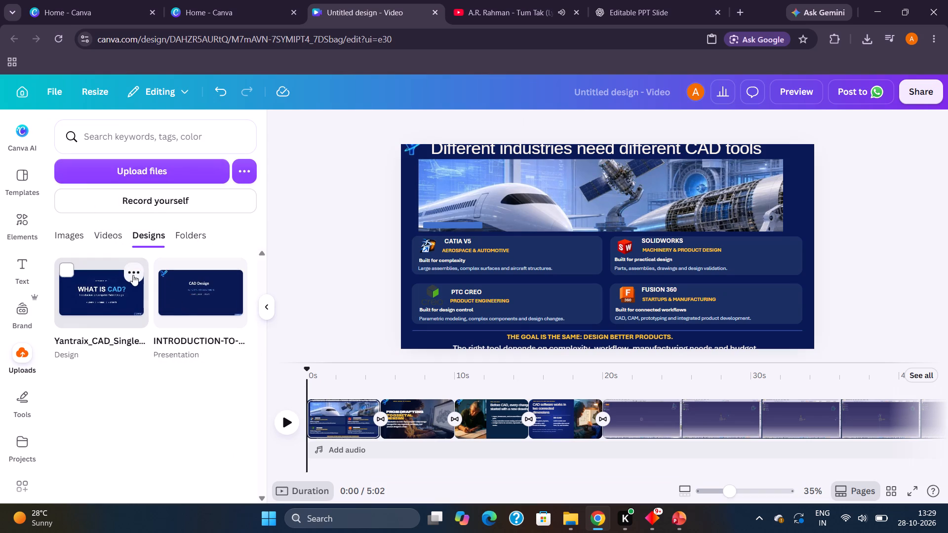
{"action": "left_click", "coordinate": [133, 275]}
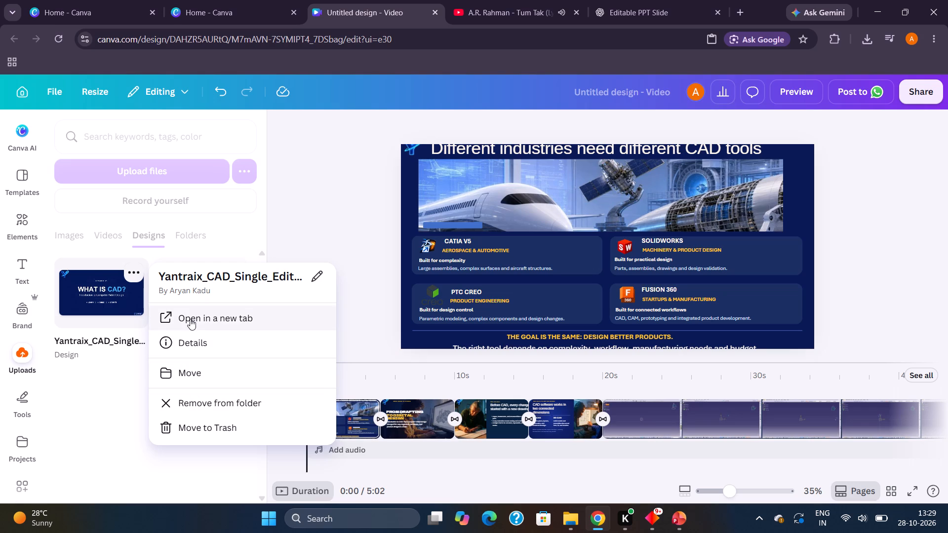
{"action": "left_click", "coordinate": [70, 406]}
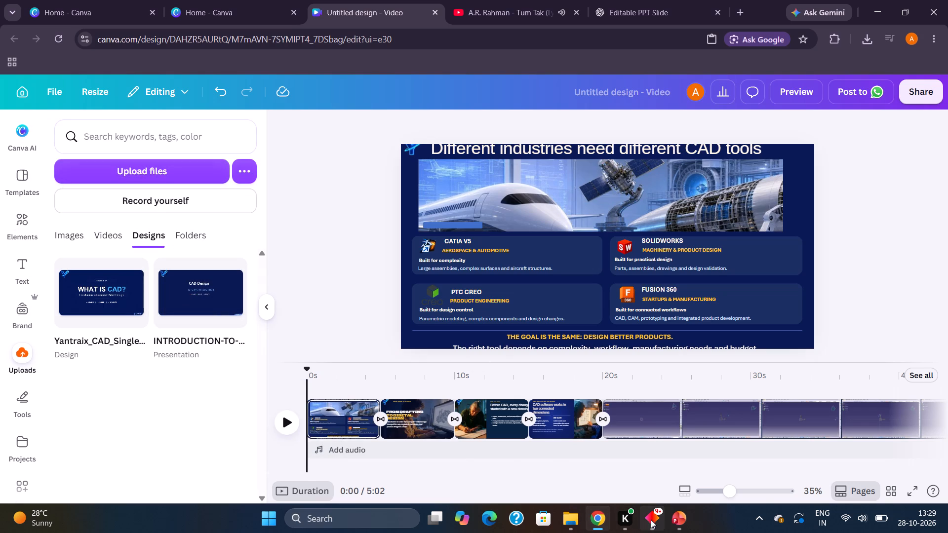
Switch to the title slide in PowerPoint and change the heading to read WHAT iS CAD? with a lowercase i.
{"action": "left_click", "coordinate": [673, 514]}
{"action": "left_click", "coordinate": [415, 272]}
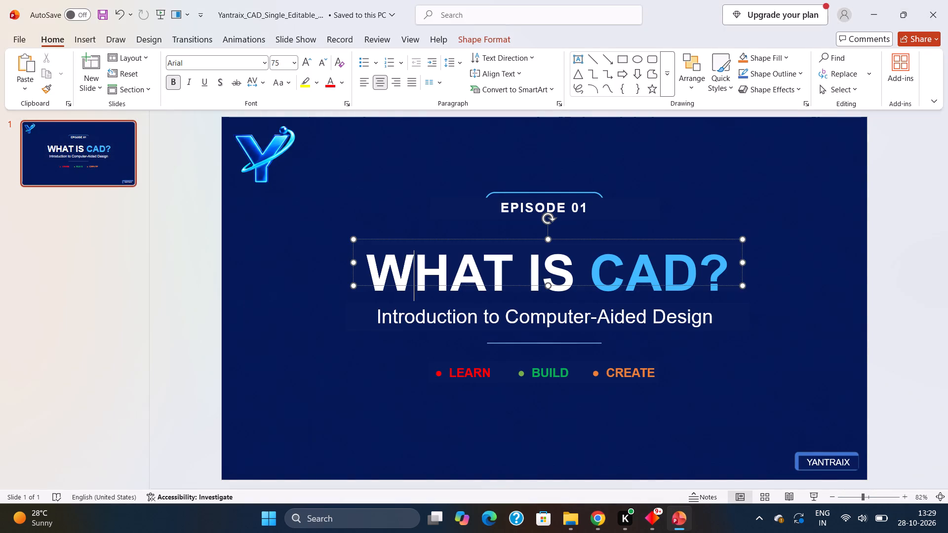
{"action": "left_click", "coordinate": [539, 273]}
{"action": "key", "text": "BackSpace"}
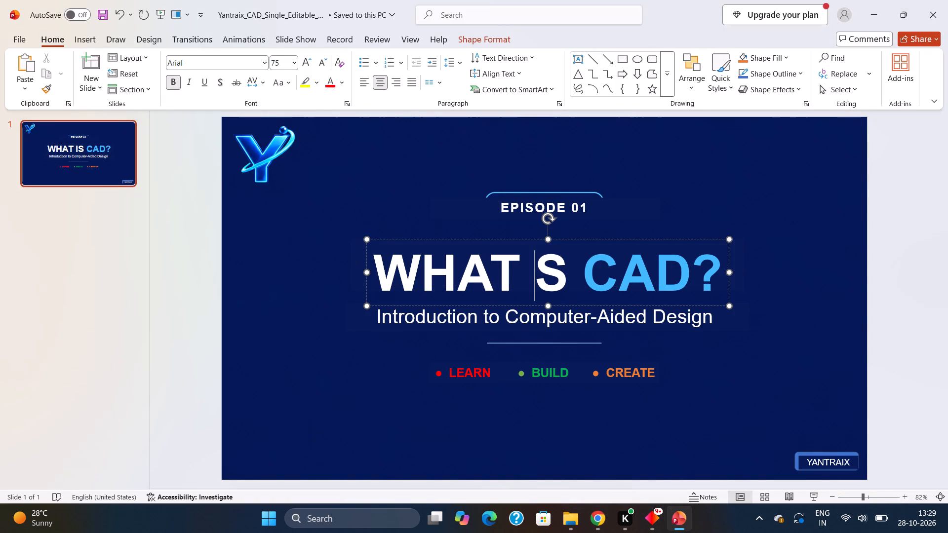
{"action": "key", "text": "i"}
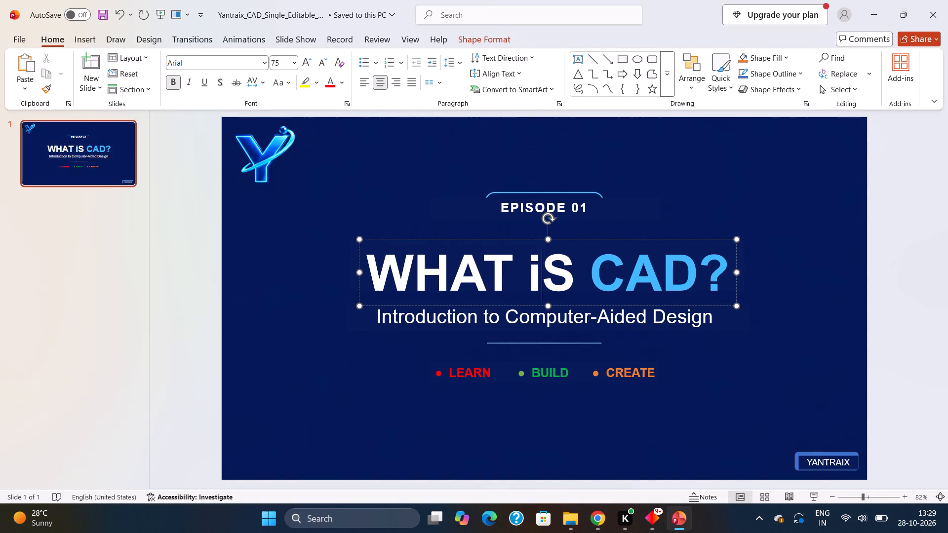
Save the presentation in Downloads as Yantraix_CAD_Single_Editable_Title, replacing the existing file.
{"action": "left_click", "coordinate": [14, 37]}
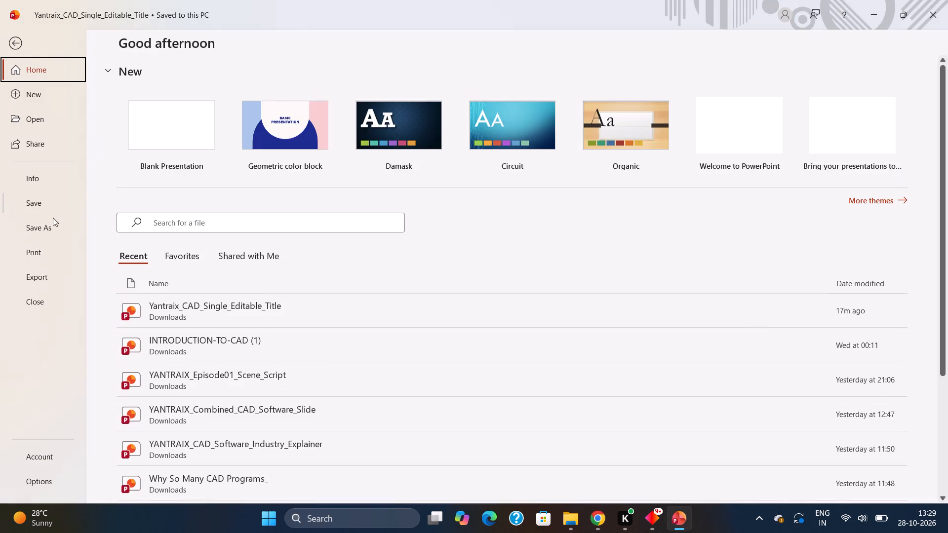
{"action": "left_click", "coordinate": [48, 223]}
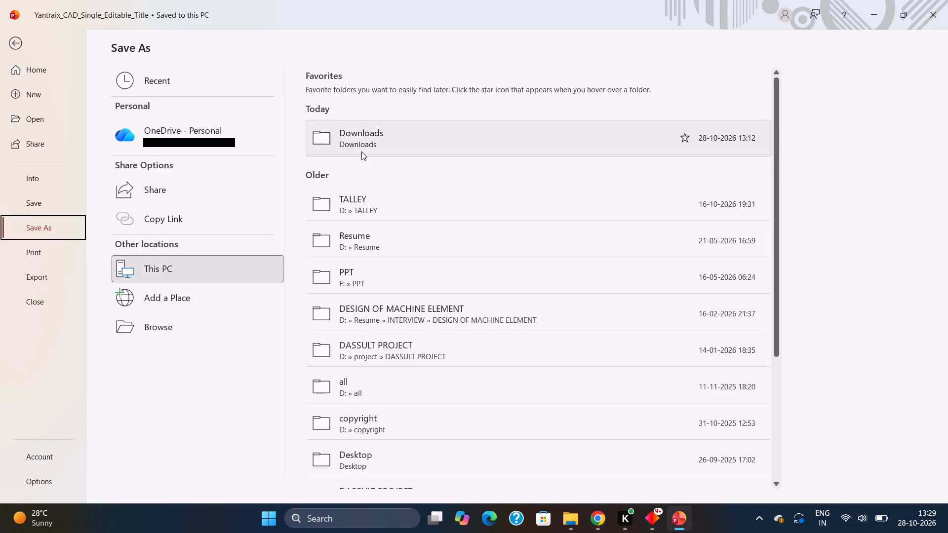
{"action": "left_click", "coordinate": [359, 139]}
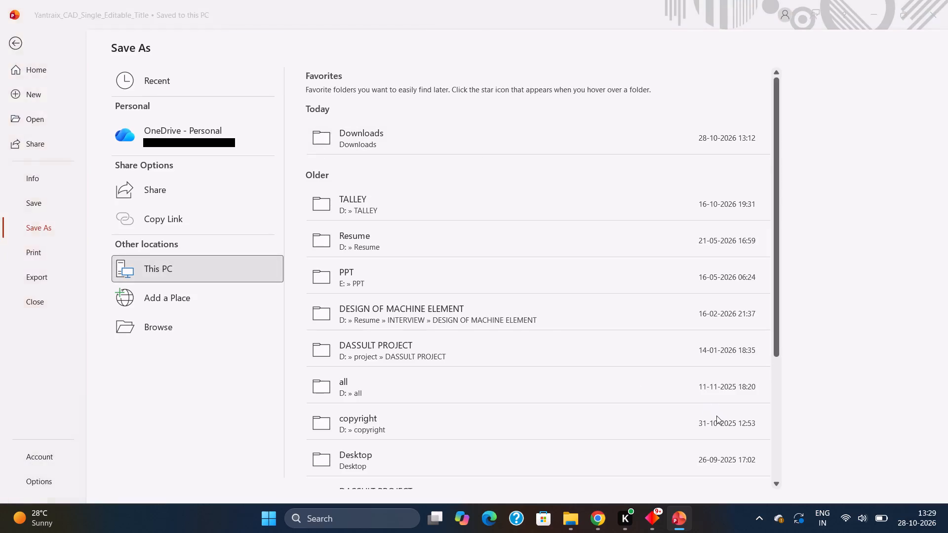
{"action": "left_click", "coordinate": [374, 273]}
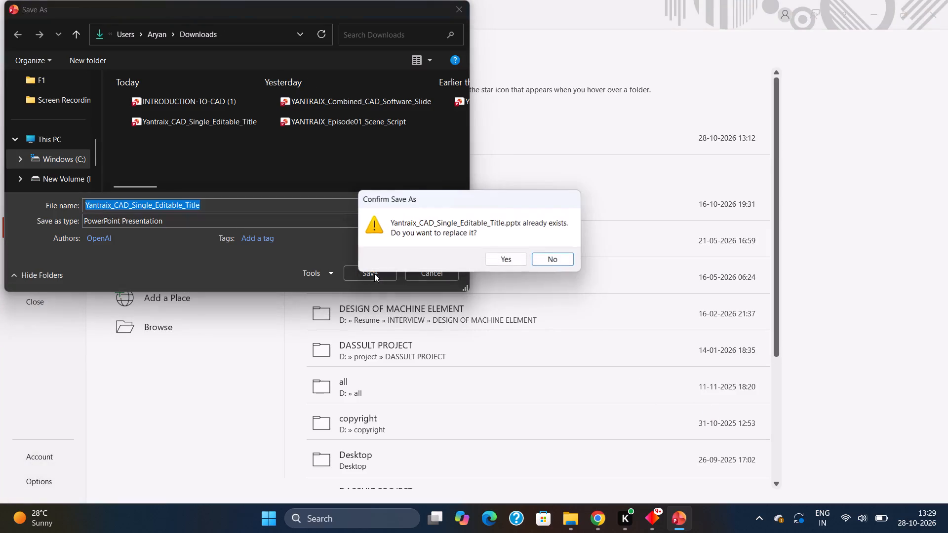
{"action": "left_click", "coordinate": [494, 263]}
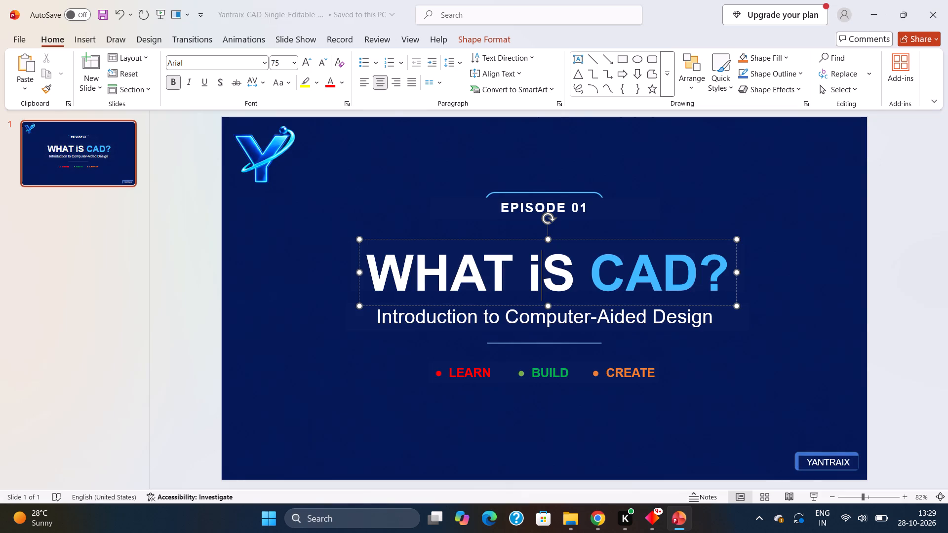
Upload the saved Yantraix_CAD_Single_Editable_Title file from the Downloads folder to the Canva video project.
{"action": "left_click", "coordinate": [572, 526]}
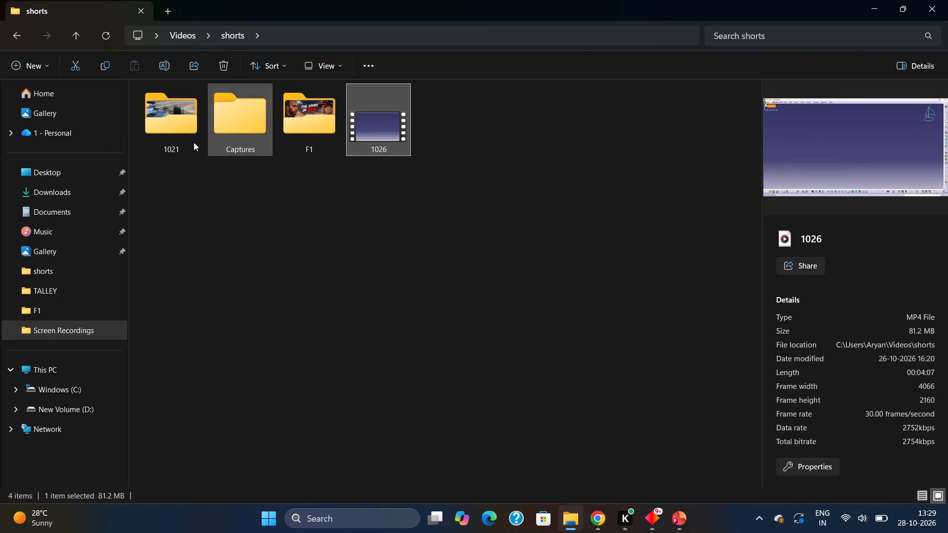
{"action": "left_click", "coordinate": [57, 207]}
{"action": "left_click", "coordinate": [54, 194]}
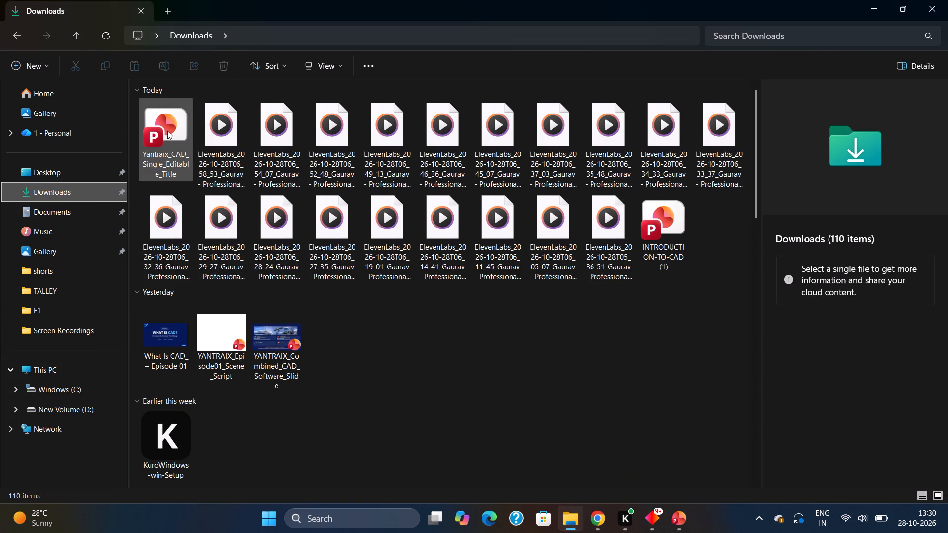
{"action": "left_click_drag", "start_coordinate": [167, 128], "coordinate": [596, 526]}
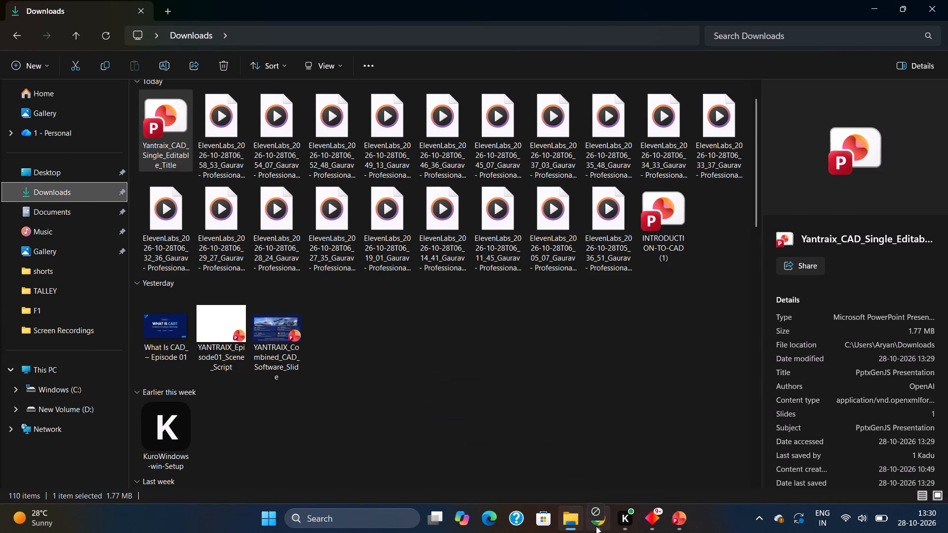
{"action": "left_click_drag", "start_coordinate": [596, 526], "coordinate": [108, 258]}
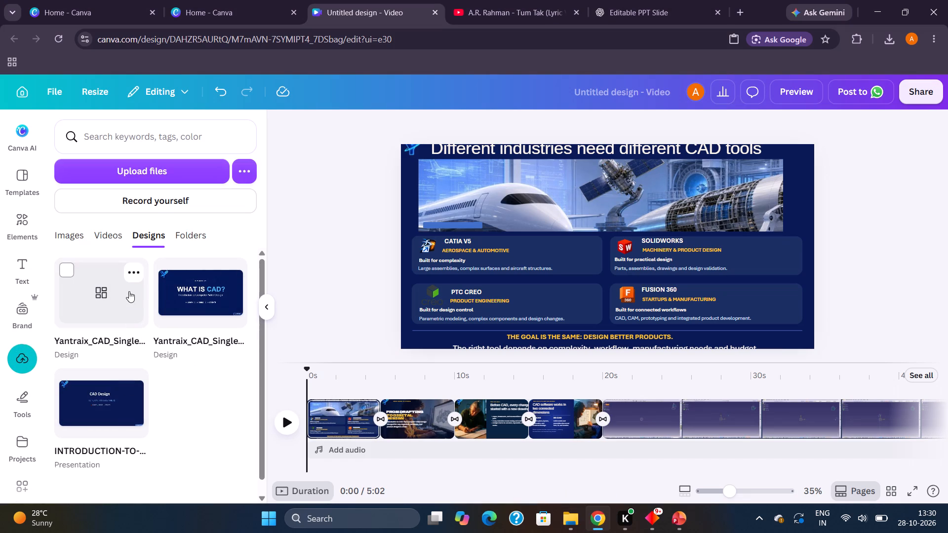
Add the newly uploaded WHAT iS CAD? design to the video as a page and open it.
{"action": "left_click", "coordinate": [113, 300]}
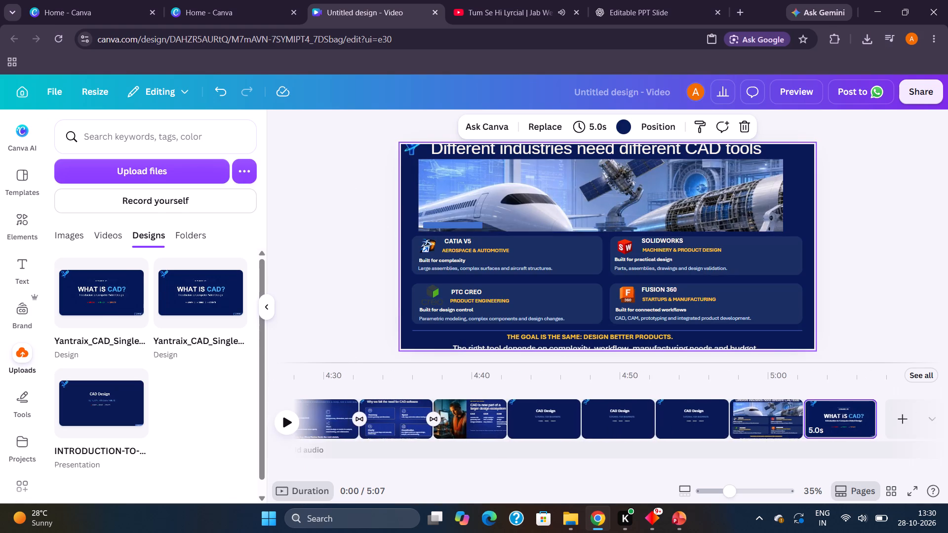
{"action": "left_click", "coordinate": [824, 419]}
{"action": "left_click", "coordinate": [622, 234]}
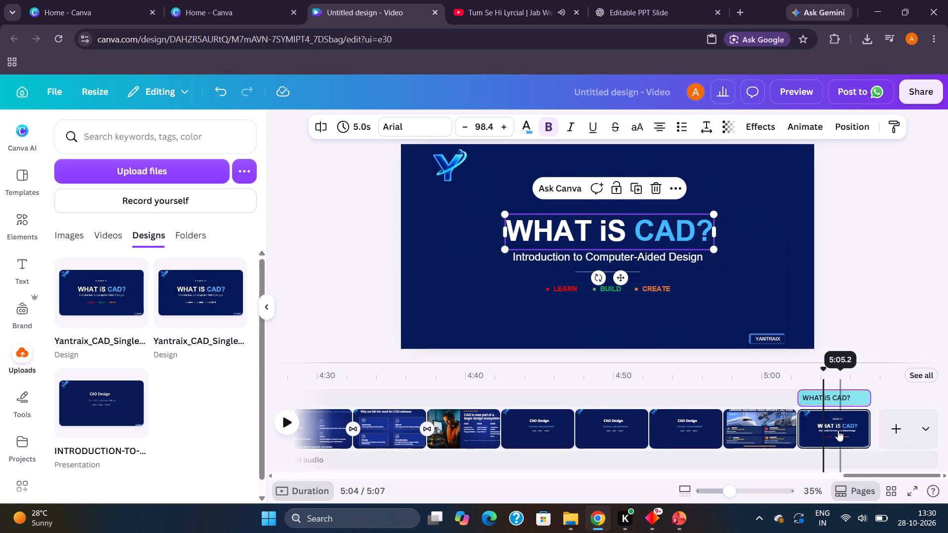
Move the WHAT iS CAD? title page from the end of the timeline to the very start.
{"action": "left_click_drag", "start_coordinate": [839, 430], "coordinate": [215, 430]}
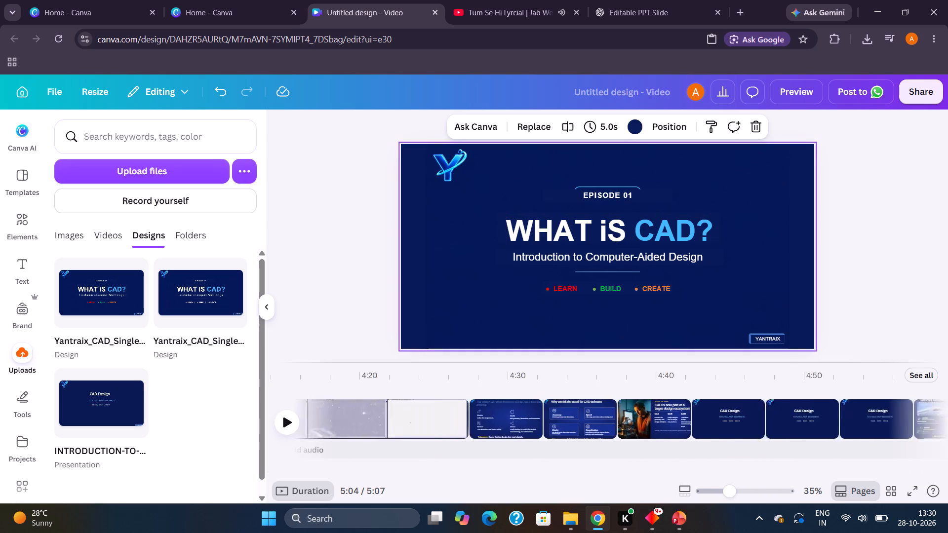
{"action": "left_click_drag", "start_coordinate": [215, 430], "coordinate": [126, 424]}
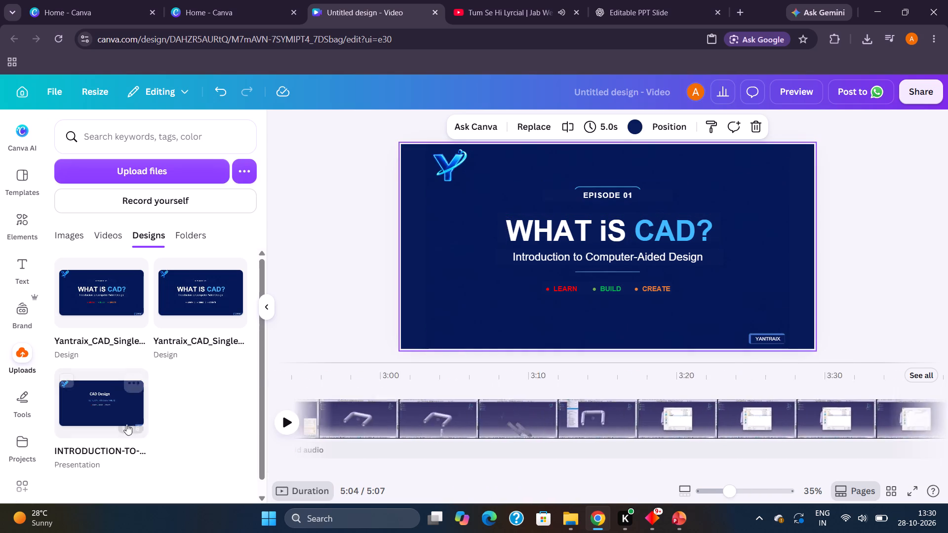
{"action": "left_click_drag", "start_coordinate": [126, 424], "coordinate": [6, 419]}
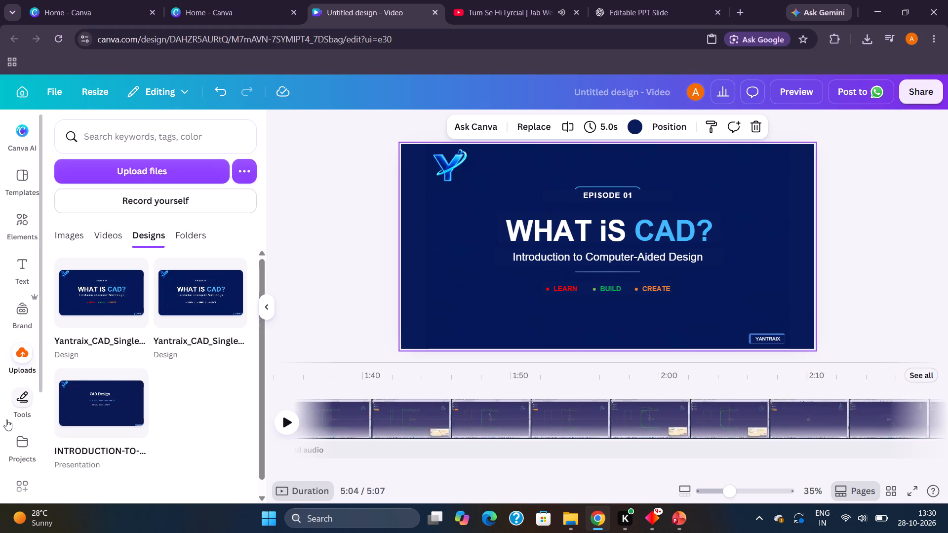
{"action": "left_click_drag", "start_coordinate": [6, 419], "coordinate": [5, 419]}
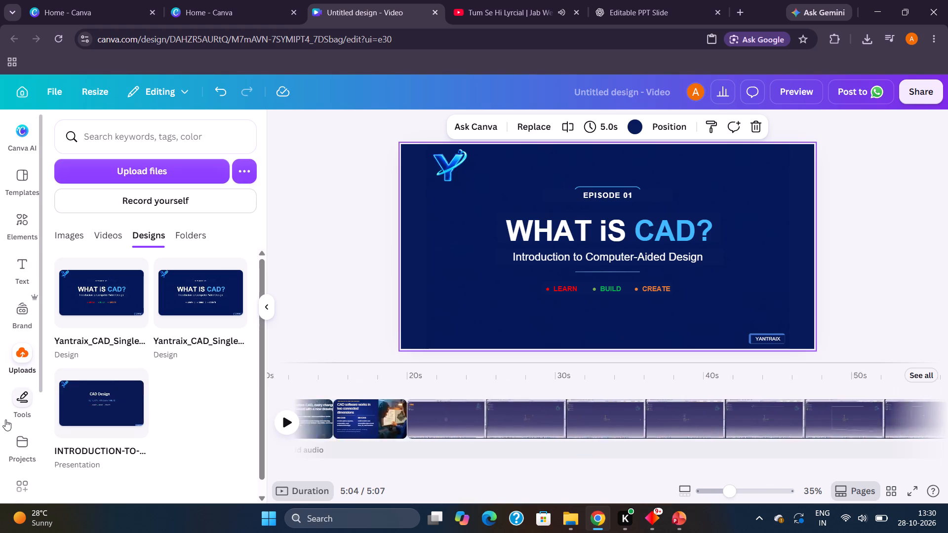
{"action": "left_click_drag", "start_coordinate": [5, 419], "coordinate": [301, 419]}
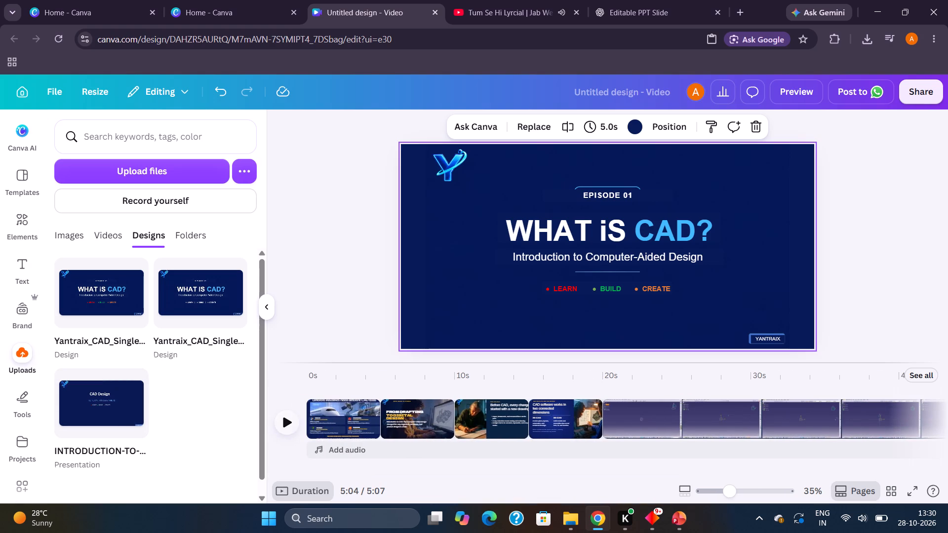
{"action": "left_click_drag", "start_coordinate": [301, 419], "coordinate": [340, 422]}
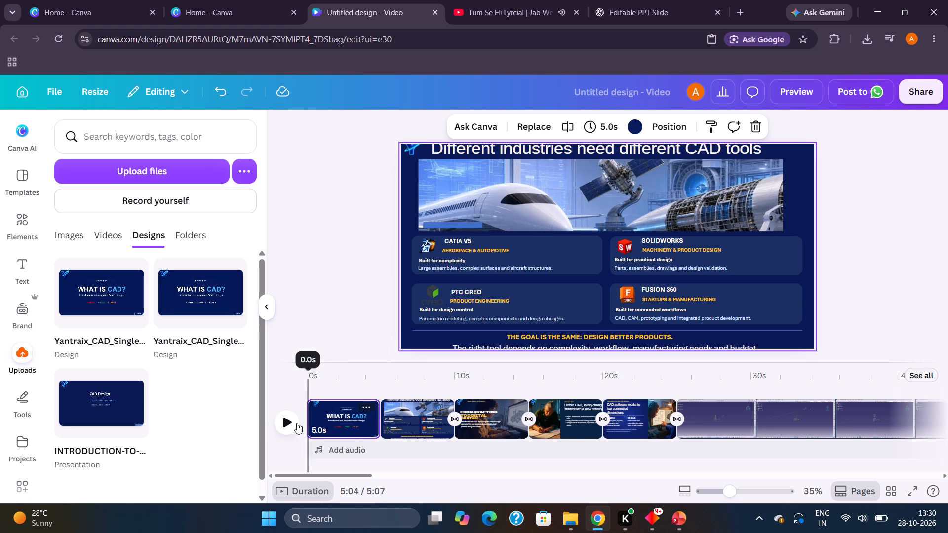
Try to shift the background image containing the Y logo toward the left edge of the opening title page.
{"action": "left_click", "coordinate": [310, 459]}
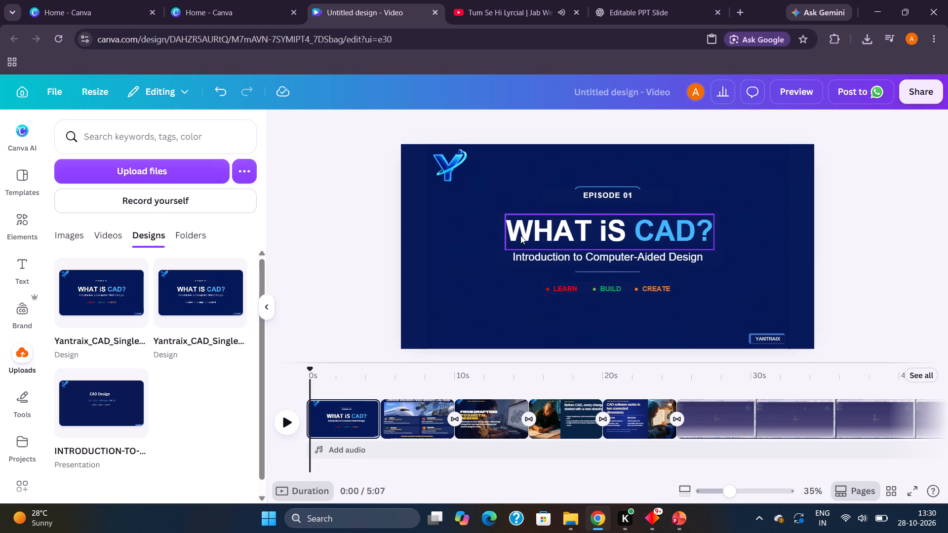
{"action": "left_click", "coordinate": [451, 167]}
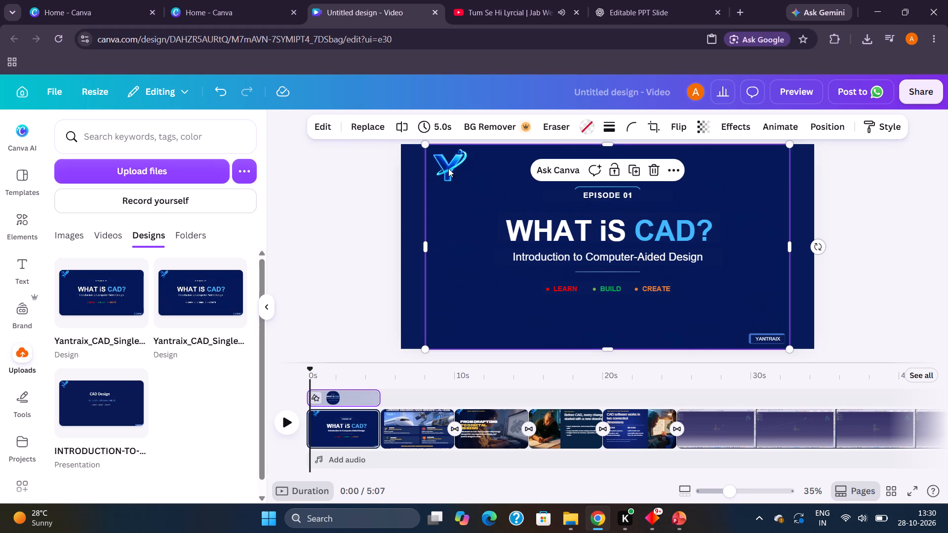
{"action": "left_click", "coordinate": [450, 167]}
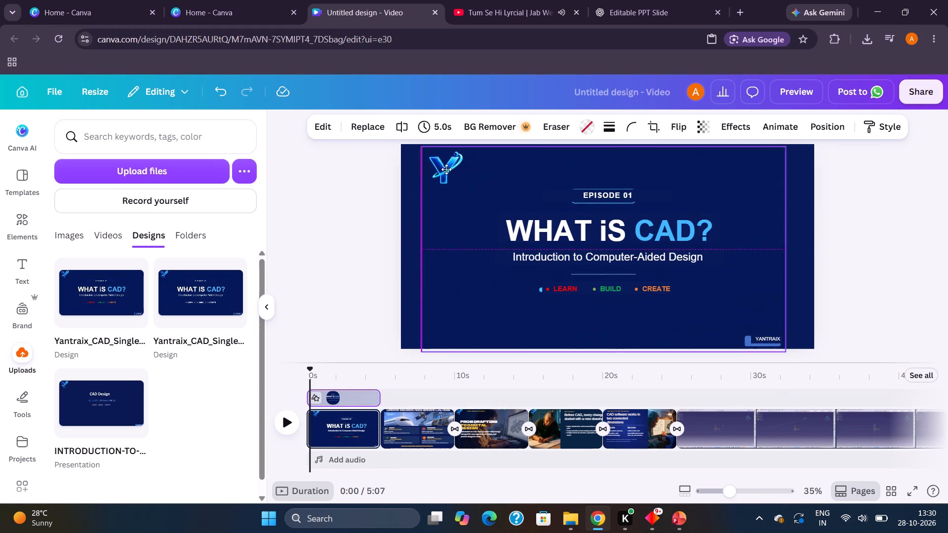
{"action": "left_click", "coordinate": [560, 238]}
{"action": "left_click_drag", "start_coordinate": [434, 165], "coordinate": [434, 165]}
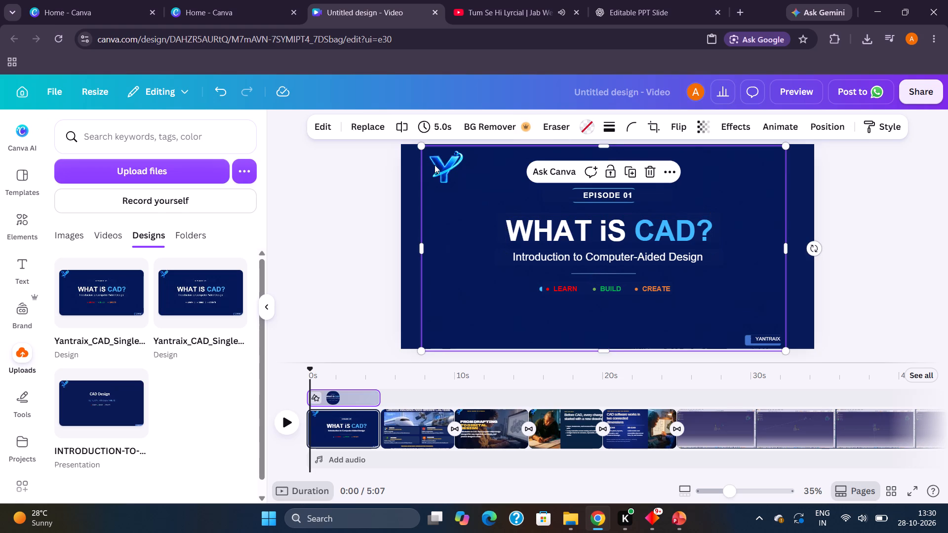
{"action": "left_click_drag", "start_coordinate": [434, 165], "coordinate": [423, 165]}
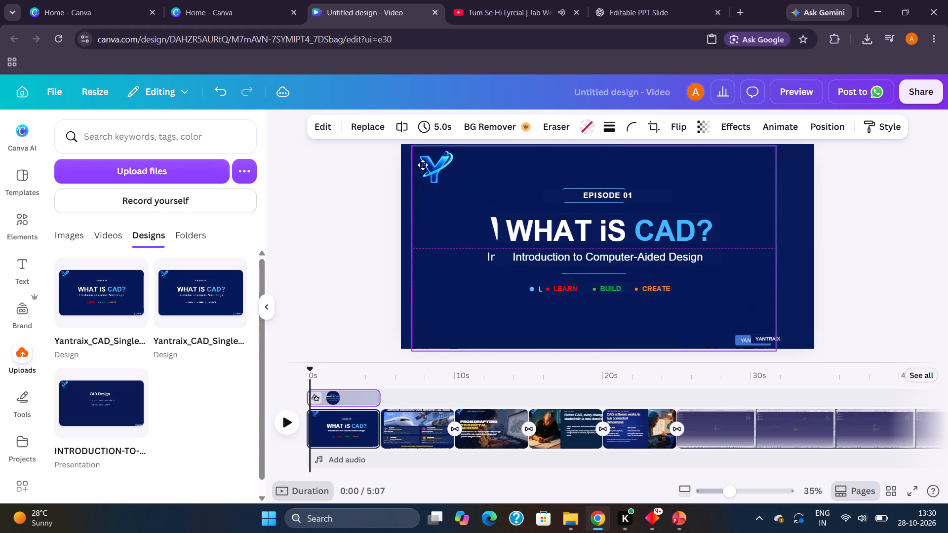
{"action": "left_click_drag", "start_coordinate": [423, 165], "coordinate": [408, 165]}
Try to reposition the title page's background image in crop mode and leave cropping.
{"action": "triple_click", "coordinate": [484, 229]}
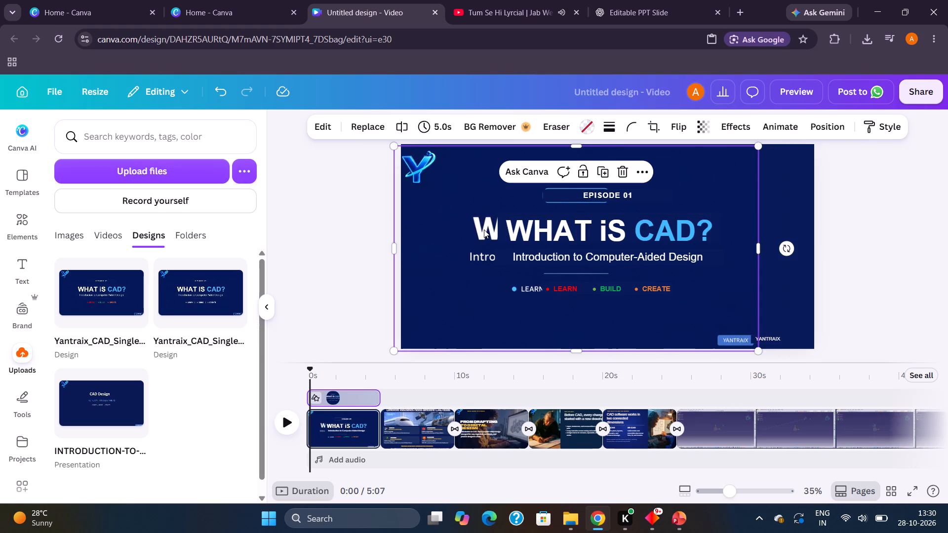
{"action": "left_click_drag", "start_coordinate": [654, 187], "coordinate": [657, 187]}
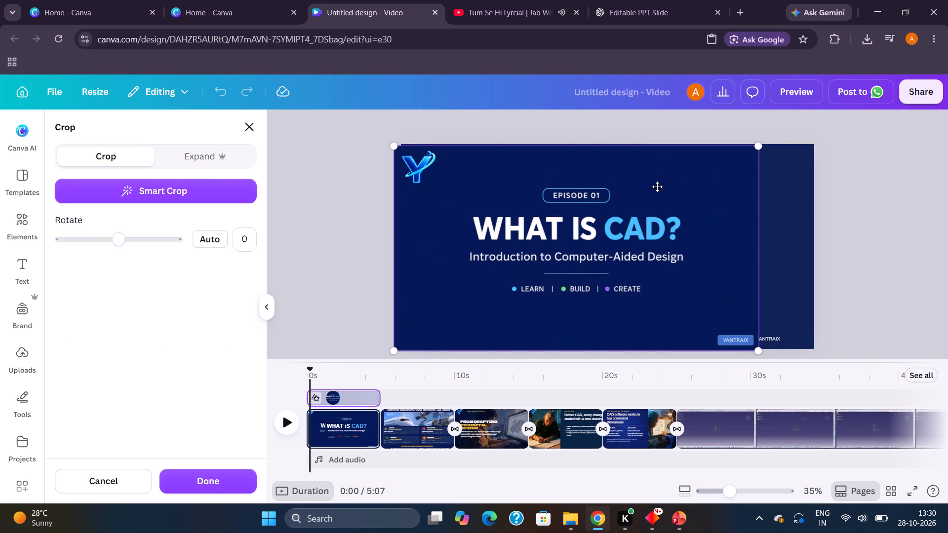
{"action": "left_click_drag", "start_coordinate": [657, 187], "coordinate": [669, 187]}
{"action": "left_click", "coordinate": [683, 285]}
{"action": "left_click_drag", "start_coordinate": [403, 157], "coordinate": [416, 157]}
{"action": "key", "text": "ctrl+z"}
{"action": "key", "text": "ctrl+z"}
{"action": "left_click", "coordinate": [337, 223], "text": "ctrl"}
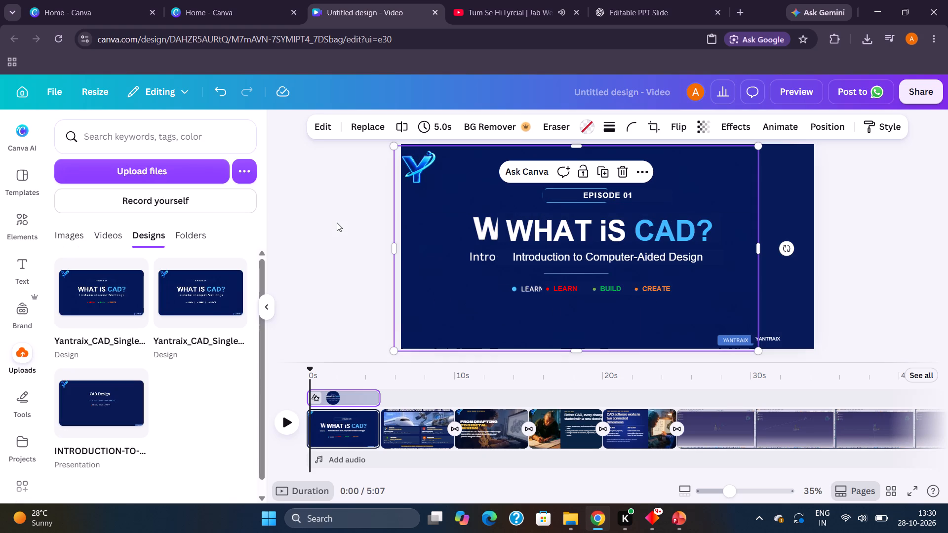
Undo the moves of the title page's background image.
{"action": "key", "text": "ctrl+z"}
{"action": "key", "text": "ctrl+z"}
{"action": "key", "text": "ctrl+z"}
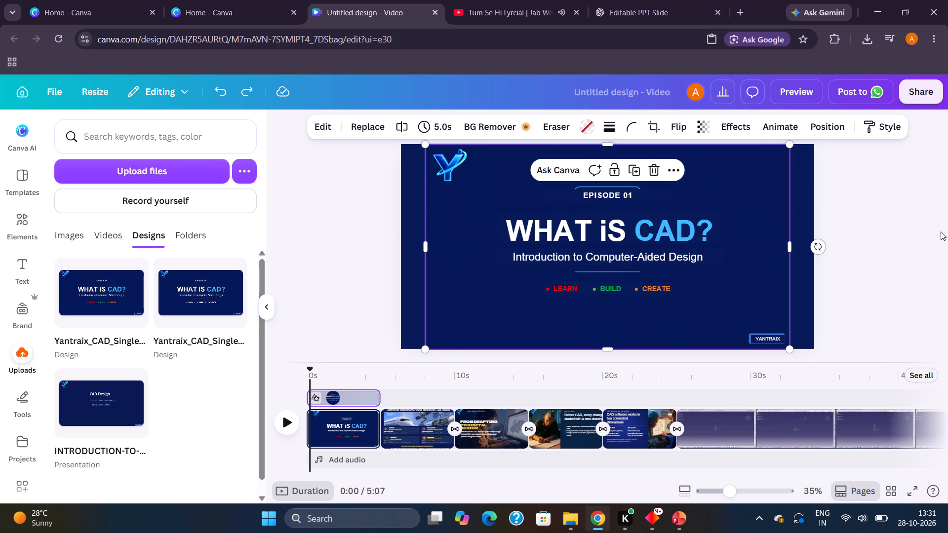
Preview the opening pages of the video full screen and exit the preview.
{"action": "left_click", "coordinate": [909, 492]}
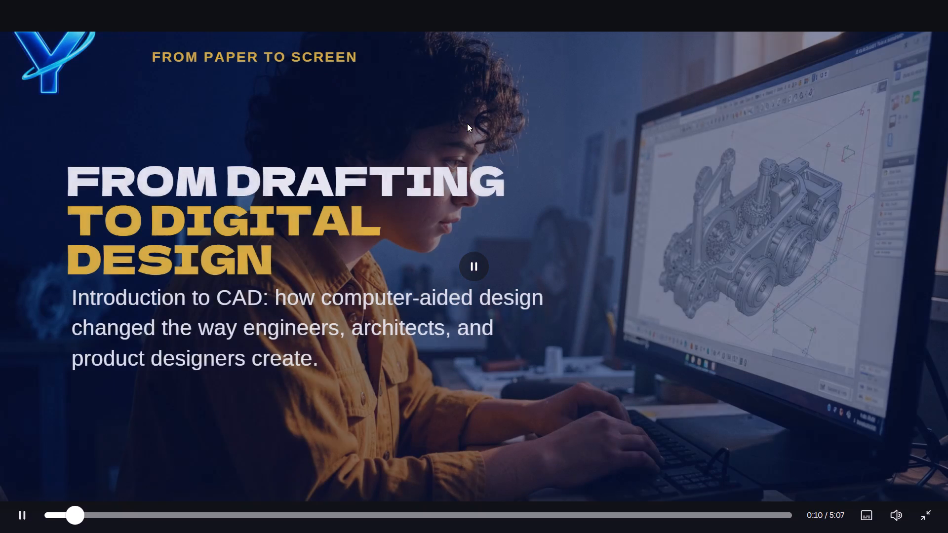
{"action": "key", "text": "Escape"}
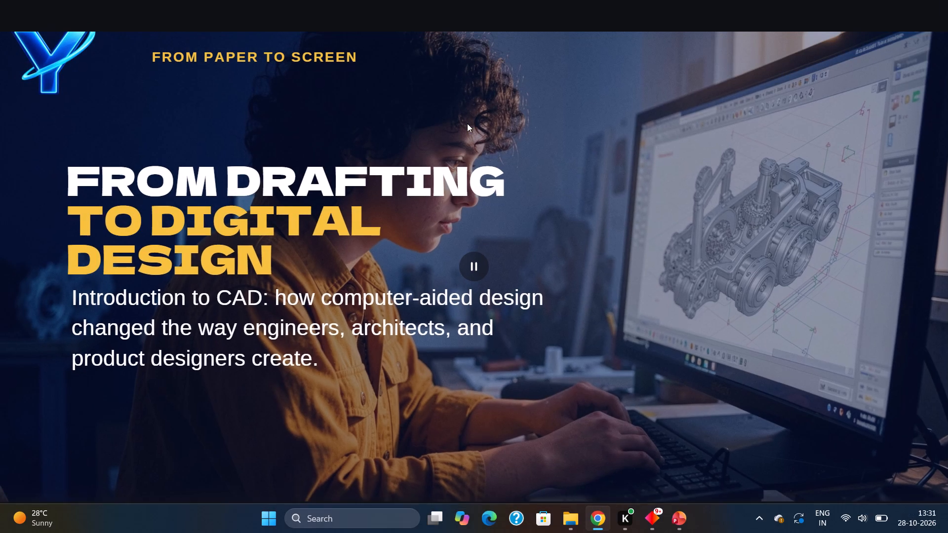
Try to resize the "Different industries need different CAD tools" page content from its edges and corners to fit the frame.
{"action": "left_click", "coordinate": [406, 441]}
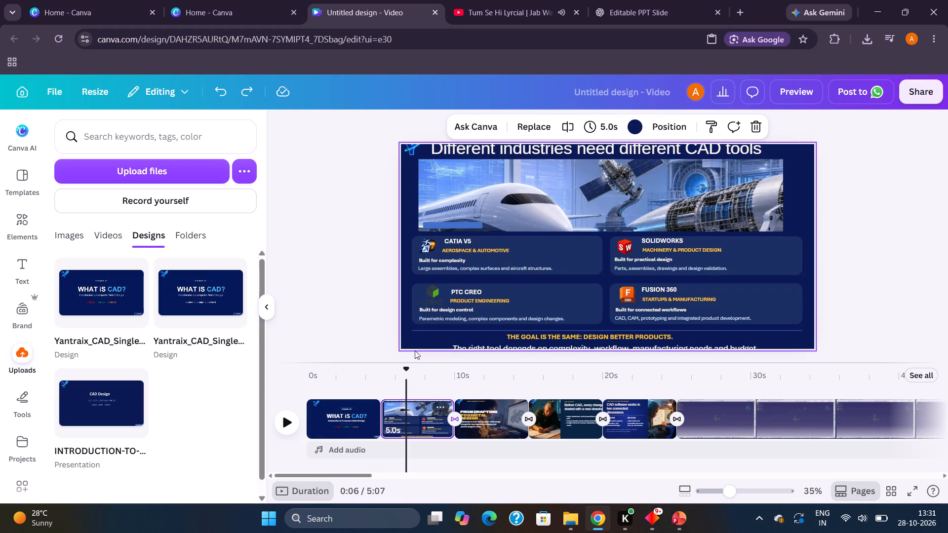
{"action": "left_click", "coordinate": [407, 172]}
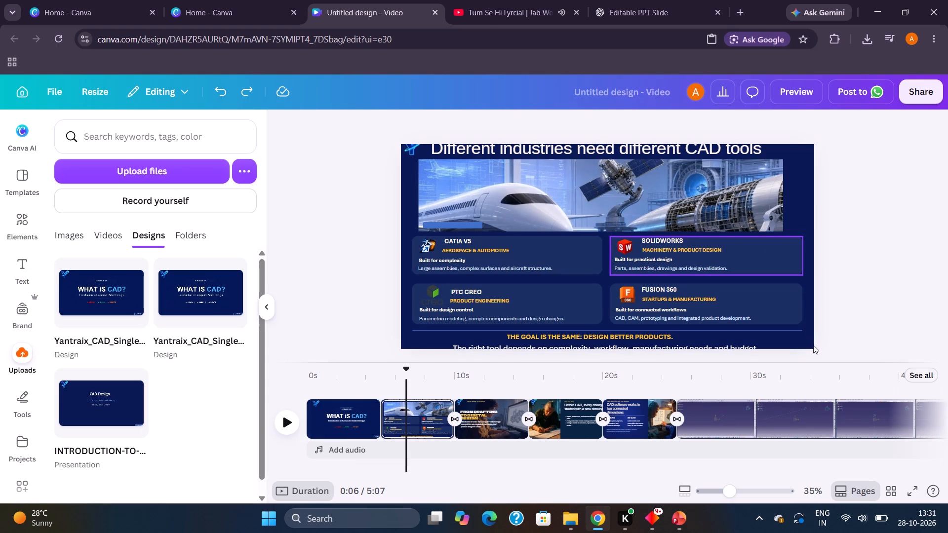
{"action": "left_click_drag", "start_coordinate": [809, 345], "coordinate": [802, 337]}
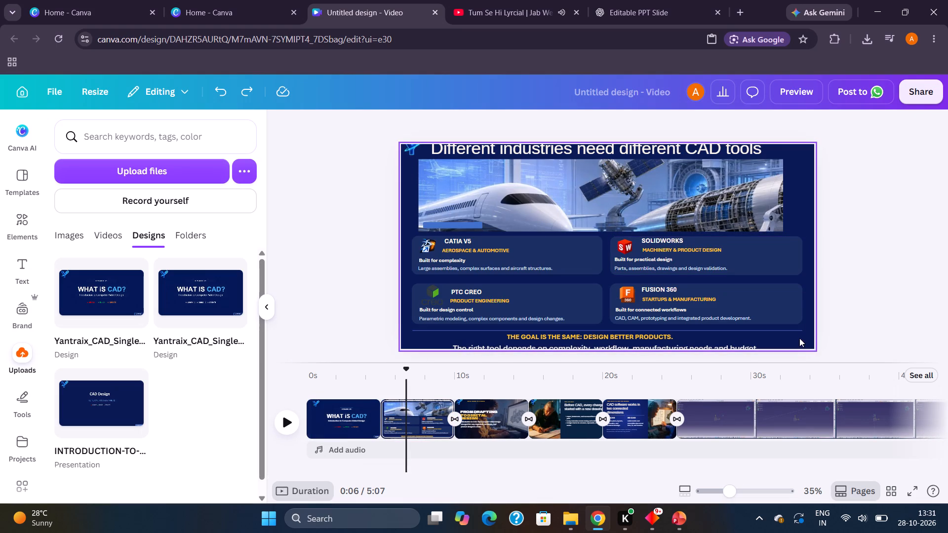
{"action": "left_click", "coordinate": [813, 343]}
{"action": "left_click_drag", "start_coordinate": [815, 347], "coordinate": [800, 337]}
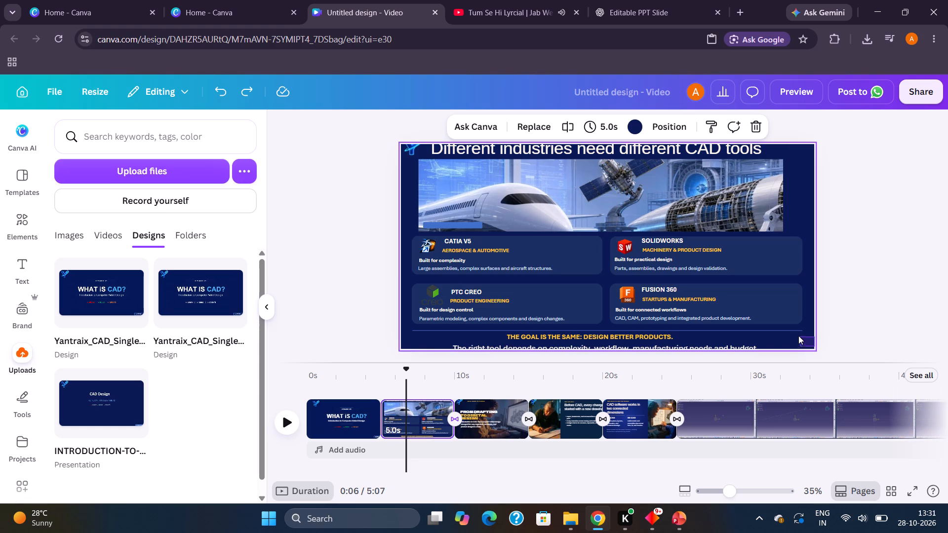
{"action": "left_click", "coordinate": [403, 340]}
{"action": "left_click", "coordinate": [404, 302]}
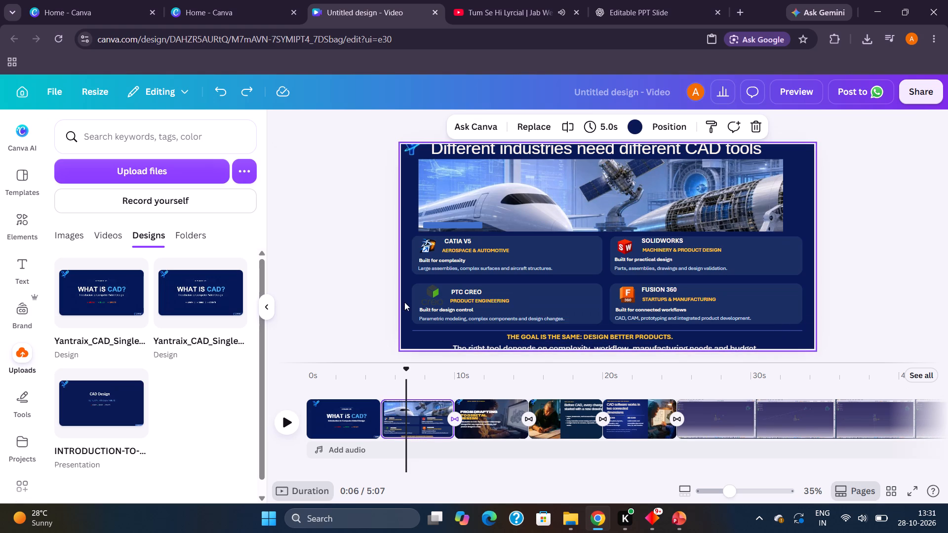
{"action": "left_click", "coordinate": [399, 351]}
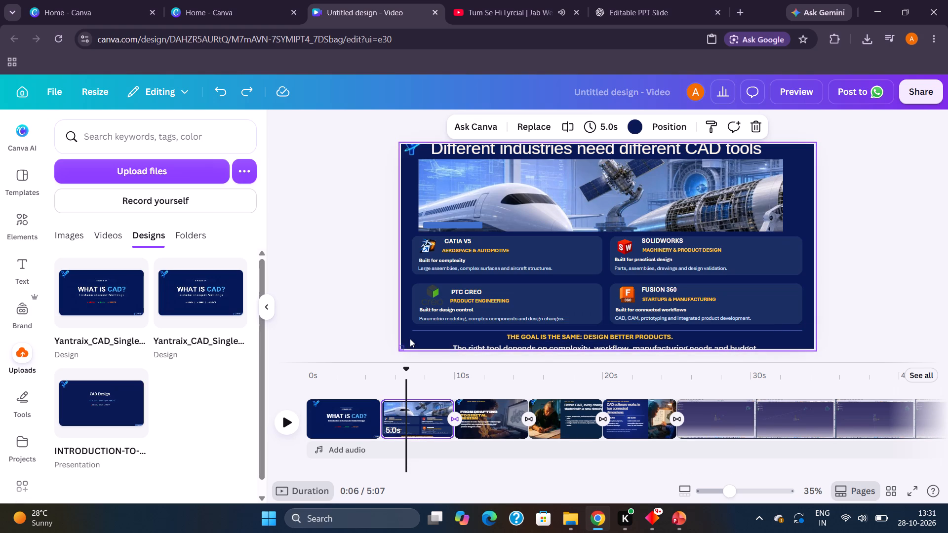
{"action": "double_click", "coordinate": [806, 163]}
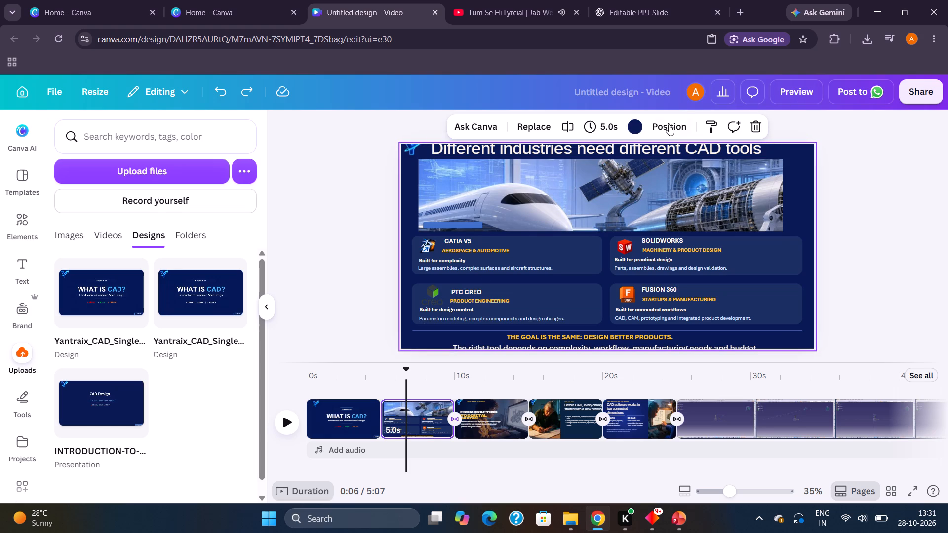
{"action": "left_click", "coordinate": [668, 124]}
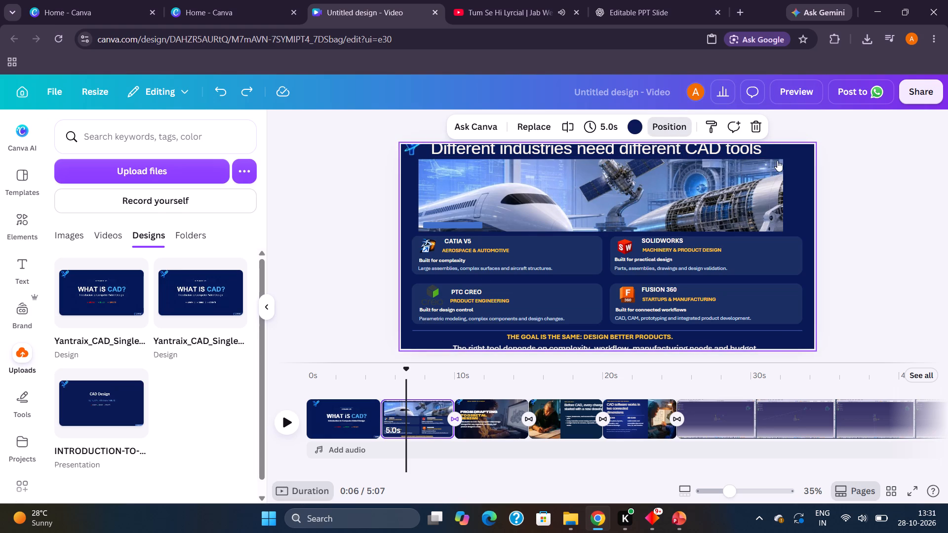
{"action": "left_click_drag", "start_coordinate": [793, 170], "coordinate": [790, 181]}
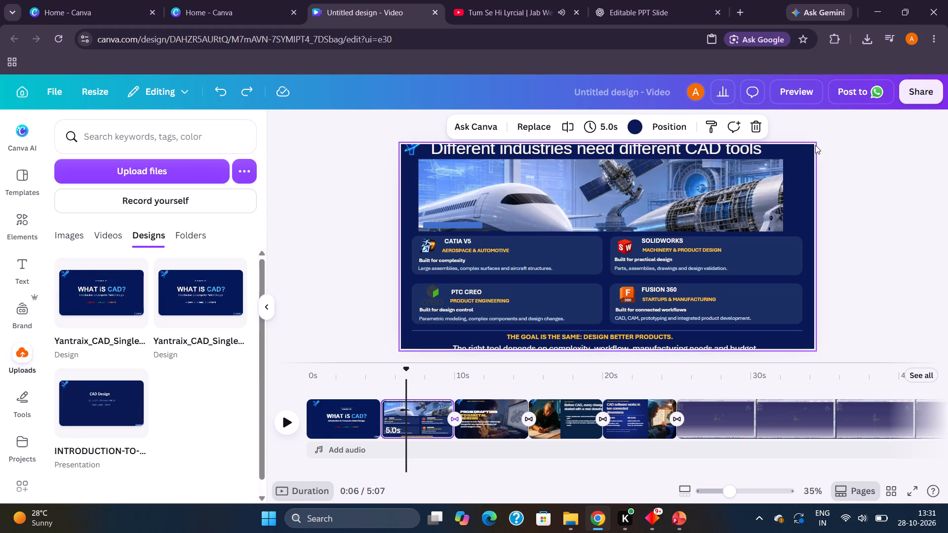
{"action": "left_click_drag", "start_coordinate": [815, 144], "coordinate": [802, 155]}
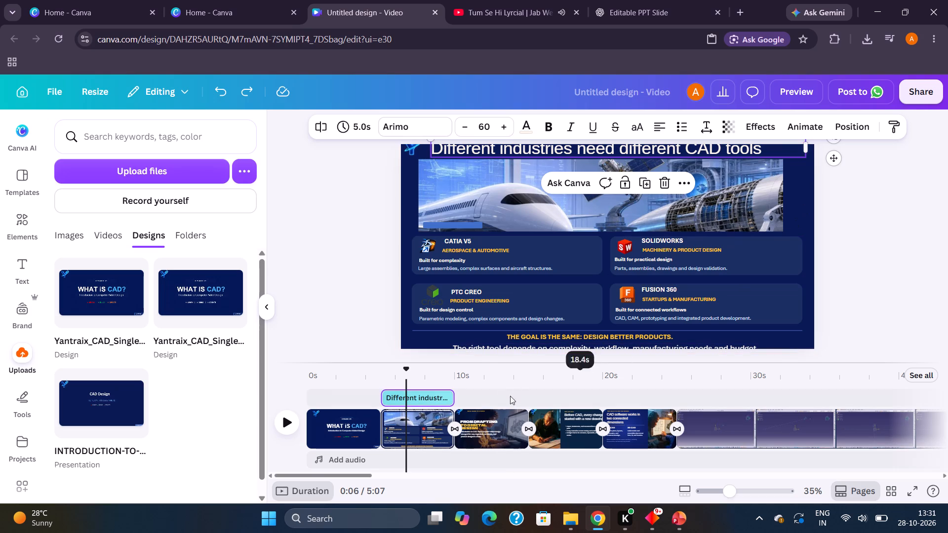
Try out suggested text animations such as Block on the opening page's "WHAT iS CAD?" title and apply Burst.
{"action": "left_click", "coordinate": [346, 423]}
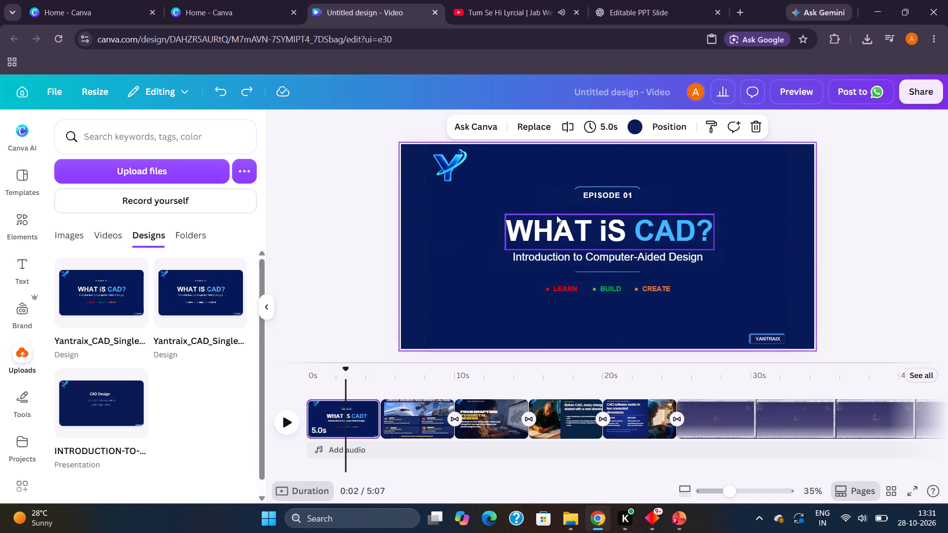
{"action": "left_click", "coordinate": [552, 228]}
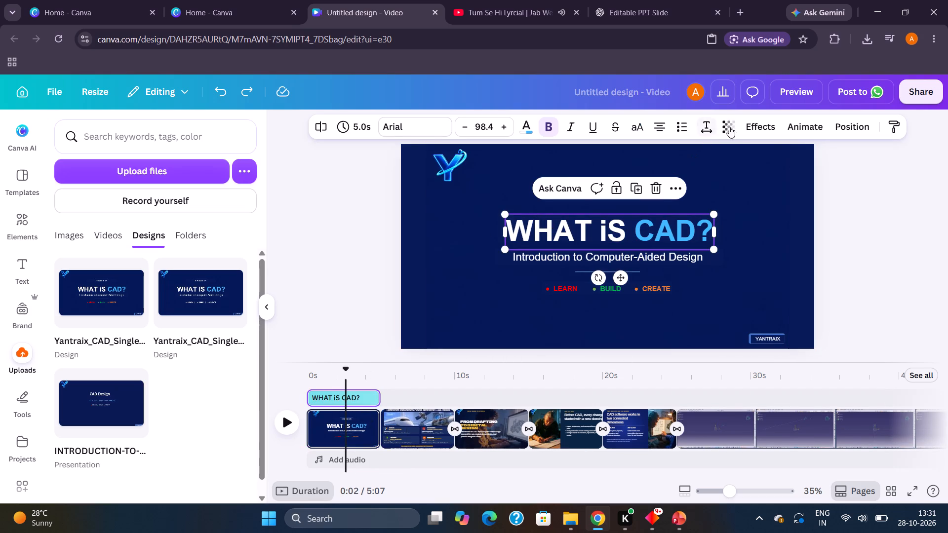
{"action": "left_click", "coordinate": [795, 129]}
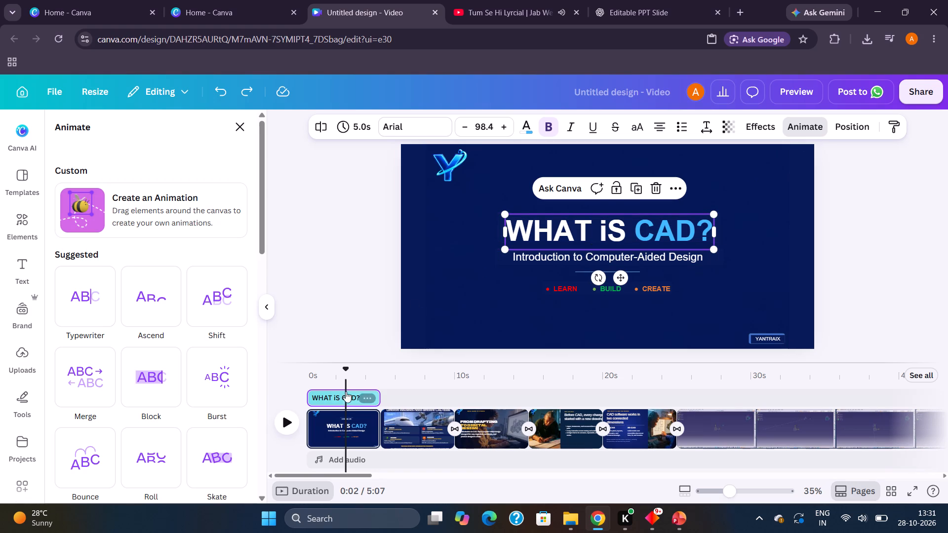
{"action": "left_click_drag", "start_coordinate": [345, 381], "coordinate": [311, 379]}
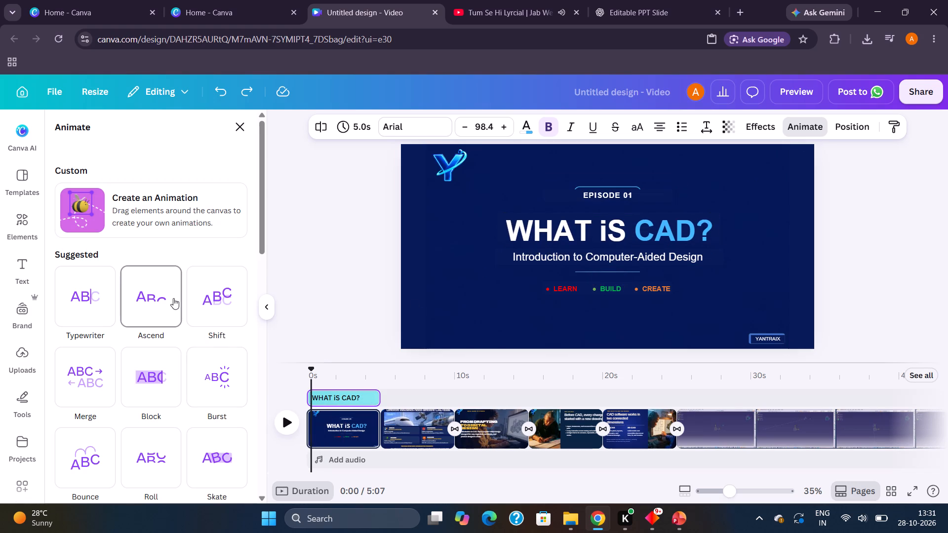
{"action": "left_click", "coordinate": [151, 366]}
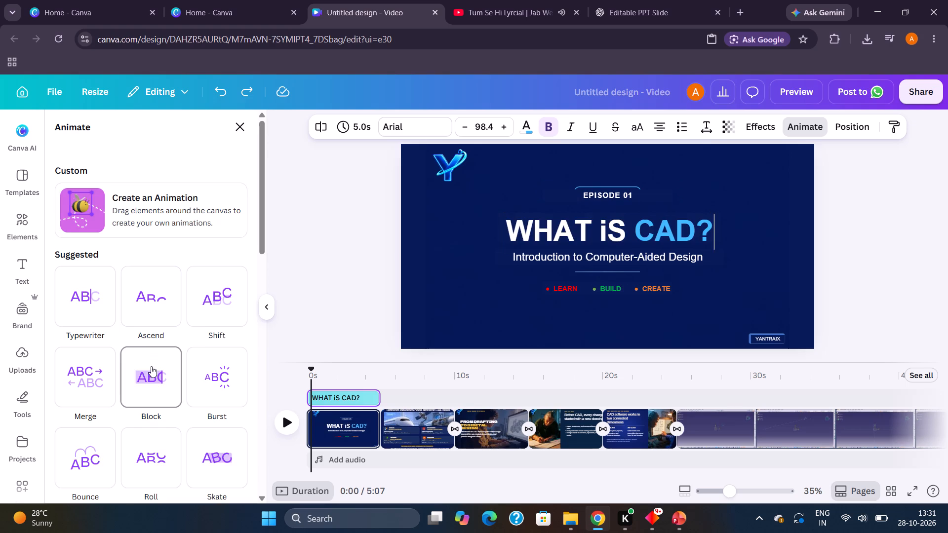
{"action": "left_click", "coordinate": [88, 310]}
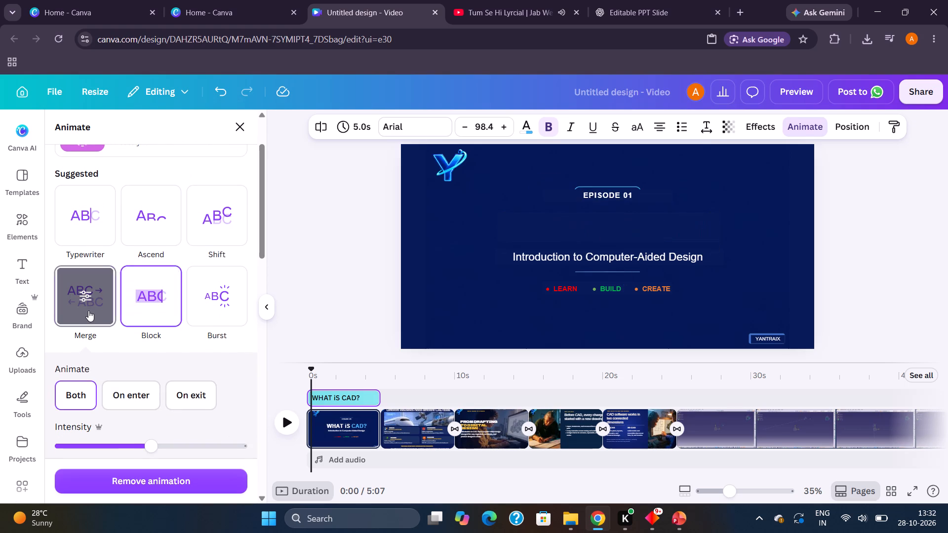
{"action": "left_click", "coordinate": [214, 290]}
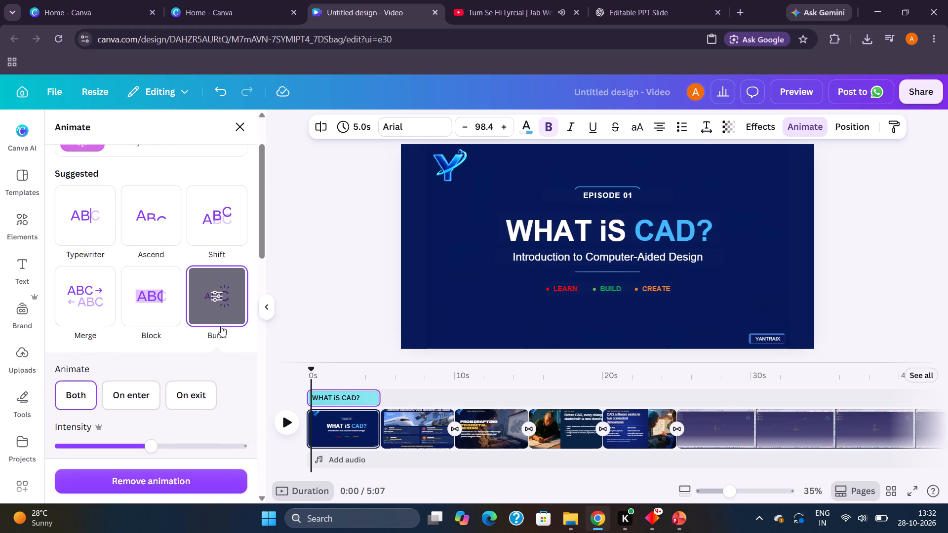
Set the timing of the "Introduction to Computer-Aided Design" subtitle on the opening page to 10.0 s.
{"action": "left_click", "coordinate": [621, 256]}
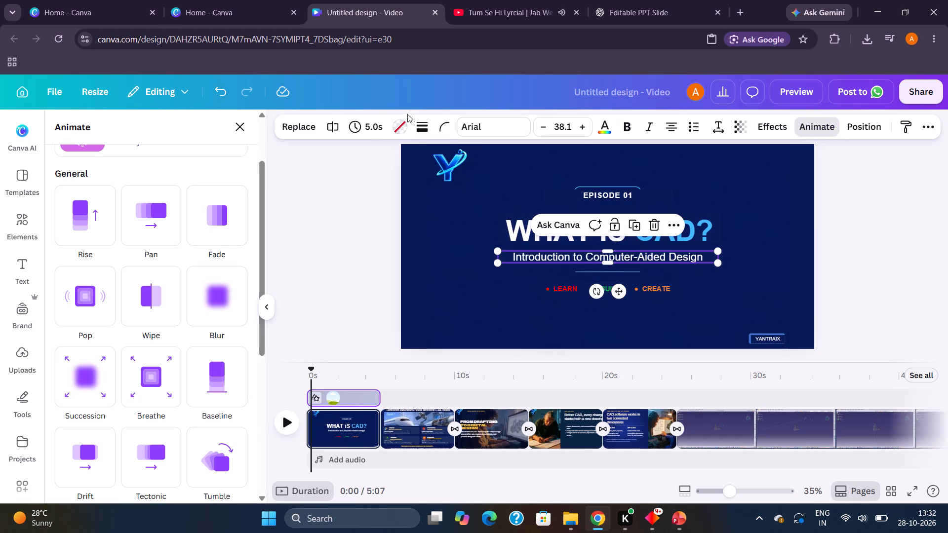
{"action": "left_click", "coordinate": [354, 128]}
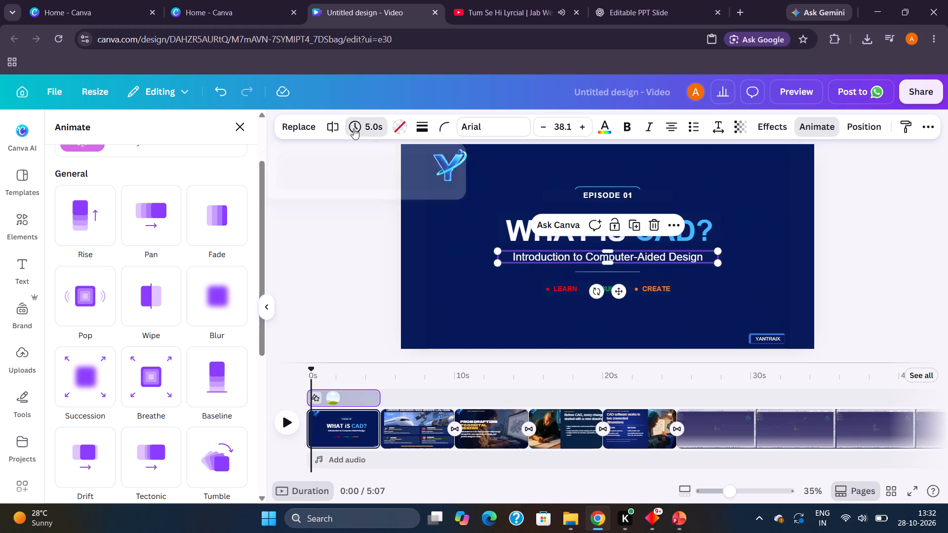
{"action": "left_click_drag", "start_coordinate": [309, 182], "coordinate": [309, 182]}
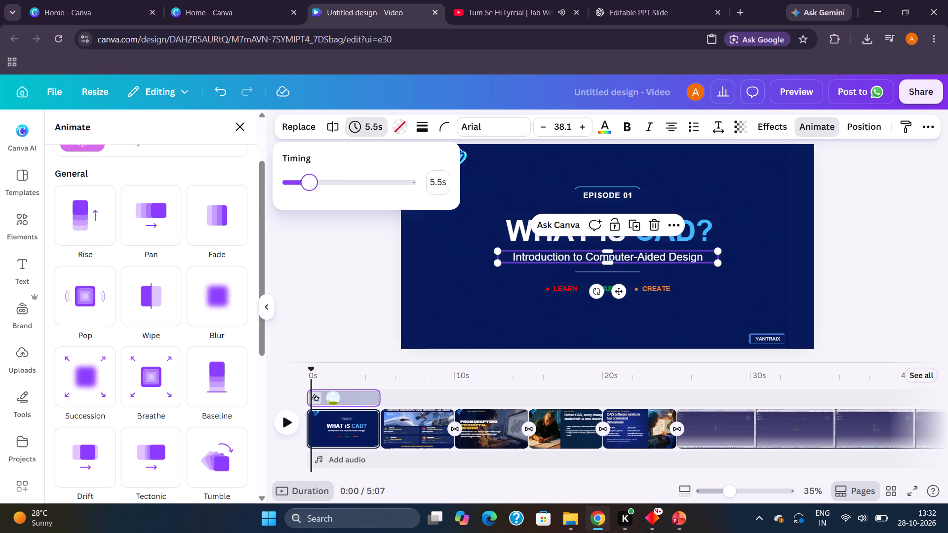
{"action": "left_click_drag", "start_coordinate": [309, 182], "coordinate": [326, 184]}
{"action": "left_click_drag", "start_coordinate": [326, 184], "coordinate": [328, 184]}
{"action": "left_click", "coordinate": [345, 261]}
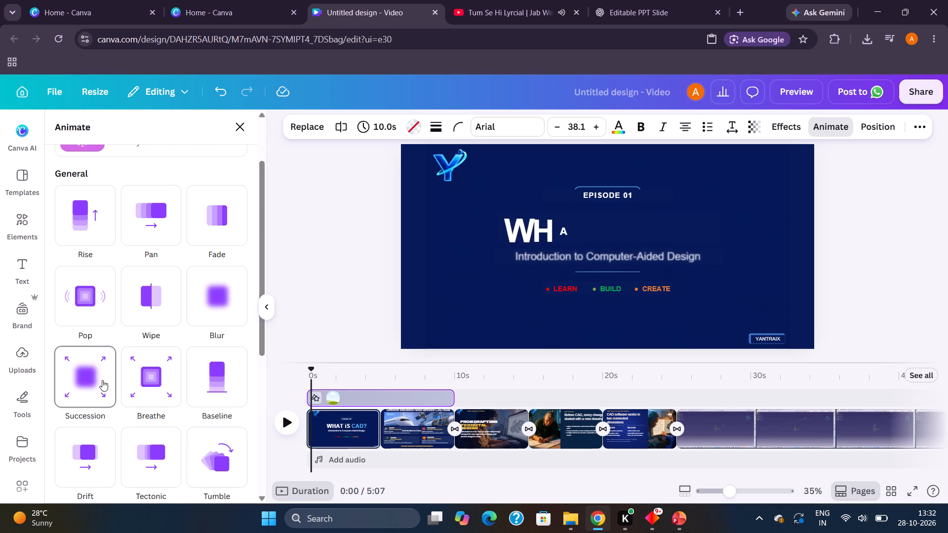
Try the Drift, Tectonic, Rise and Pan animations on the opening page's subtitle and apply Fade.
{"action": "left_click", "coordinate": [73, 455]}
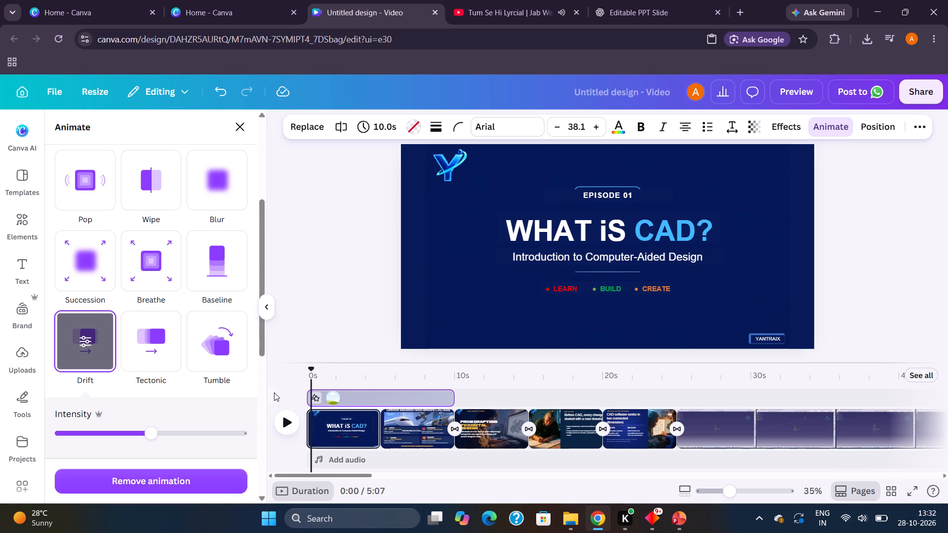
{"action": "left_click", "coordinate": [149, 365]}
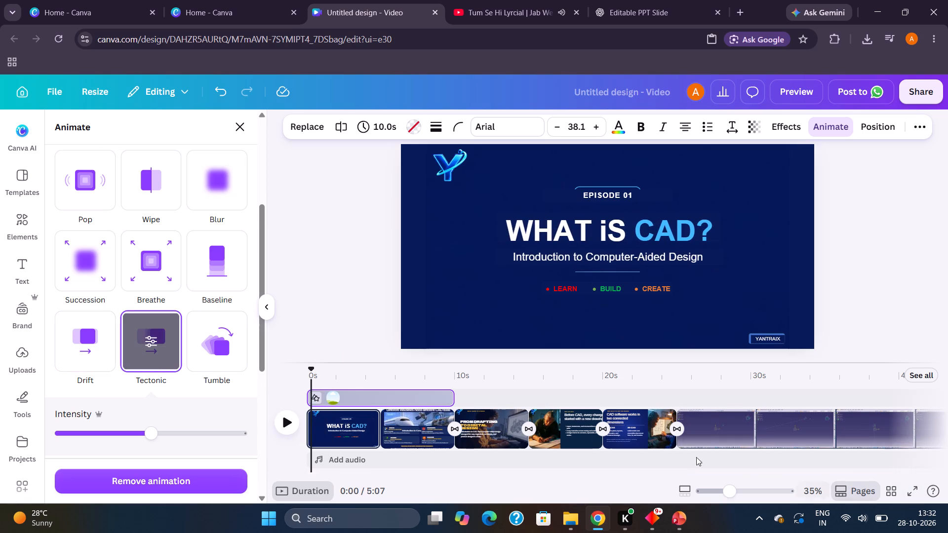
{"action": "left_click_drag", "start_coordinate": [259, 276], "coordinate": [267, 242]}
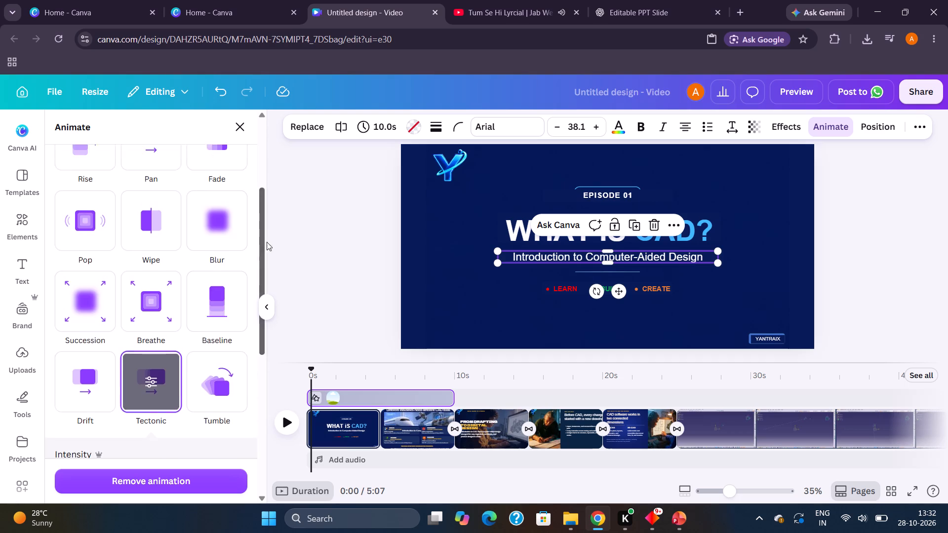
{"action": "left_click_drag", "start_coordinate": [267, 242], "coordinate": [269, 179]}
{"action": "left_click", "coordinate": [92, 291]}
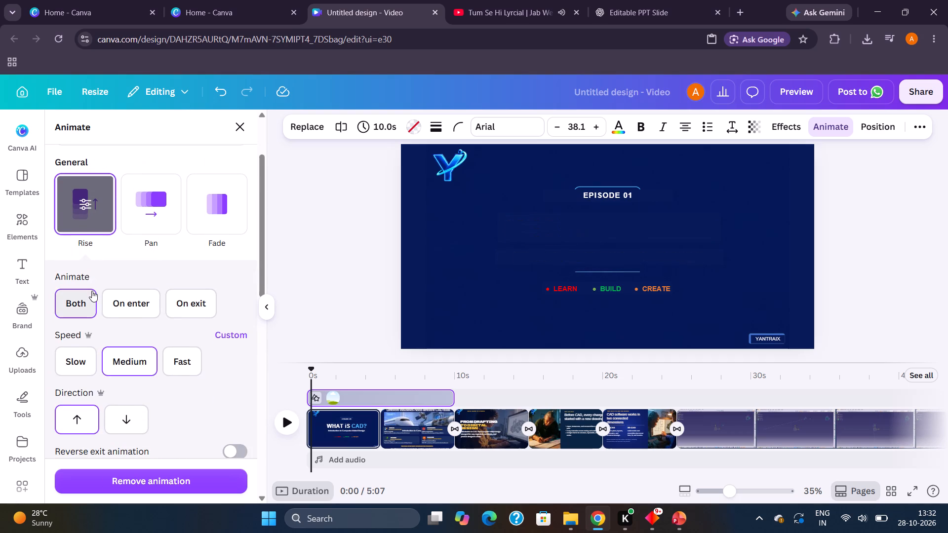
{"action": "left_click", "coordinate": [139, 216]}
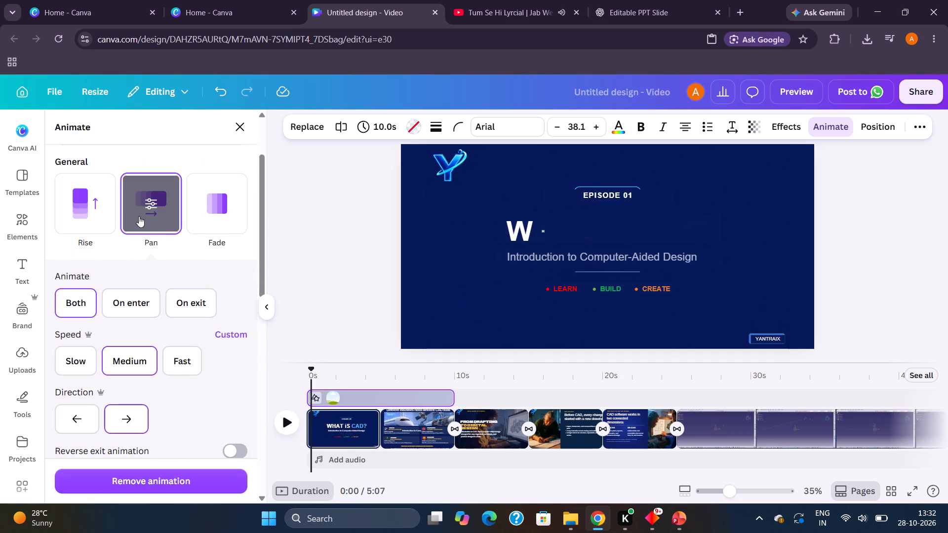
{"action": "left_click", "coordinate": [236, 207]}
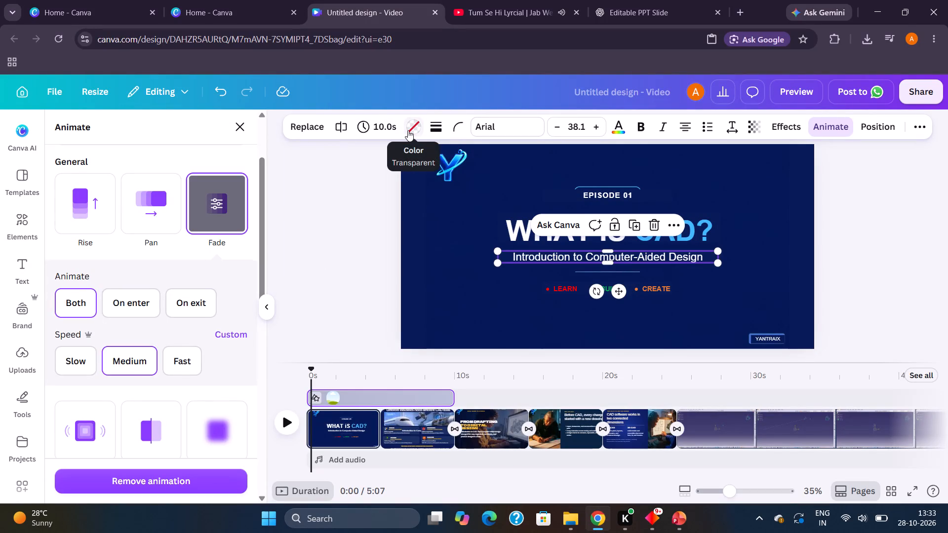
Apply the Blur animation to the LEARN, BUILD, CREATE line on the opening page.
{"action": "left_click", "coordinate": [556, 287]}
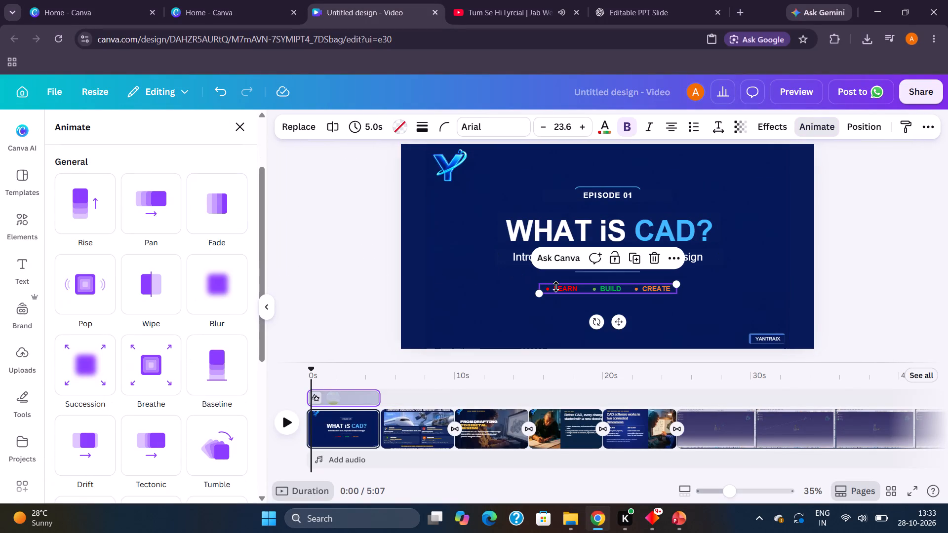
{"action": "left_click", "coordinate": [212, 289]}
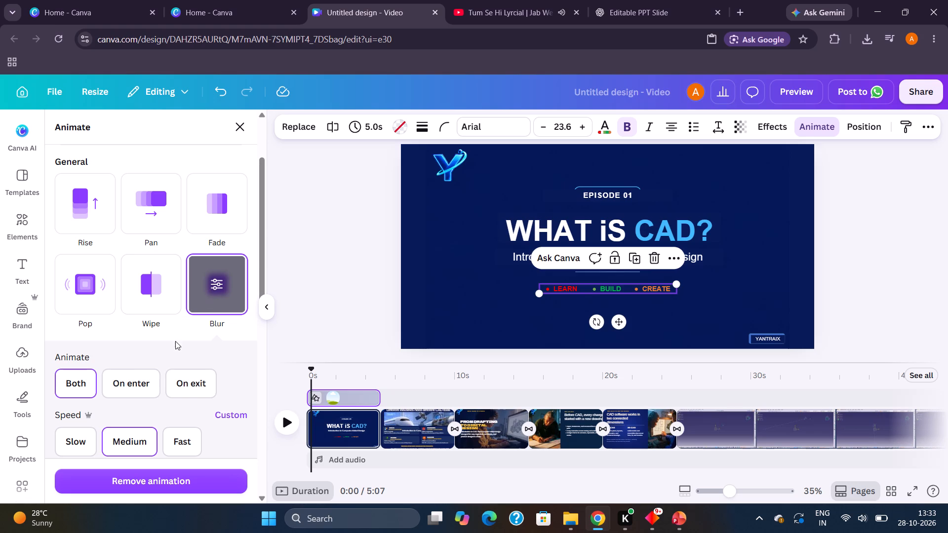
Set the timing of the LEARN, BUILD, CREATE line to 15.5 s.
{"action": "left_click", "coordinate": [360, 127]}
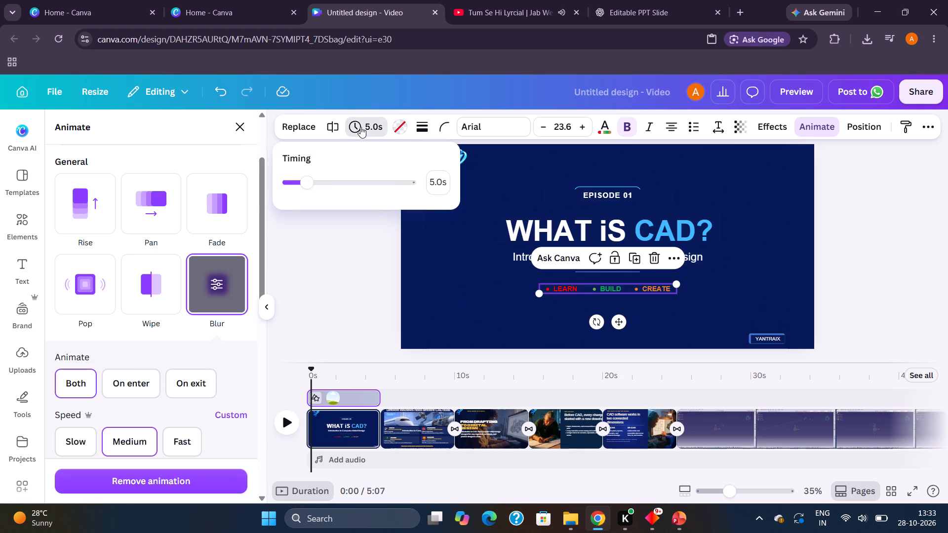
{"action": "left_click_drag", "start_coordinate": [321, 179], "coordinate": [362, 181]}
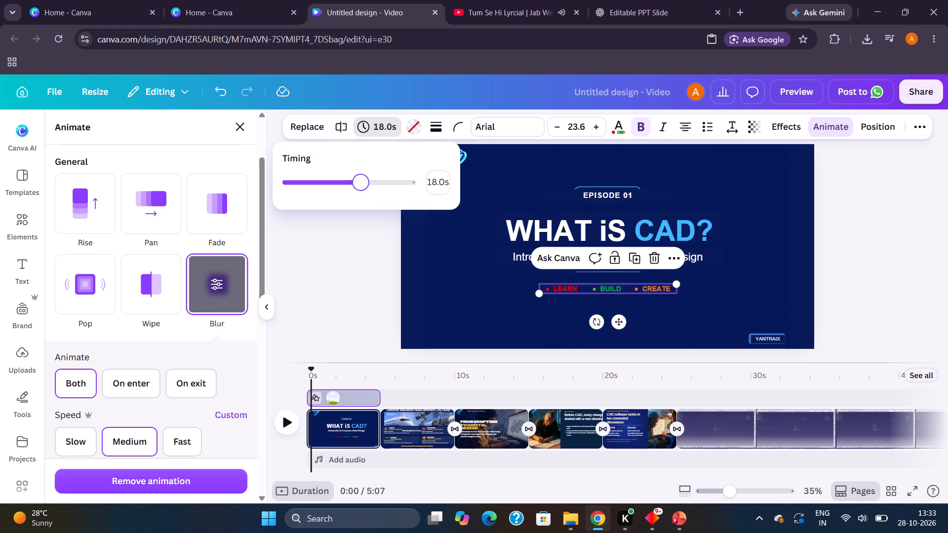
{"action": "left_click_drag", "start_coordinate": [362, 181], "coordinate": [354, 181]}
{"action": "left_click_drag", "start_coordinate": [354, 181], "coordinate": [350, 181]}
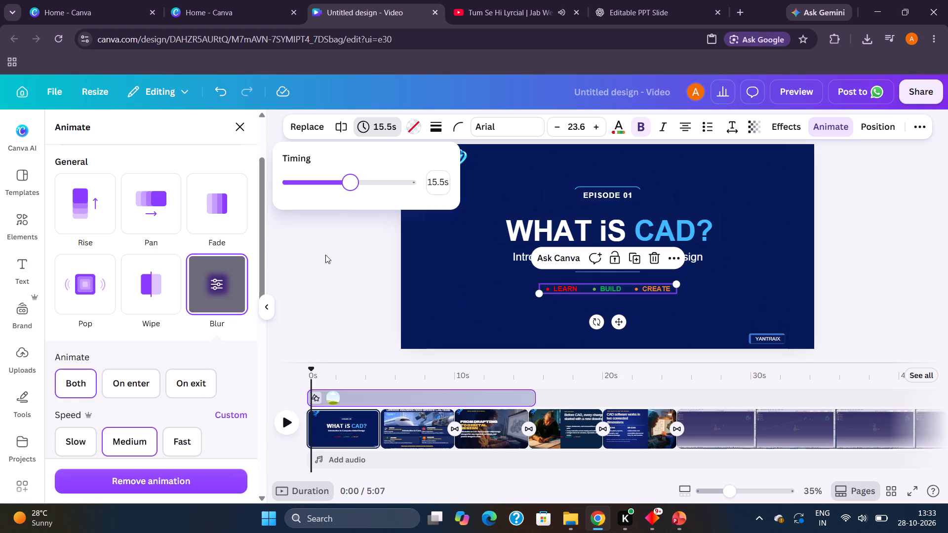
{"action": "left_click", "coordinate": [325, 255]}
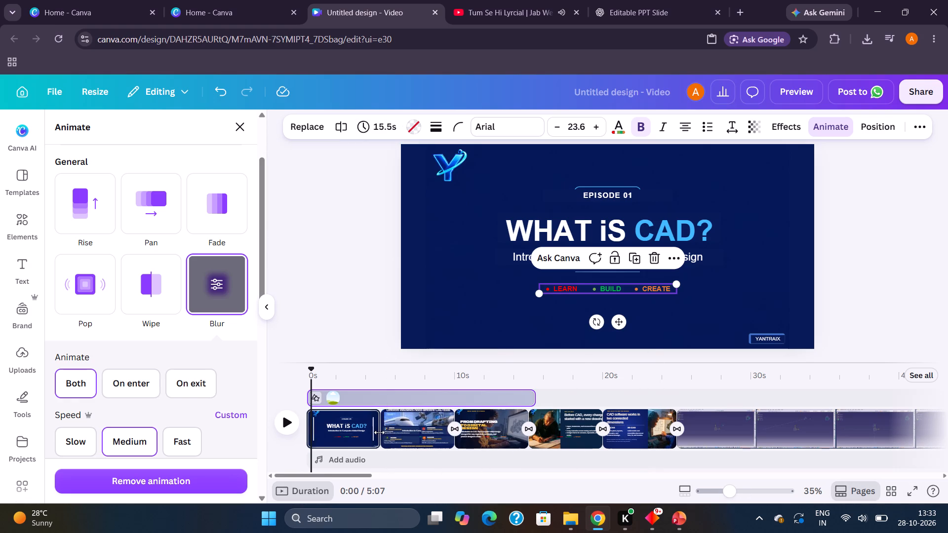
Extend the opening WHAT iS CAD? page on the timeline to a duration of 24.0 s.
{"action": "left_click_drag", "start_coordinate": [378, 432], "coordinate": [386, 432]}
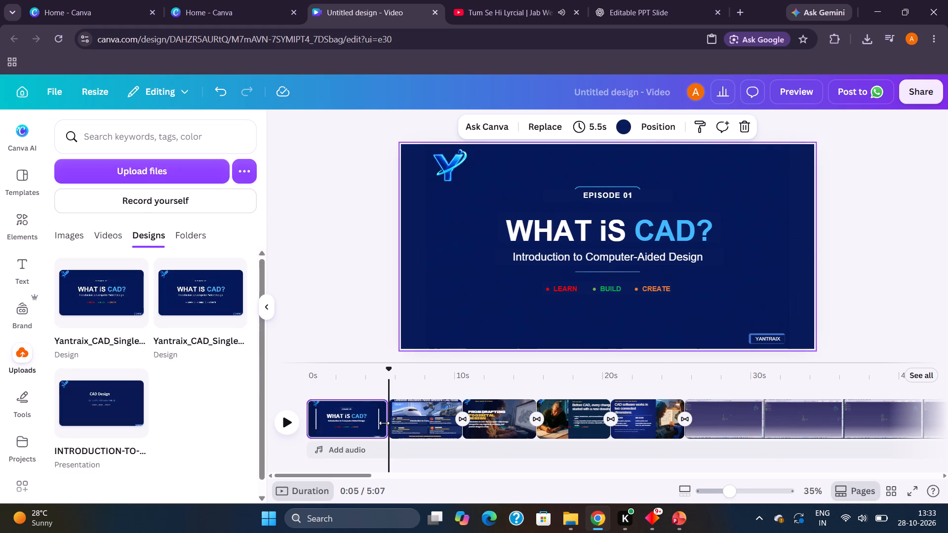
{"action": "left_click_drag", "start_coordinate": [384, 423], "coordinate": [503, 410]}
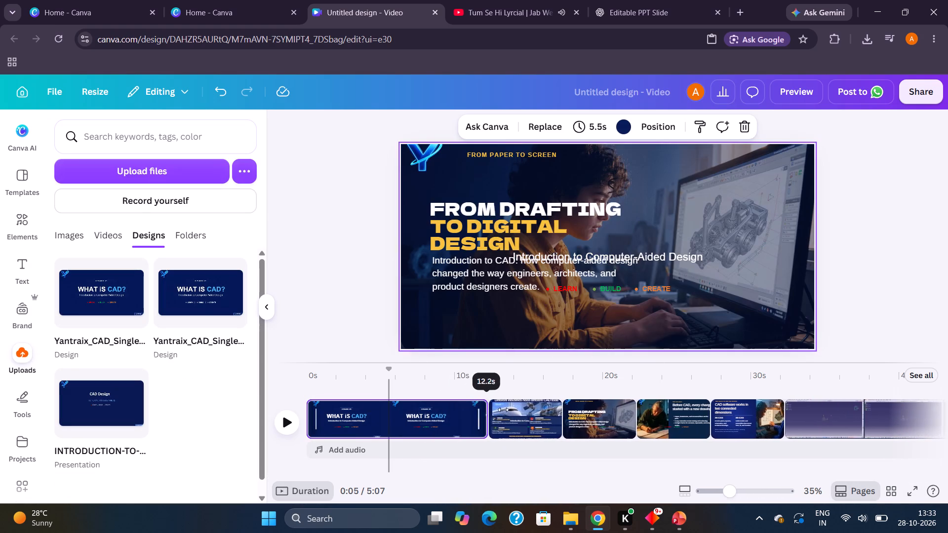
{"action": "left_click_drag", "start_coordinate": [503, 410], "coordinate": [714, 396]}
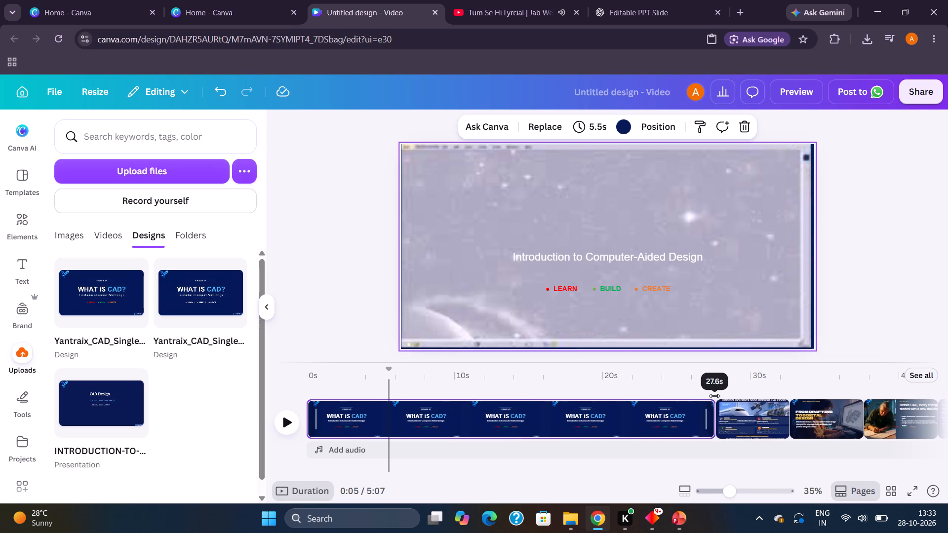
{"action": "left_click_drag", "start_coordinate": [714, 396], "coordinate": [695, 394]}
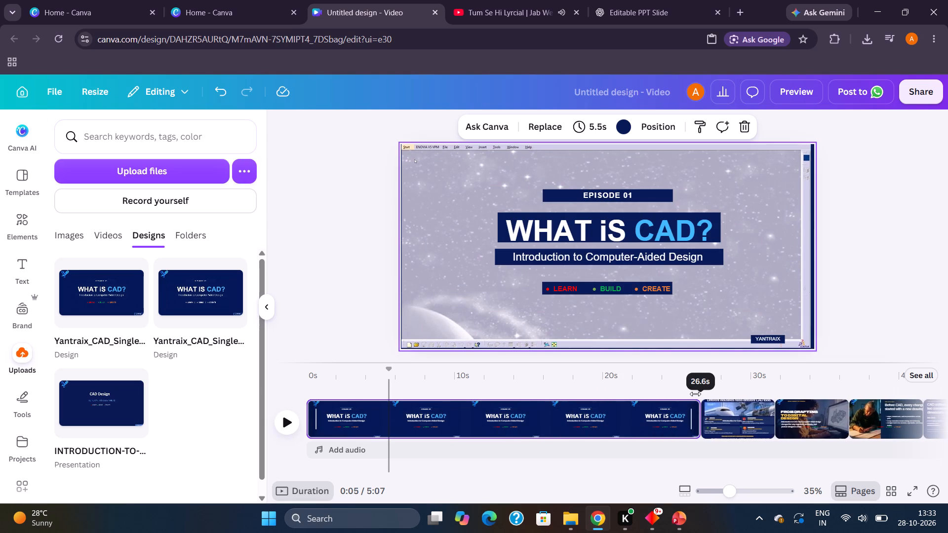
{"action": "left_click_drag", "start_coordinate": [695, 394], "coordinate": [683, 394]}
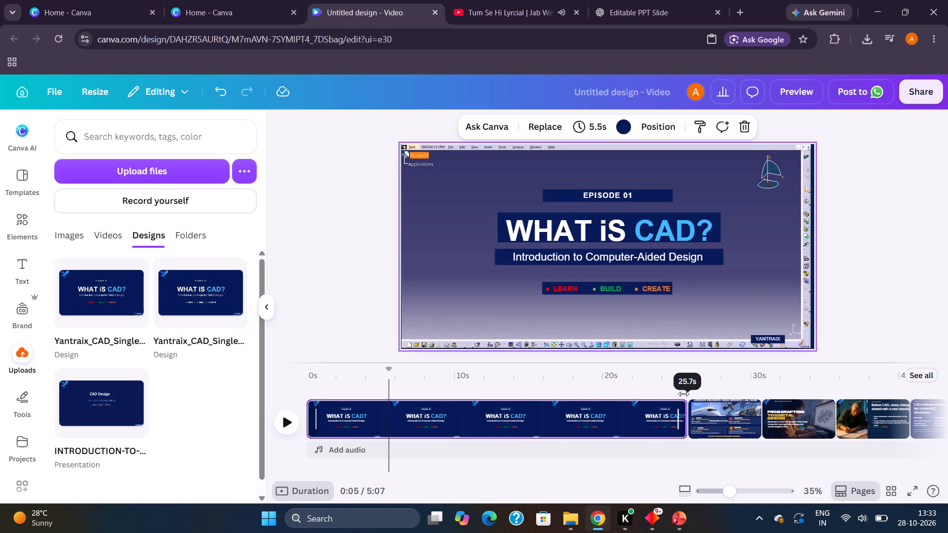
{"action": "left_click_drag", "start_coordinate": [683, 394], "coordinate": [669, 394]}
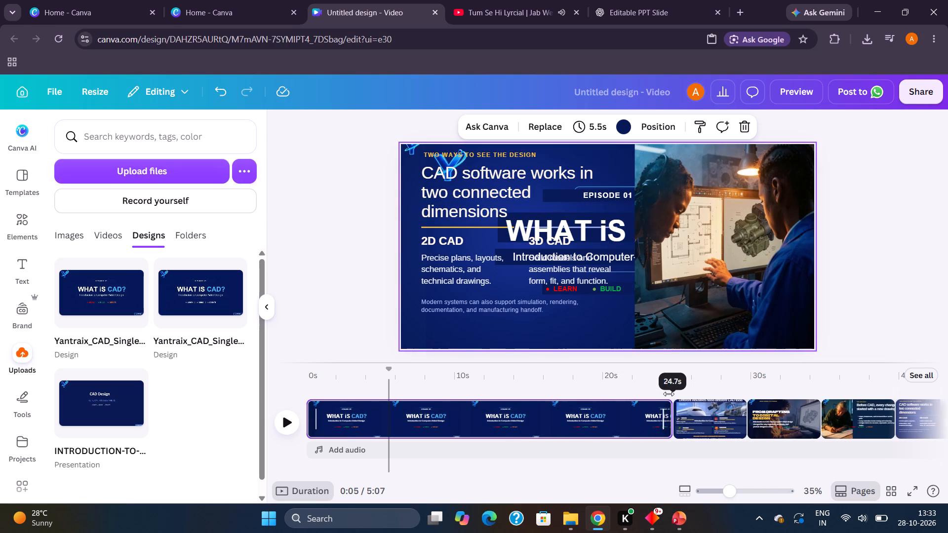
{"action": "left_click_drag", "start_coordinate": [669, 394], "coordinate": [657, 394]}
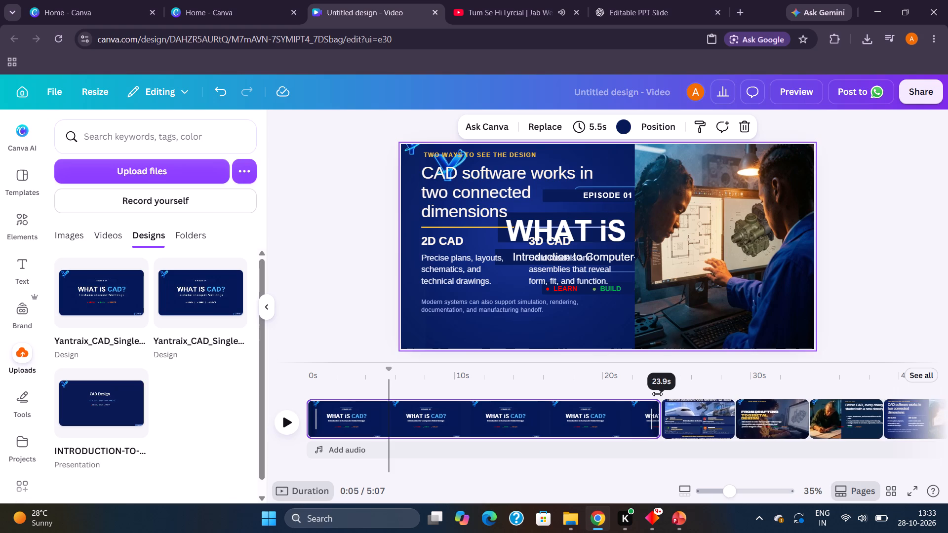
{"action": "left_click_drag", "start_coordinate": [657, 394], "coordinate": [658, 394]}
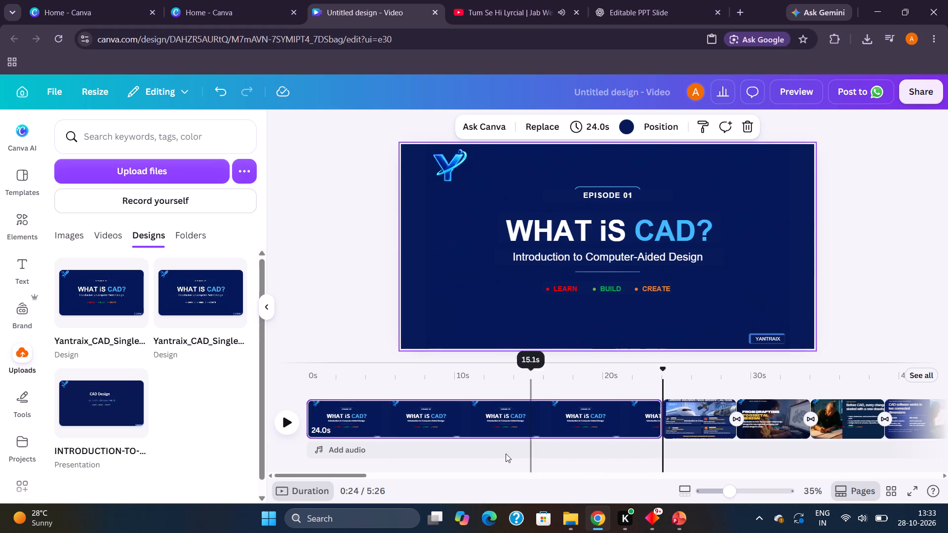
Play the video's opening in full screen, replay it from the beginning, and return the editor's playhead to 0.0 s.
{"action": "left_click", "coordinate": [323, 456]}
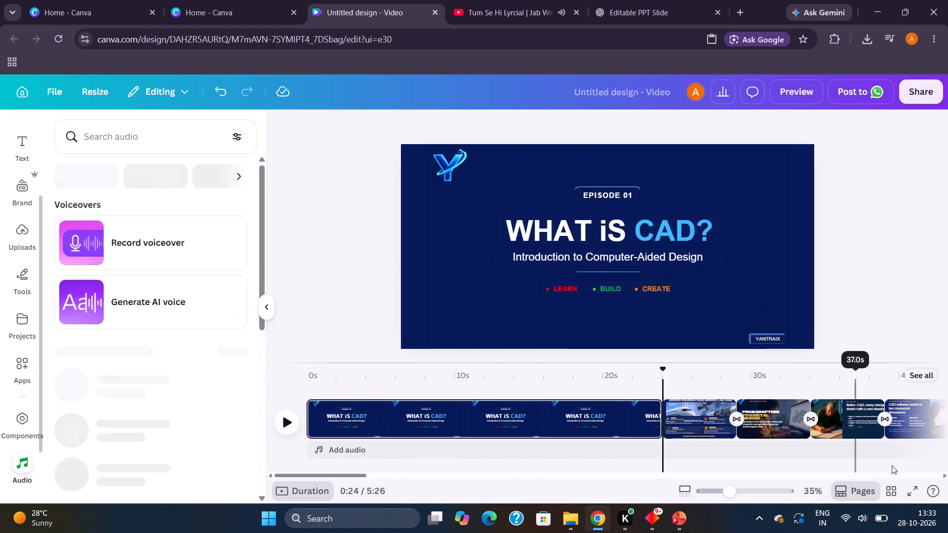
{"action": "left_click", "coordinate": [913, 484]}
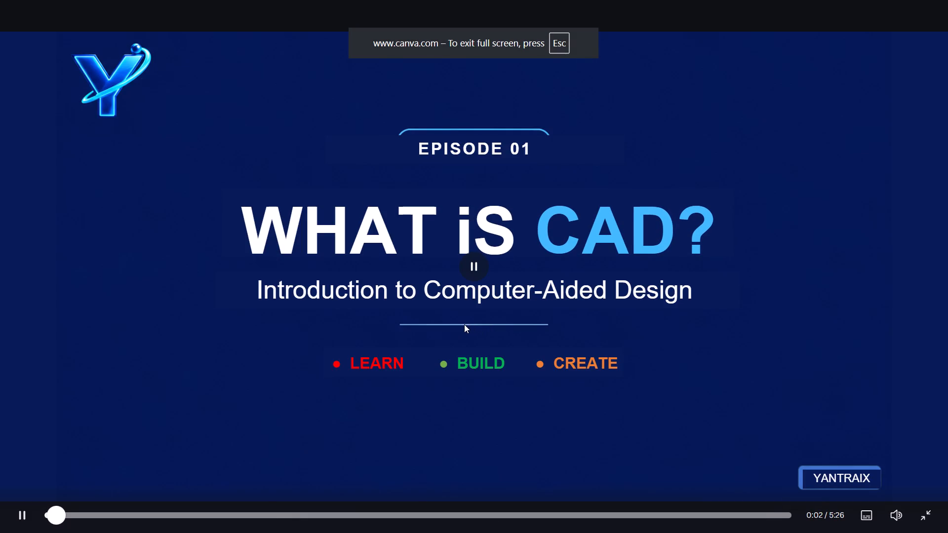
{"action": "left_click_drag", "start_coordinate": [51, 512], "coordinate": [34, 510]}
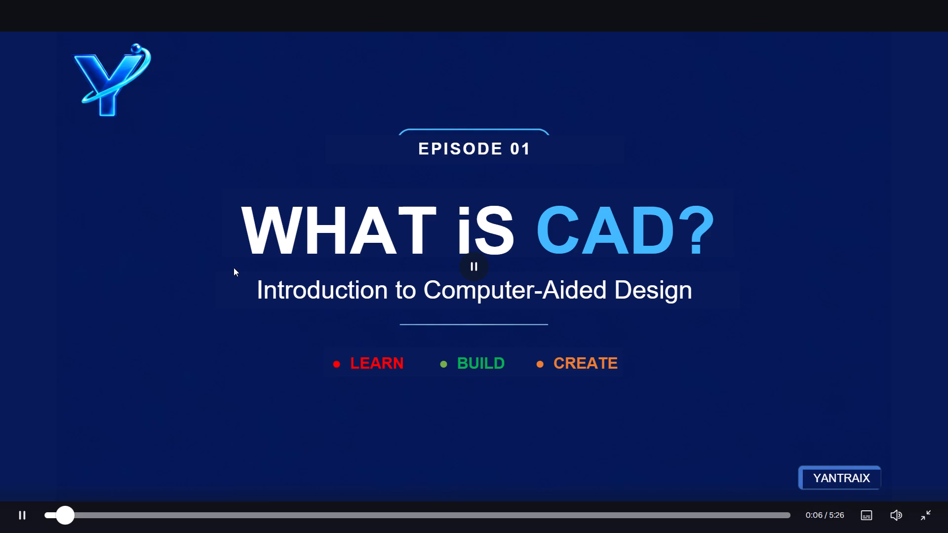
{"action": "left_click_drag", "start_coordinate": [73, 511], "coordinate": [39, 508]}
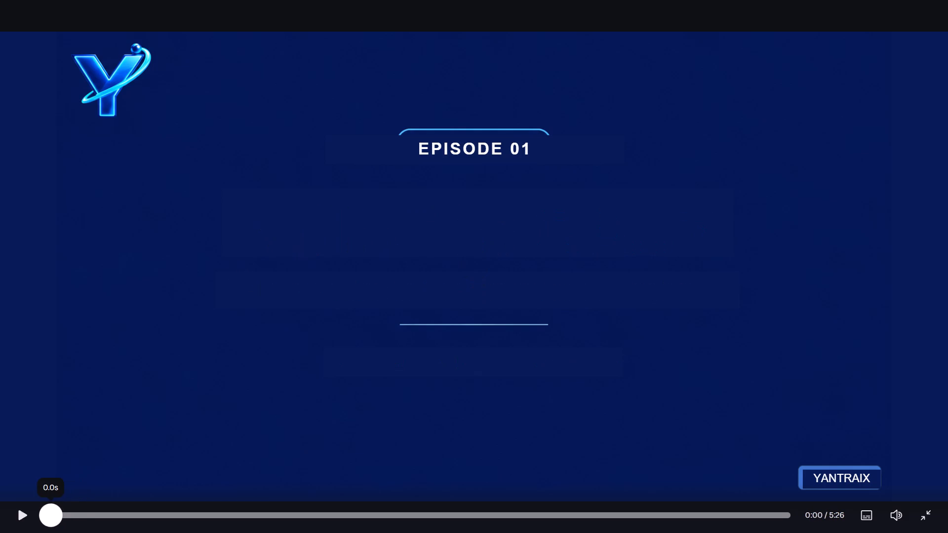
{"action": "left_click_drag", "start_coordinate": [39, 508], "coordinate": [37, 507]}
{"action": "key", "text": "Escape"}
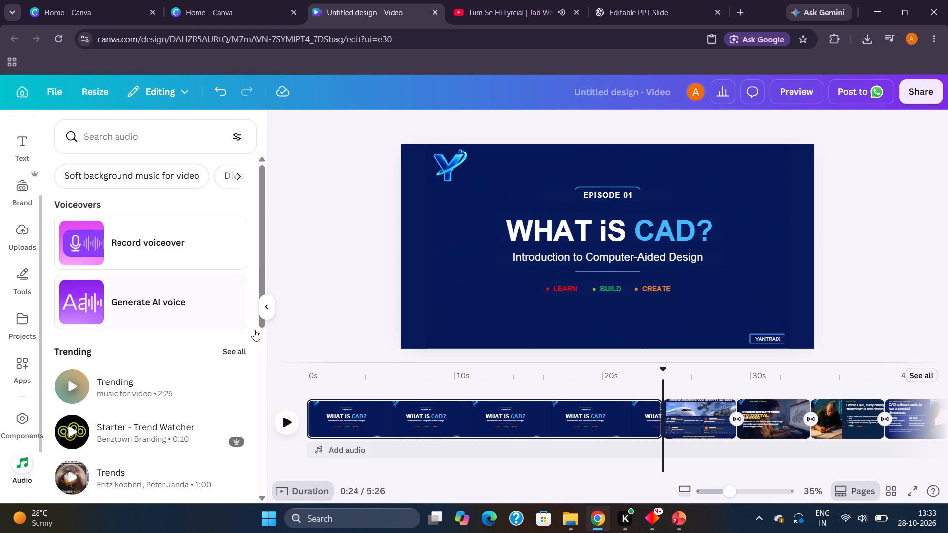
{"action": "left_click", "coordinate": [337, 419]}
{"action": "left_click_drag", "start_coordinate": [336, 418], "coordinate": [328, 415]}
{"action": "left_click_drag", "start_coordinate": [334, 383], "coordinate": [309, 375]}
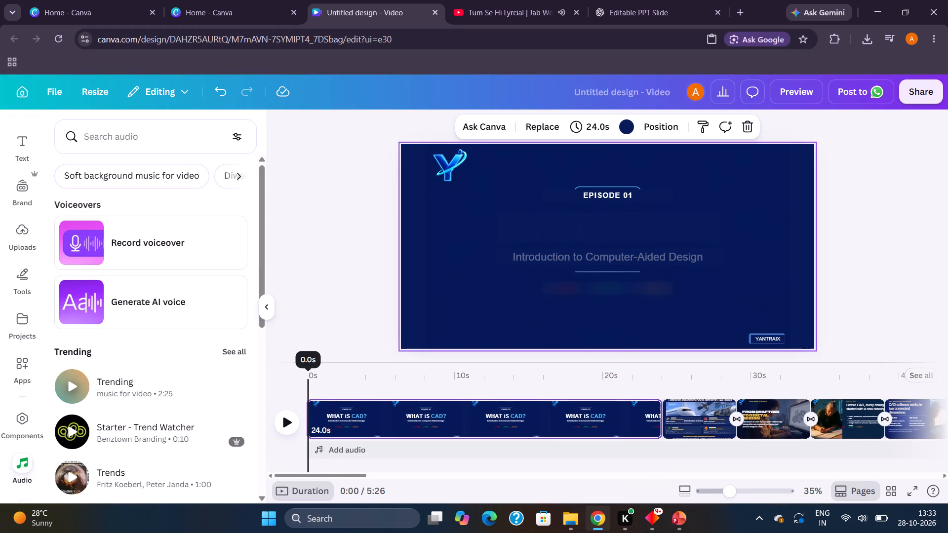
{"action": "left_click_drag", "start_coordinate": [309, 375], "coordinate": [308, 374]}
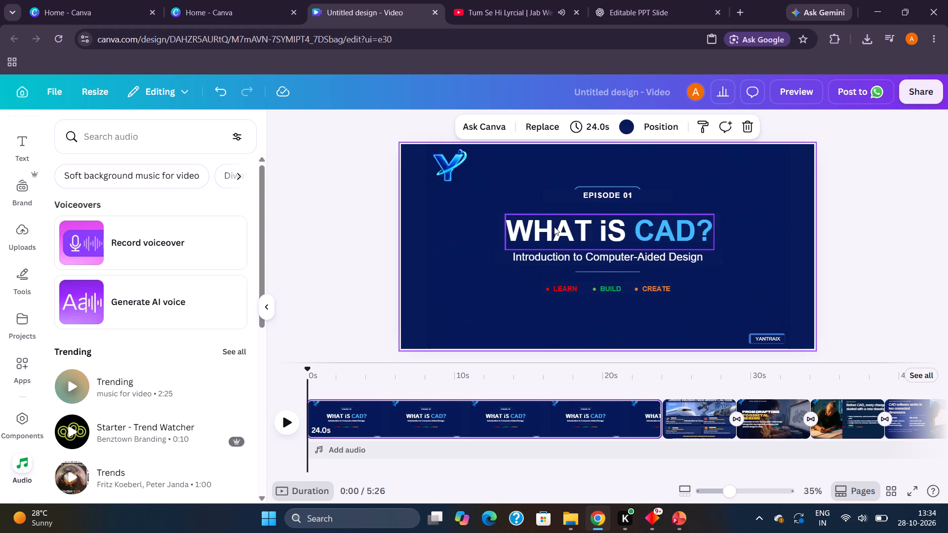
Apply the Typewriter animation to the WHAT iS CAD? title on the opening page.
{"action": "left_click", "coordinate": [554, 226]}
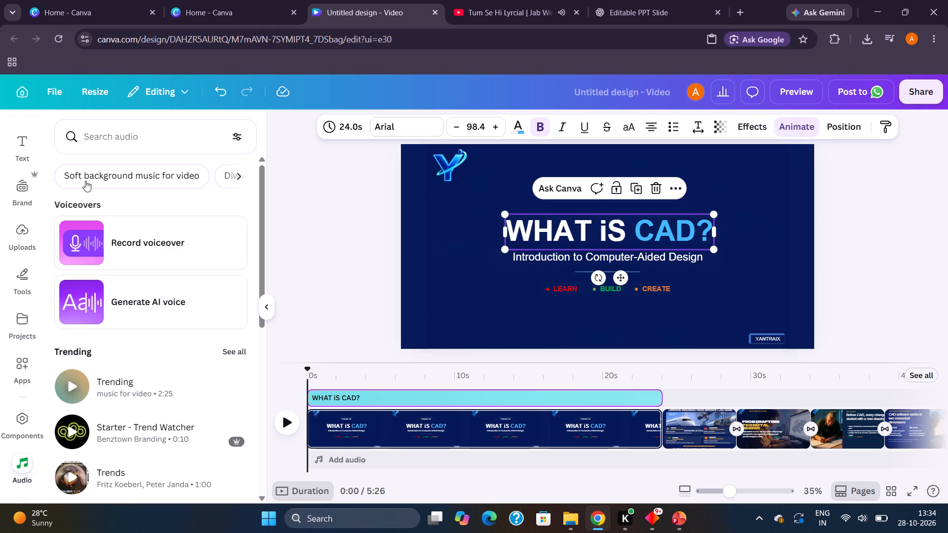
{"action": "left_click", "coordinate": [789, 125]}
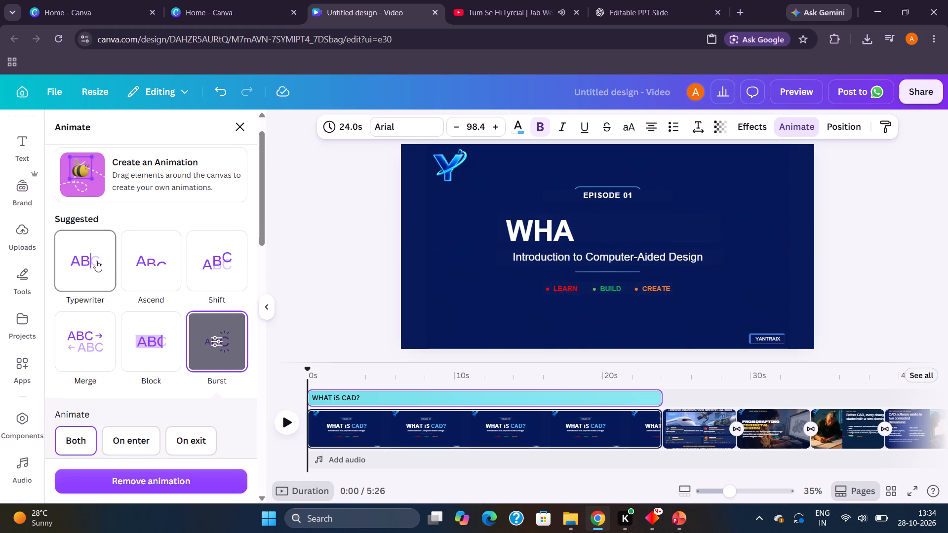
{"action": "left_click", "coordinate": [96, 261]}
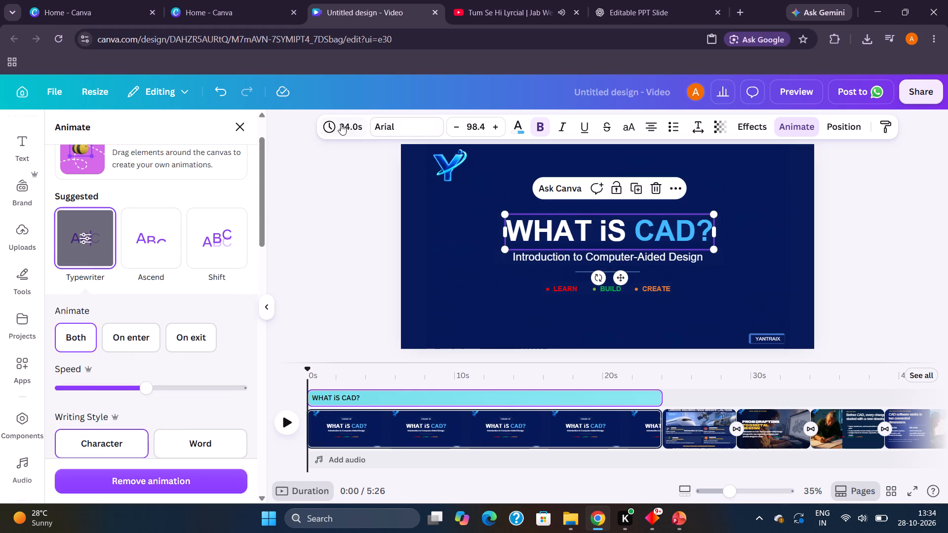
Set the timing of the WHAT iS CAD? title to 10.0 s and replay its Typewriter animation.
{"action": "left_click", "coordinate": [326, 122]}
{"action": "left_click_drag", "start_coordinate": [357, 186], "coordinate": [290, 186]}
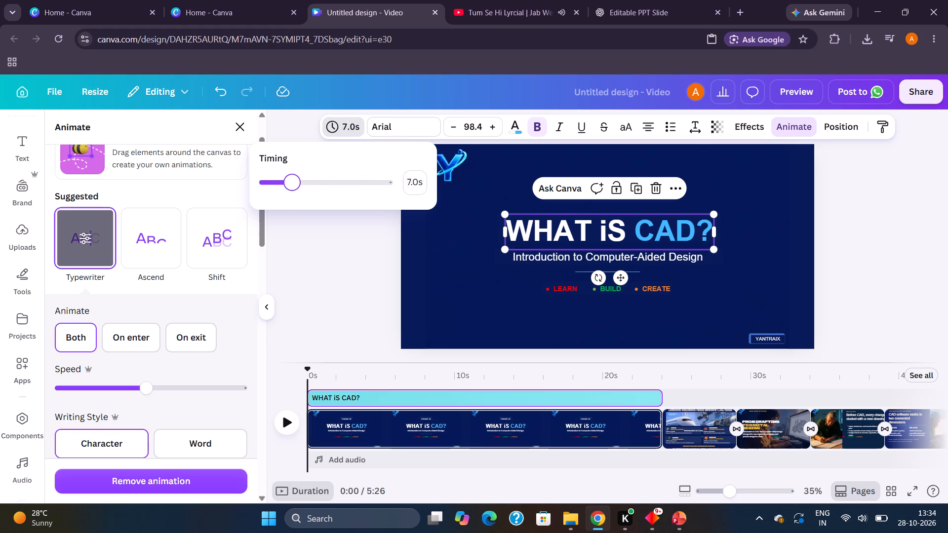
{"action": "left_click_drag", "start_coordinate": [290, 186], "coordinate": [304, 185]}
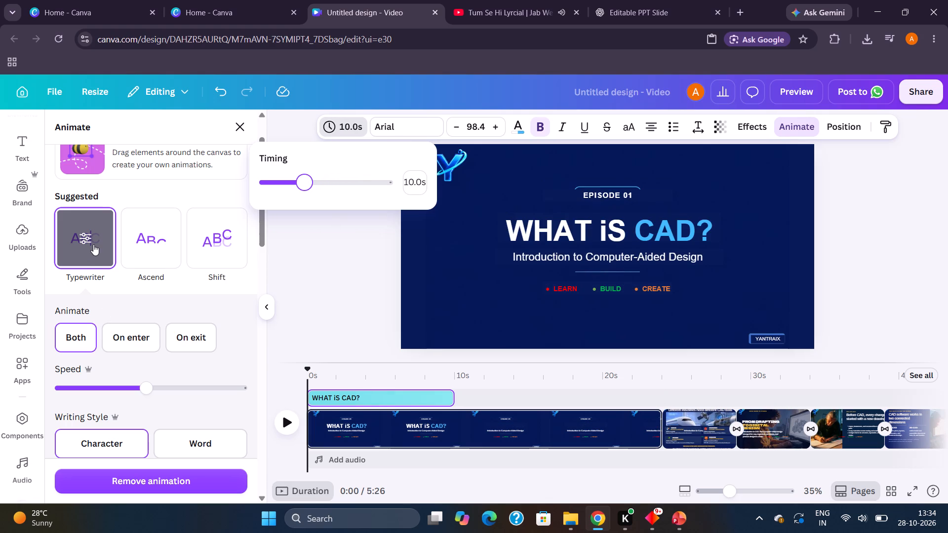
{"action": "left_click", "coordinate": [93, 244]}
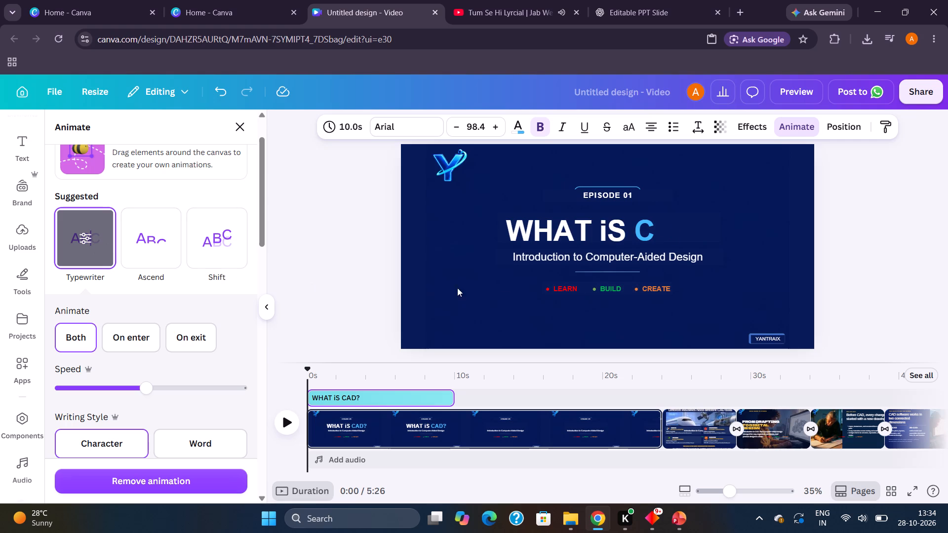
Check the opening page's first seconds and apply the Rise animation to the "Introduction to Computer-Aided Design" subtitle.
{"action": "left_click", "coordinate": [550, 259]}
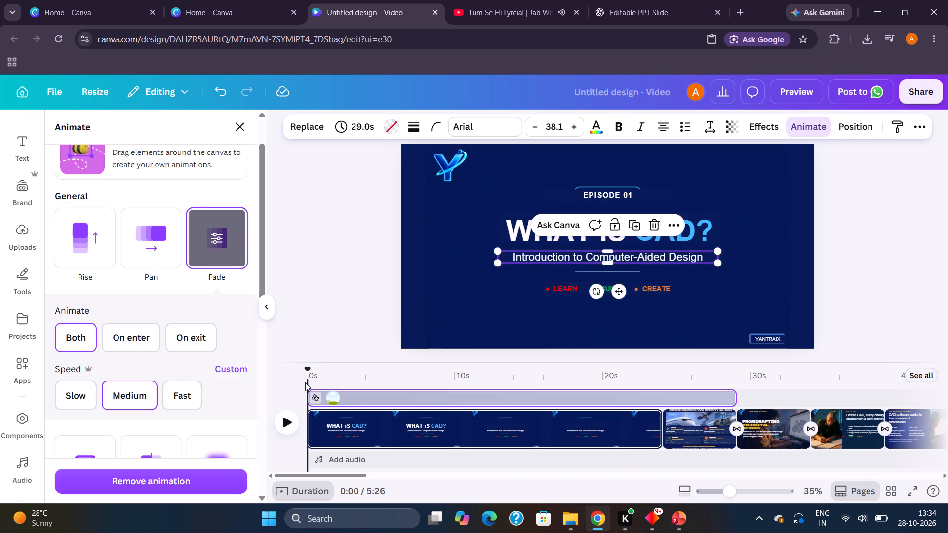
{"action": "left_click_drag", "start_coordinate": [311, 382], "coordinate": [319, 382]}
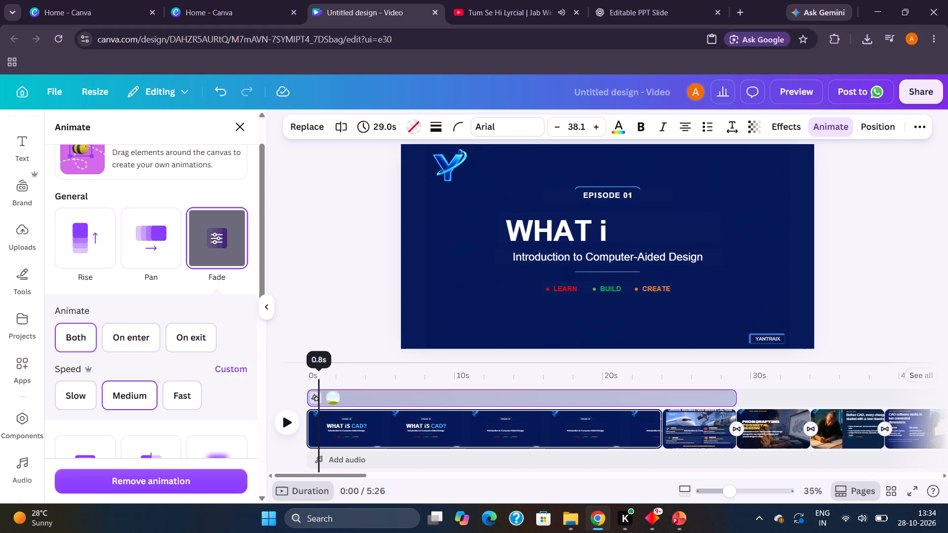
{"action": "left_click_drag", "start_coordinate": [319, 382], "coordinate": [333, 382]}
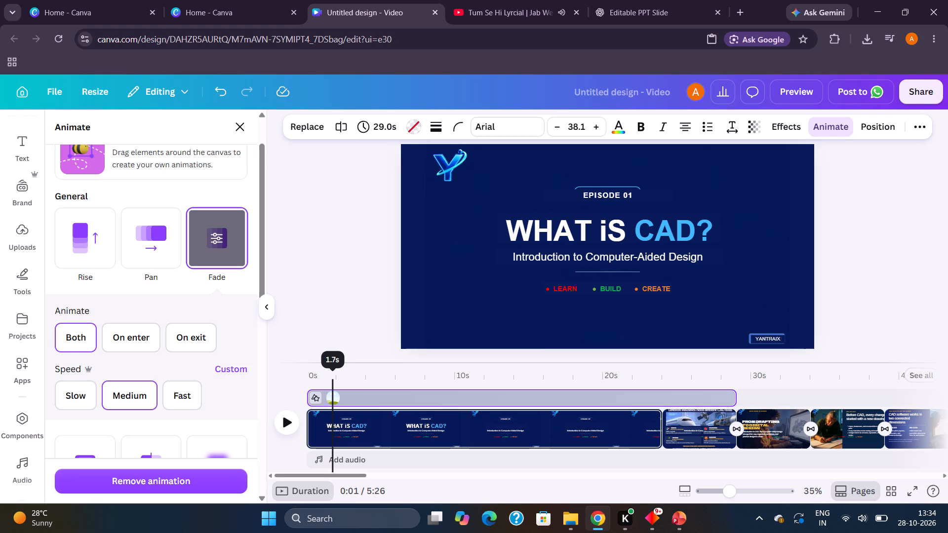
{"action": "left_click_drag", "start_coordinate": [333, 382], "coordinate": [328, 380]}
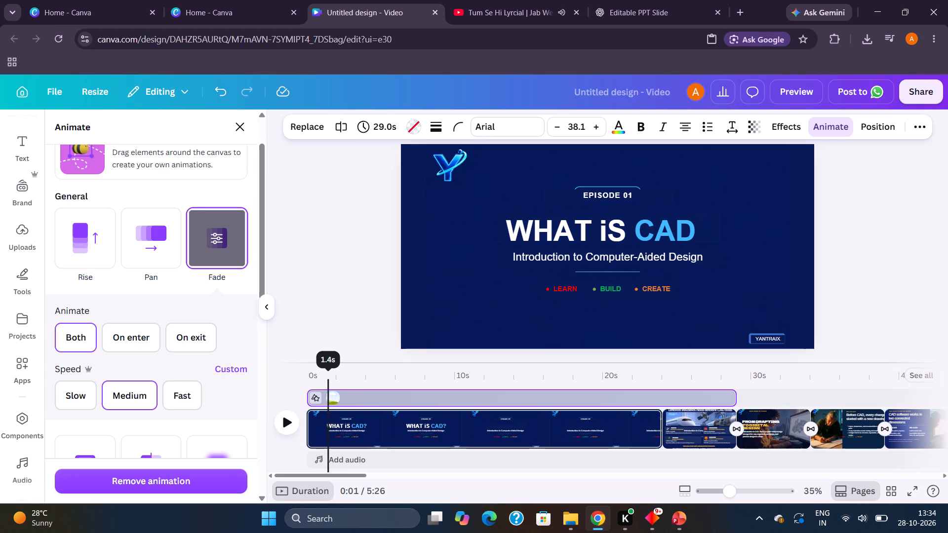
{"action": "left_click_drag", "start_coordinate": [328, 380], "coordinate": [346, 381]}
{"action": "left_click", "coordinate": [583, 260]}
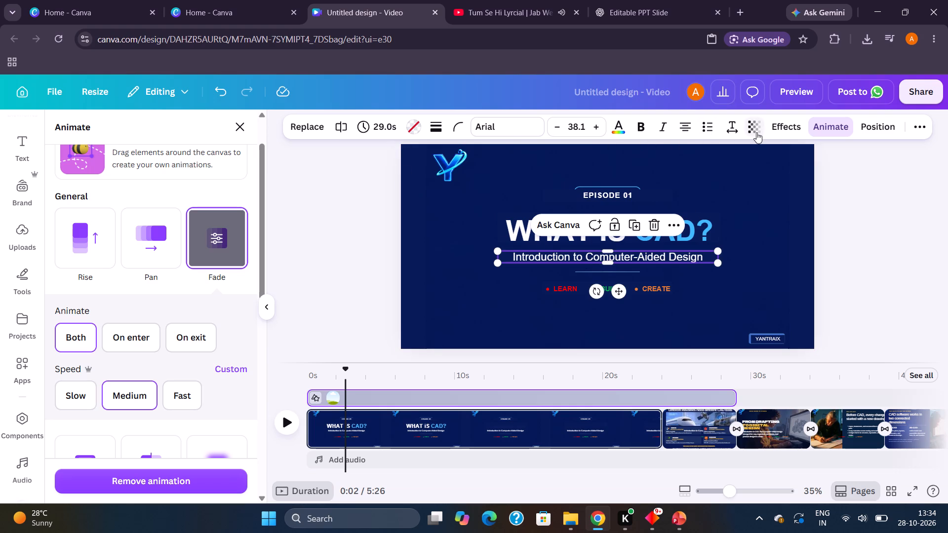
{"action": "left_click", "coordinate": [88, 250]}
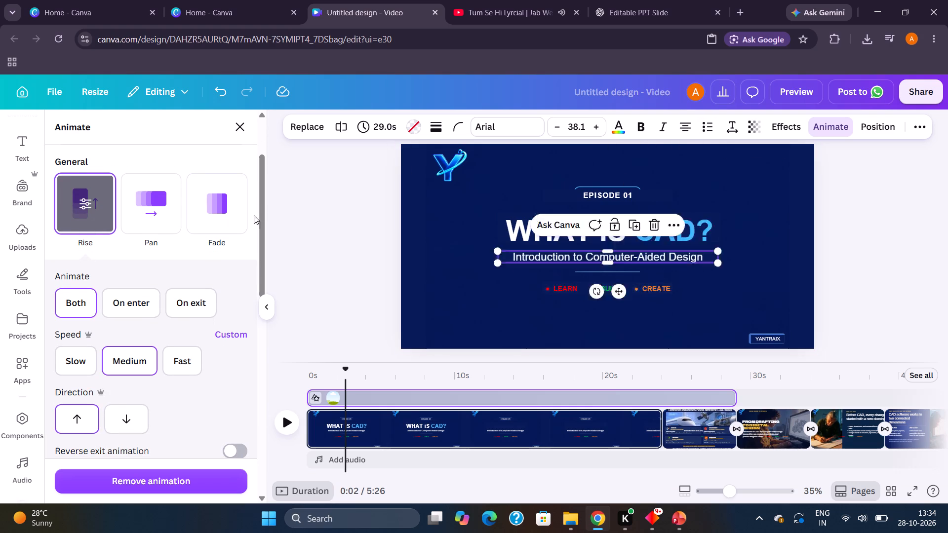
Set the timing of the "Introduction to Computer-Aided Design" subtitle to 10.5 s.
{"action": "left_click", "coordinate": [366, 128]}
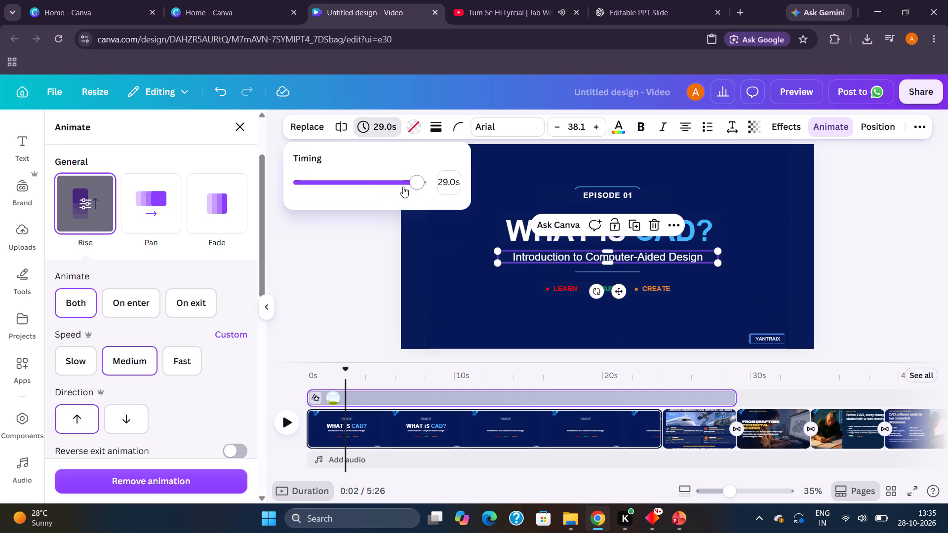
{"action": "left_click_drag", "start_coordinate": [416, 185], "coordinate": [352, 185]}
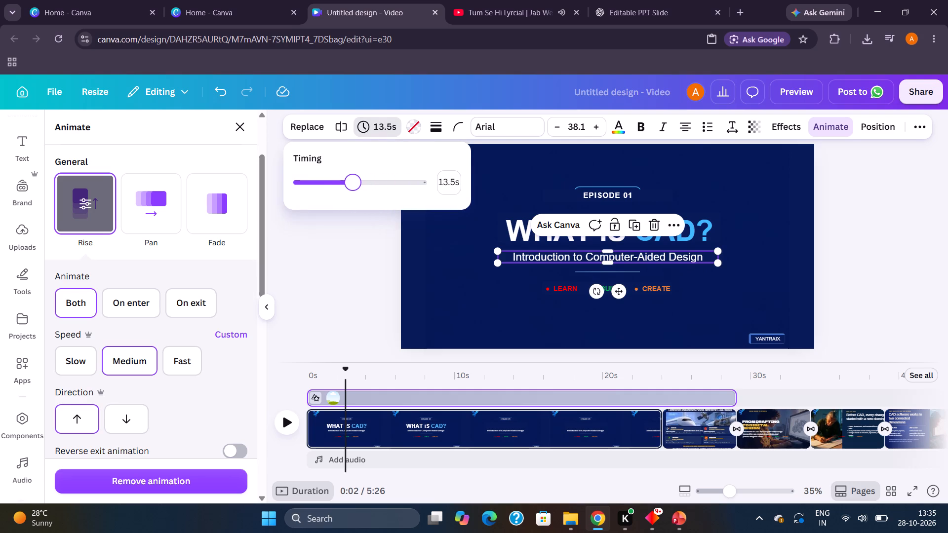
{"action": "left_click_drag", "start_coordinate": [352, 185], "coordinate": [339, 185]}
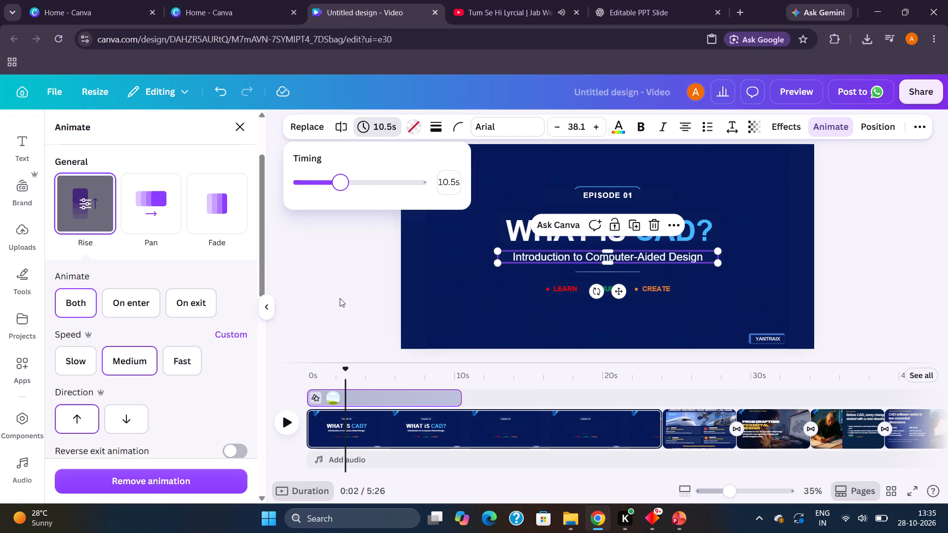
Scrub through the first ten seconds of the opening page to examine the title's Typewriter and the subtitle's Rise animations.
{"action": "left_click_drag", "start_coordinate": [346, 381], "coordinate": [358, 381]}
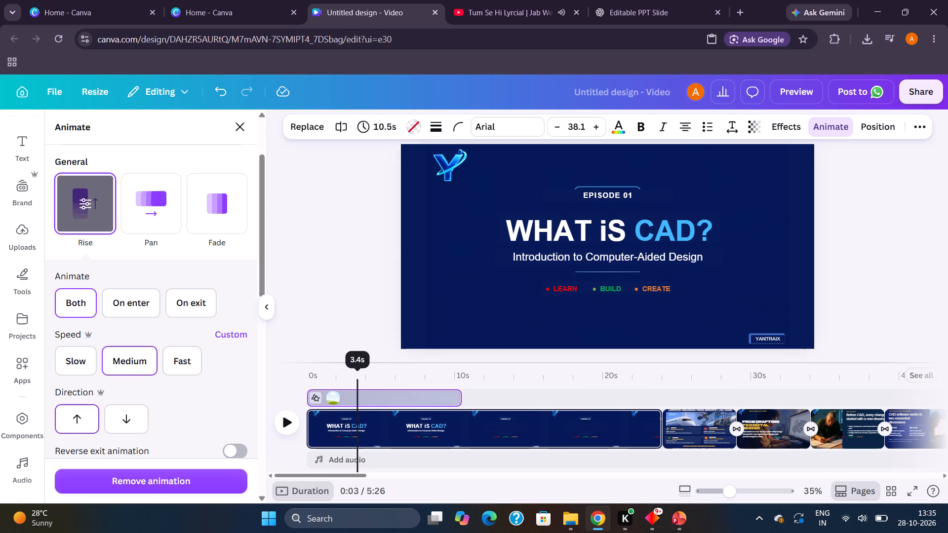
{"action": "left_click_drag", "start_coordinate": [358, 381], "coordinate": [443, 386]}
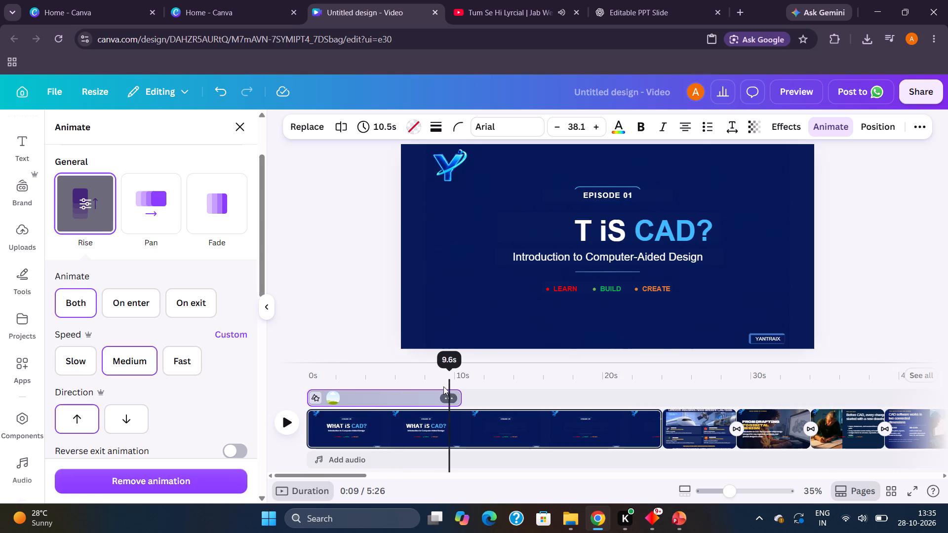
{"action": "left_click_drag", "start_coordinate": [443, 386], "coordinate": [444, 383]}
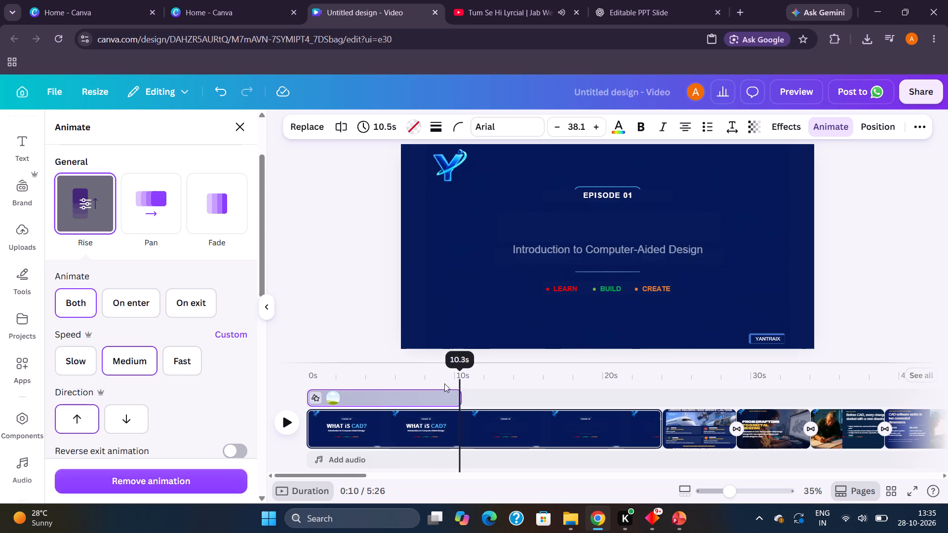
{"action": "left_click_drag", "start_coordinate": [444, 383], "coordinate": [459, 392]}
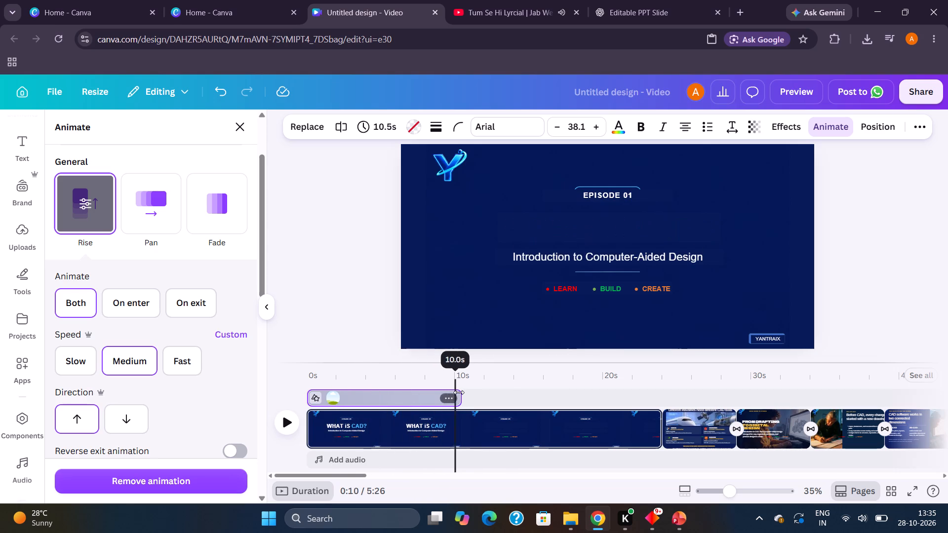
{"action": "left_click_drag", "start_coordinate": [459, 392], "coordinate": [343, 384]}
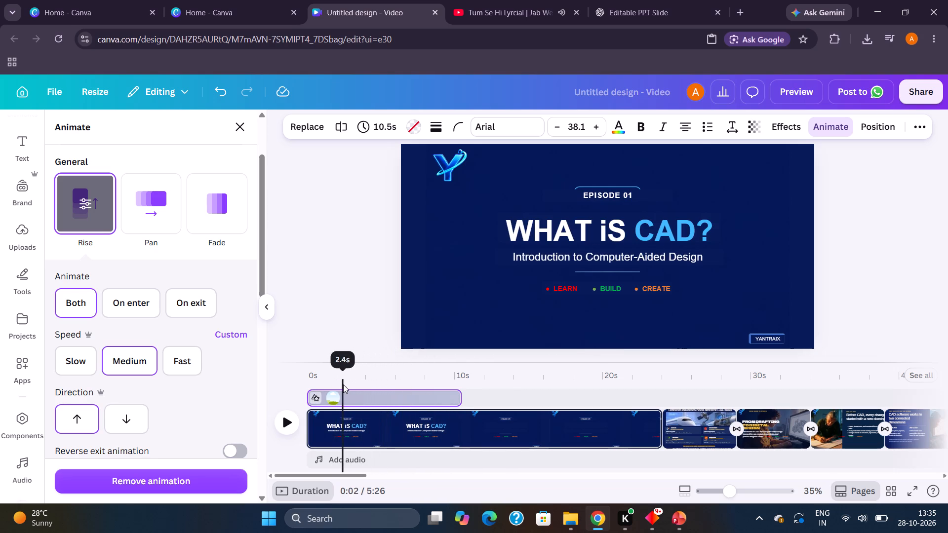
{"action": "left_click_drag", "start_coordinate": [343, 384], "coordinate": [323, 381]}
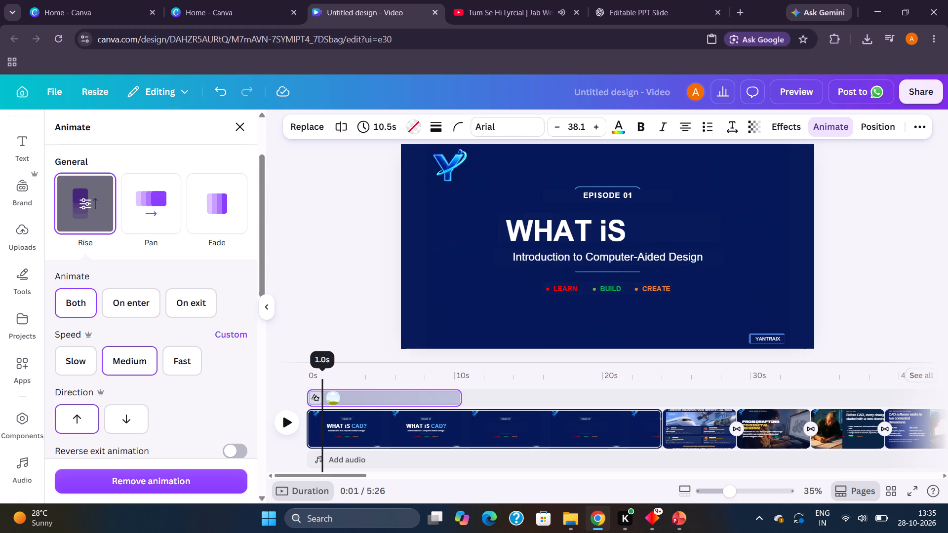
{"action": "left_click_drag", "start_coordinate": [323, 381], "coordinate": [318, 375]}
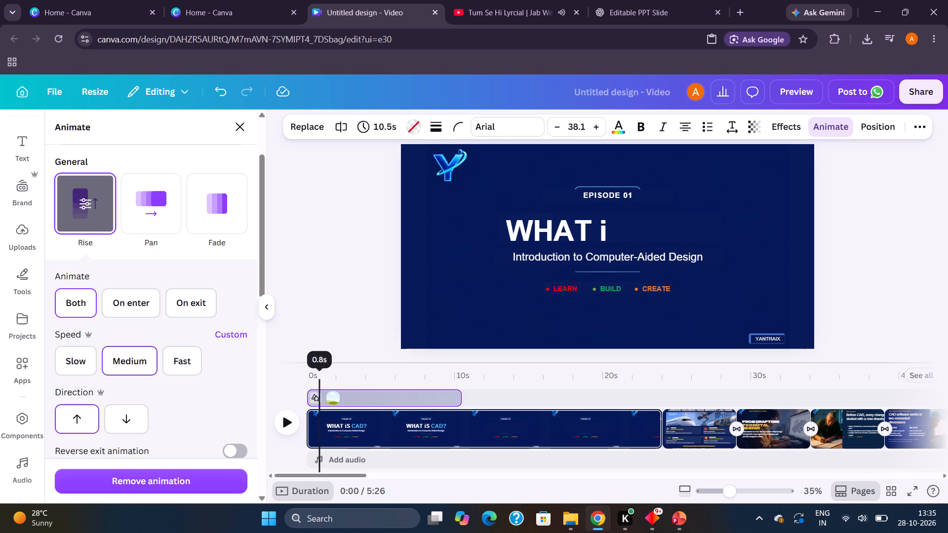
{"action": "left_click_drag", "start_coordinate": [318, 375], "coordinate": [308, 372]}
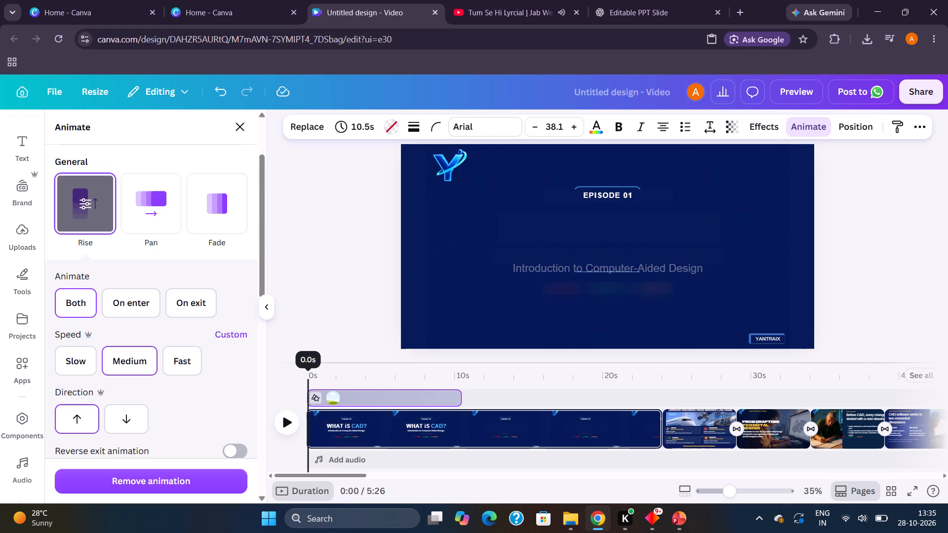
{"action": "left_click_drag", "start_coordinate": [308, 372], "coordinate": [309, 372]}
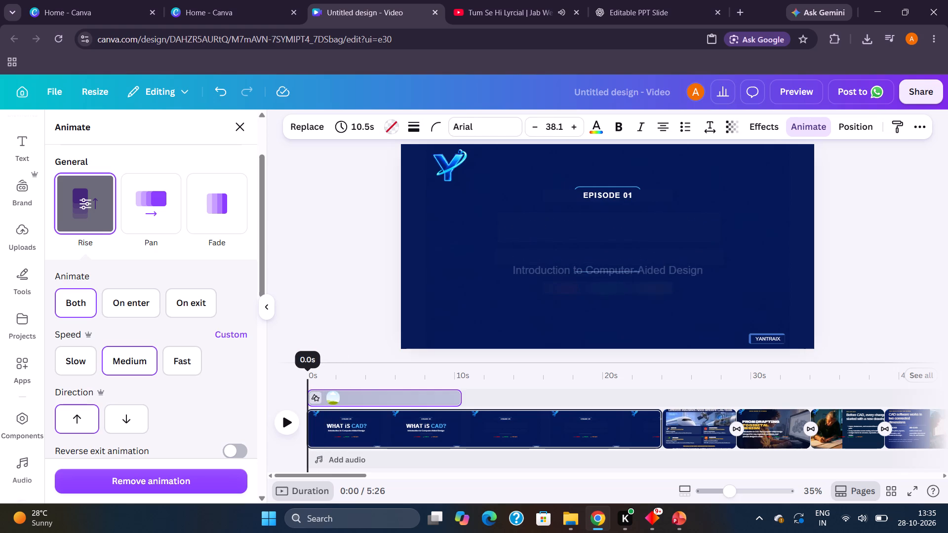
{"action": "left_click_drag", "start_coordinate": [309, 372], "coordinate": [311, 370]}
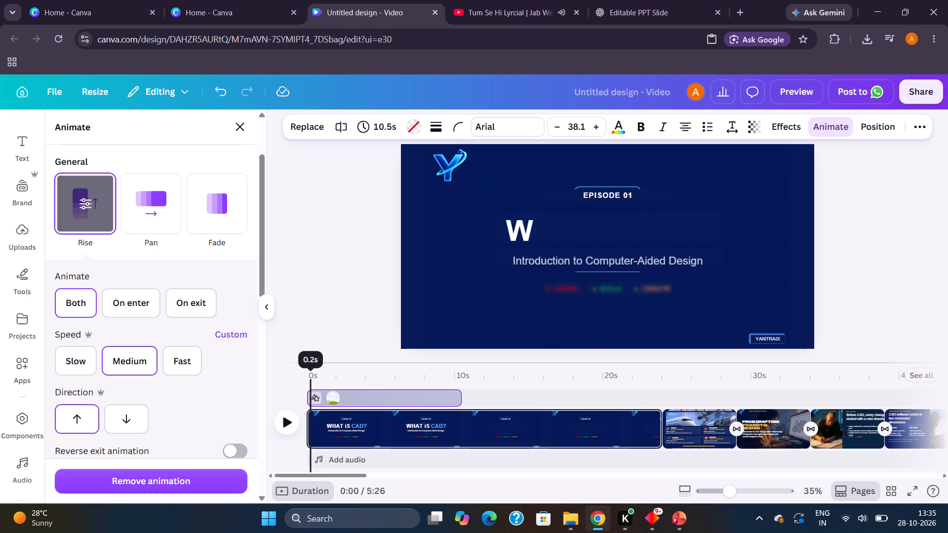
{"action": "left_click_drag", "start_coordinate": [311, 370], "coordinate": [325, 367]}
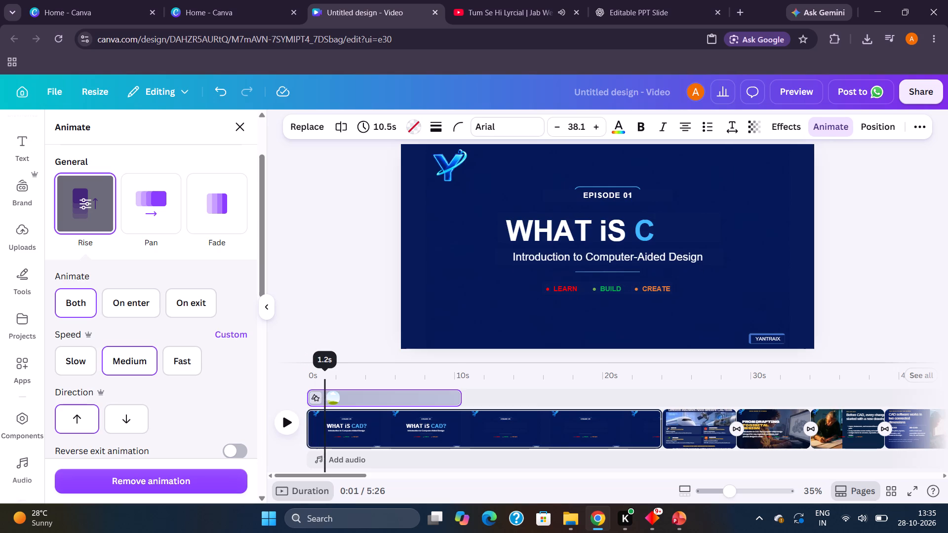
{"action": "left_click_drag", "start_coordinate": [325, 367], "coordinate": [318, 359]}
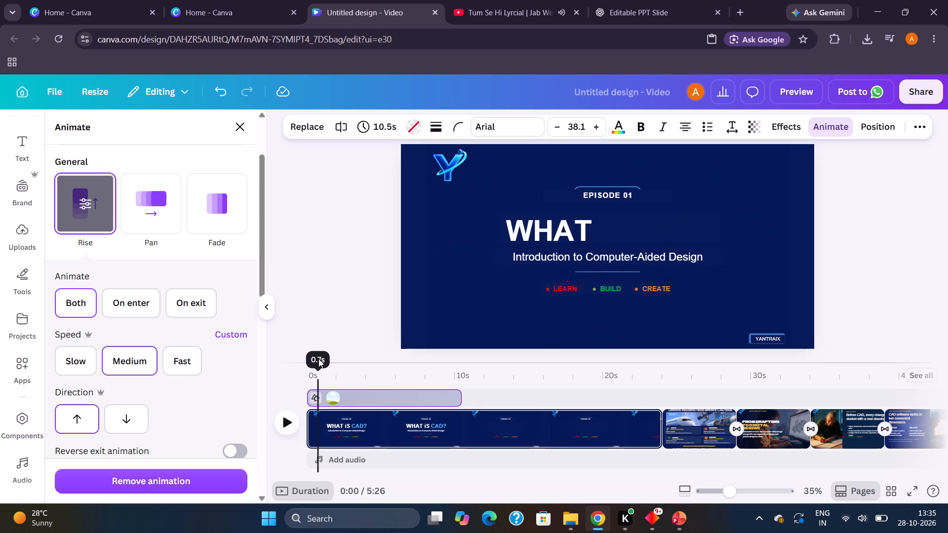
{"action": "left_click_drag", "start_coordinate": [318, 359], "coordinate": [307, 352]}
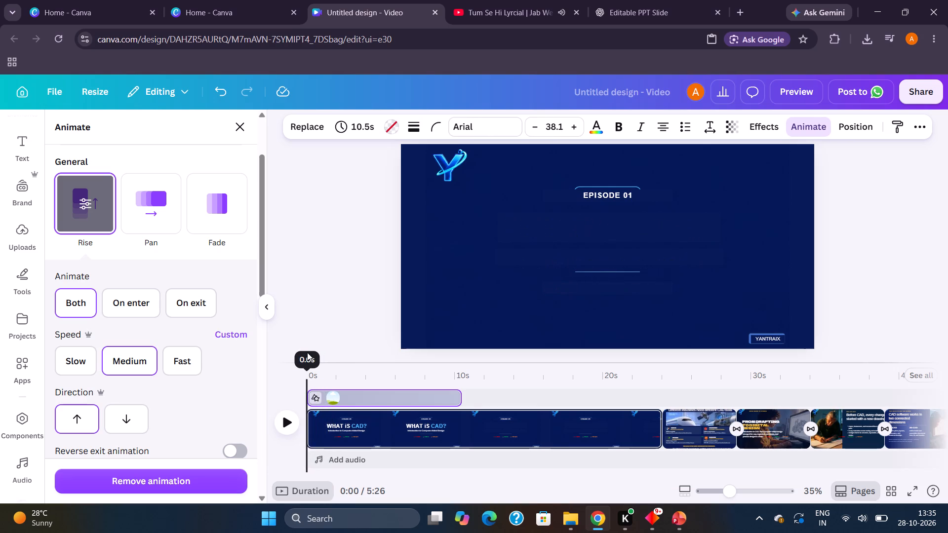
{"action": "left_click_drag", "start_coordinate": [307, 352], "coordinate": [399, 354]}
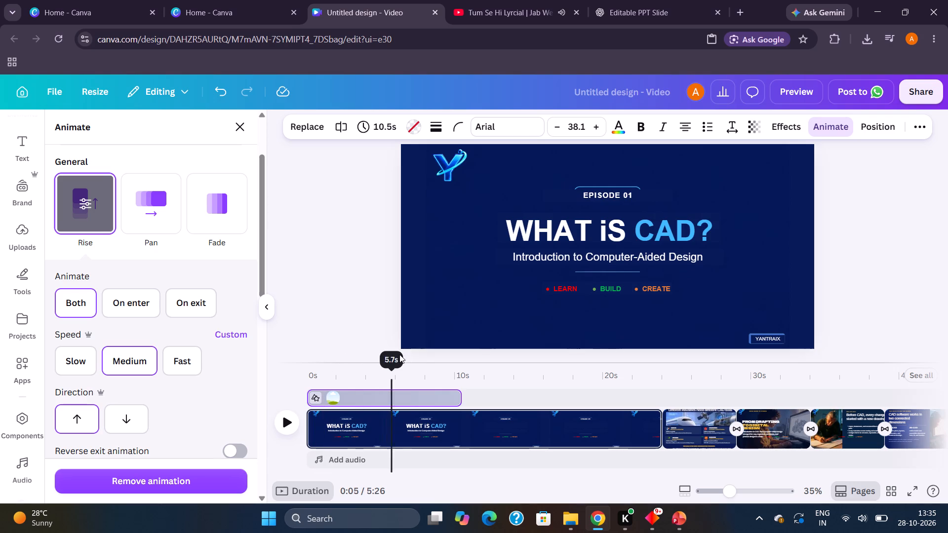
{"action": "left_click_drag", "start_coordinate": [399, 354], "coordinate": [358, 341]}
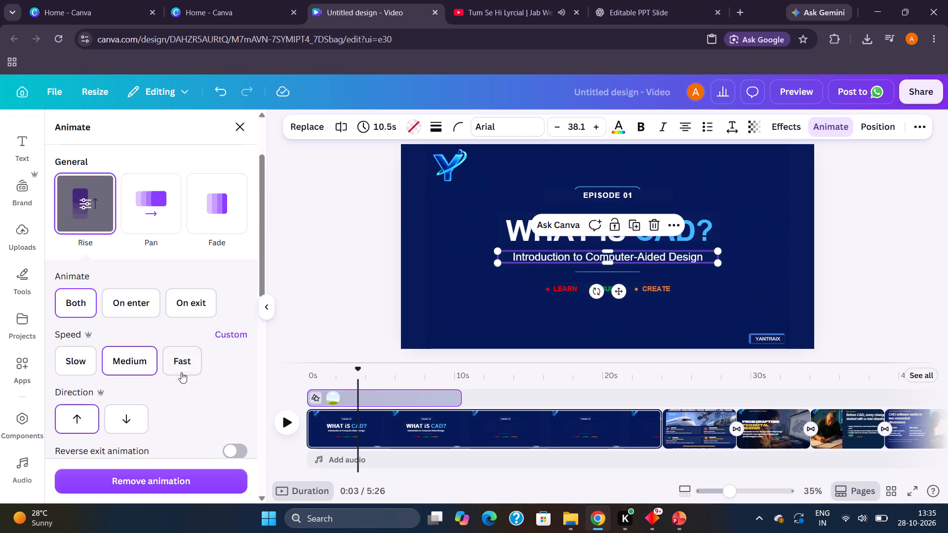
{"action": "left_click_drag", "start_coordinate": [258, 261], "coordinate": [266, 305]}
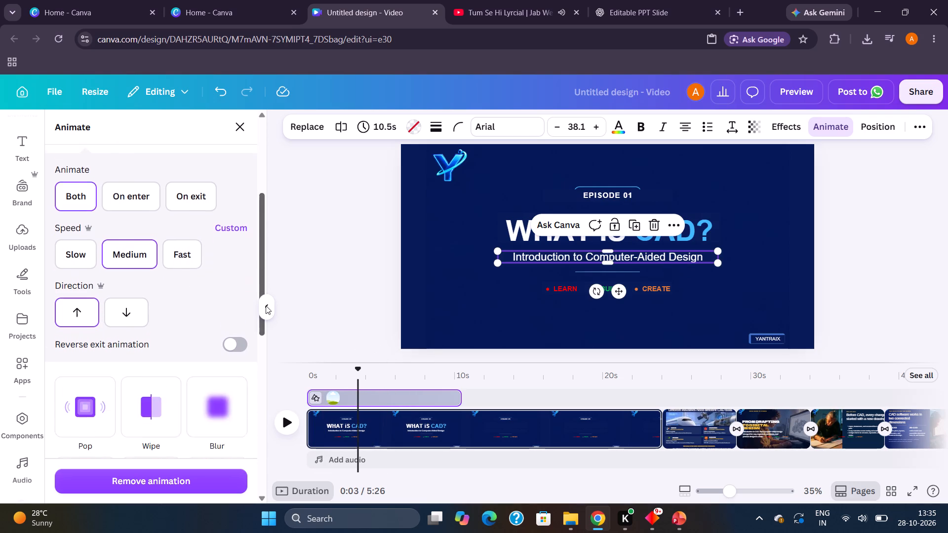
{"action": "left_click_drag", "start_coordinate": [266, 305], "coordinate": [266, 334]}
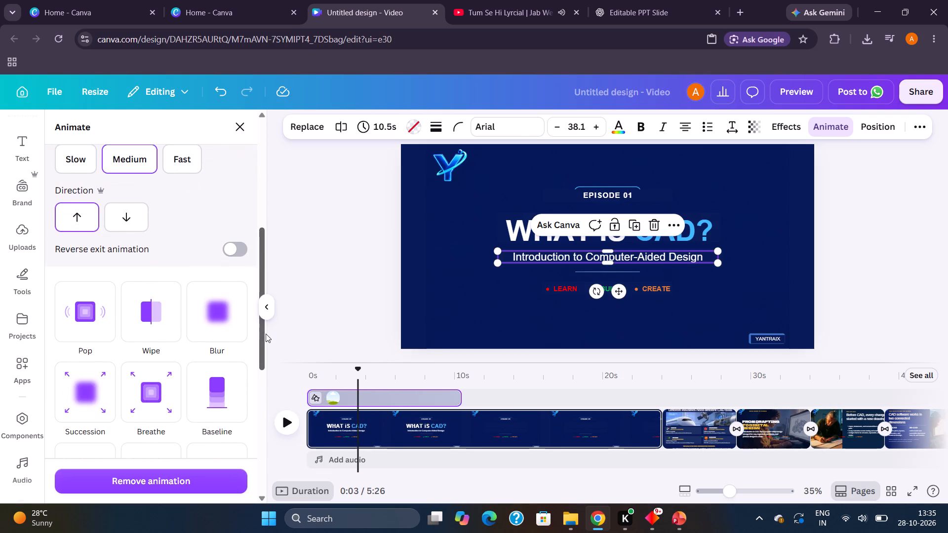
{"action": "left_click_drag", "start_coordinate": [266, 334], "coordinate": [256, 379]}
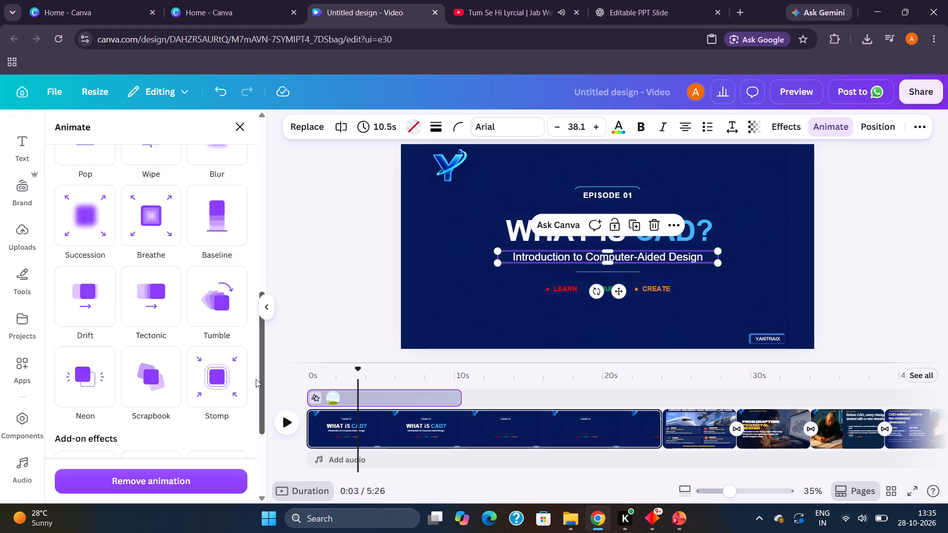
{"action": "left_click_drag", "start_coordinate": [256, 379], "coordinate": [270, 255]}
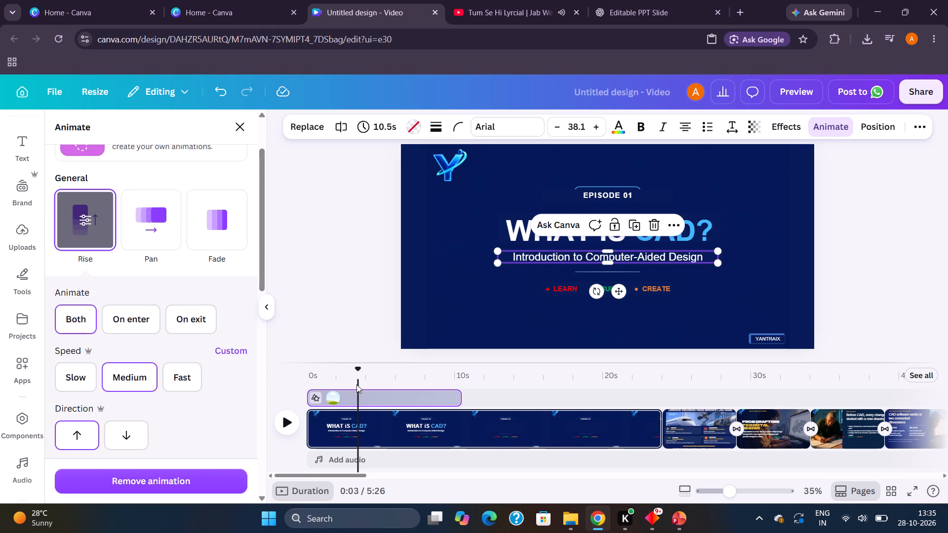
Move the playhead back to the start of the opening page.
{"action": "left_click_drag", "start_coordinate": [356, 384], "coordinate": [316, 379]}
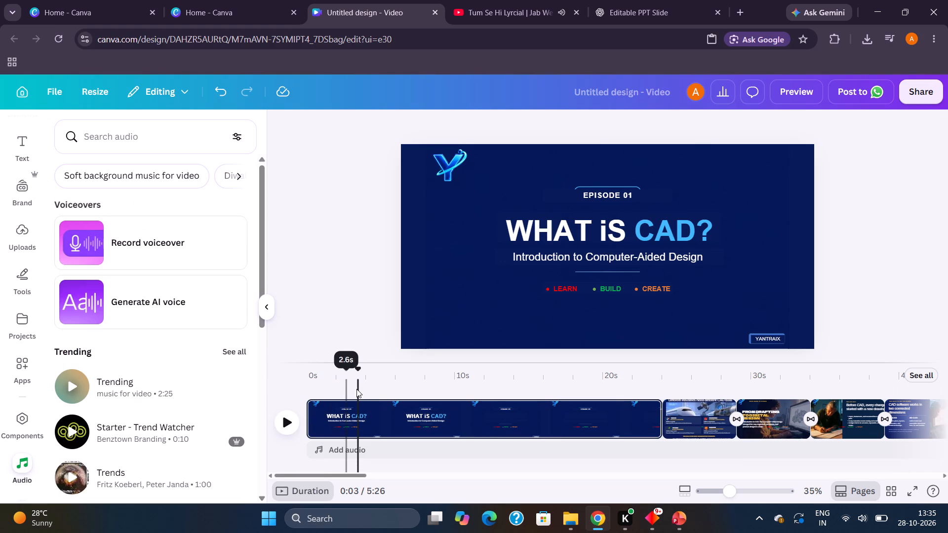
{"action": "left_click", "coordinate": [356, 389]}
{"action": "left_click_drag", "start_coordinate": [357, 389], "coordinate": [318, 381]}
{"action": "left_click_drag", "start_coordinate": [357, 387], "coordinate": [348, 387]}
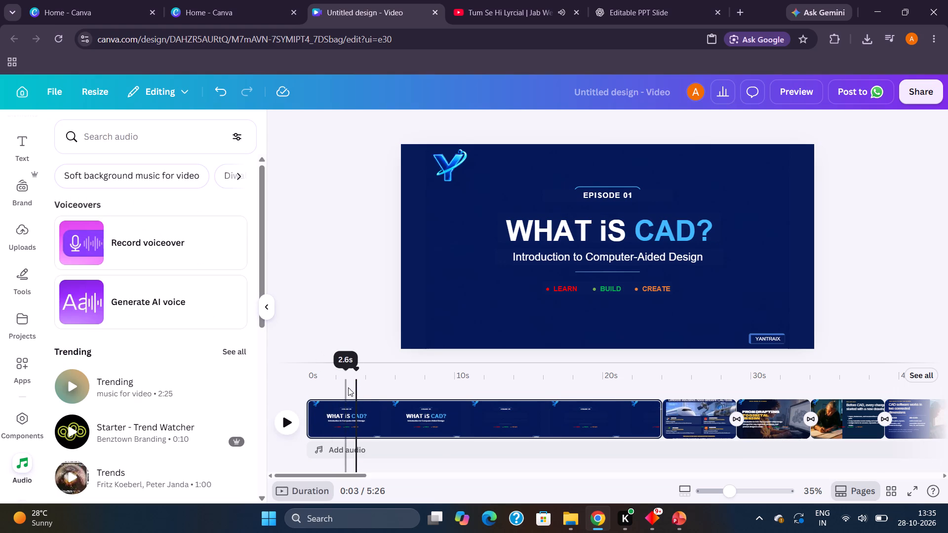
{"action": "left_click_drag", "start_coordinate": [348, 387], "coordinate": [347, 387]}
{"action": "left_click_drag", "start_coordinate": [355, 388], "coordinate": [341, 390]}
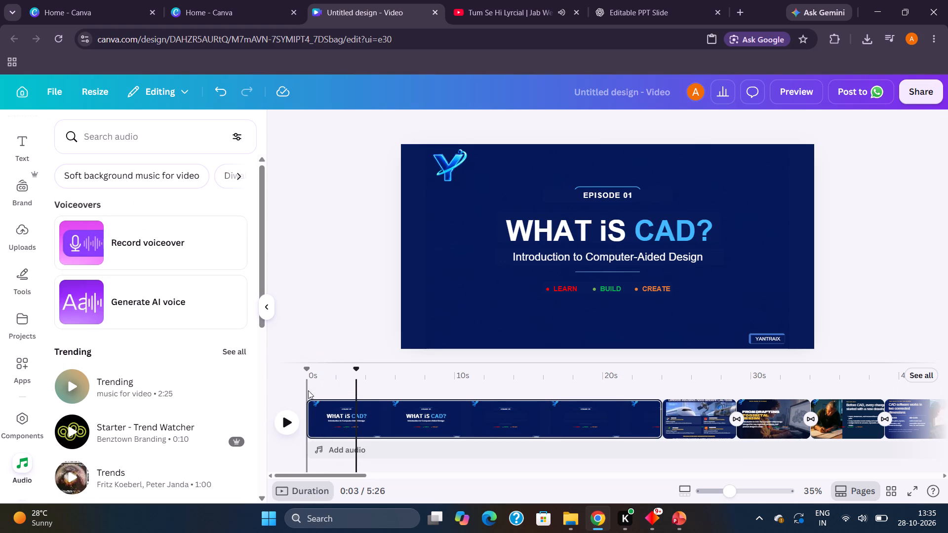
{"action": "left_click", "coordinate": [309, 390]}
Change the animation of the "Introduction to Computer-Aided Design" subtitle to Blur, look over the other effects and deselect the subtitle.
{"action": "left_click", "coordinate": [532, 229]}
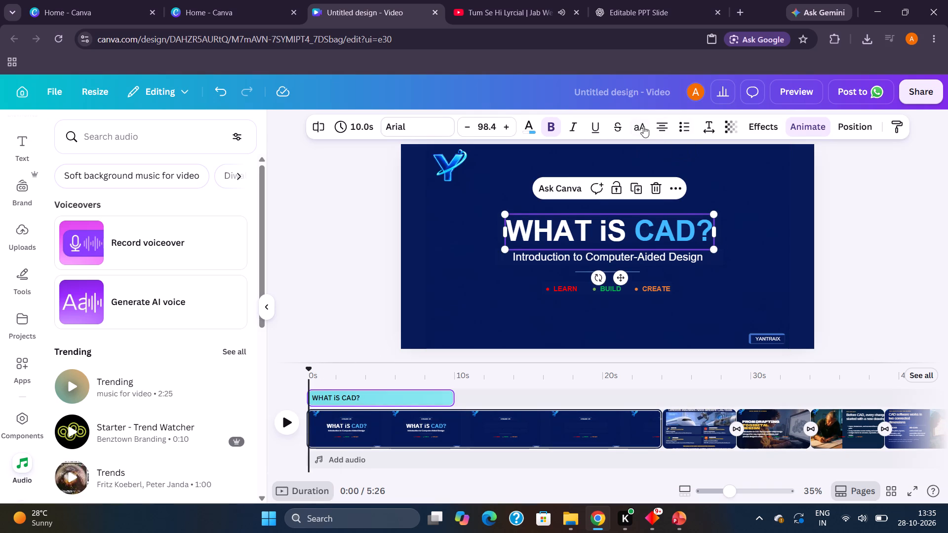
{"action": "left_click", "coordinate": [561, 261]}
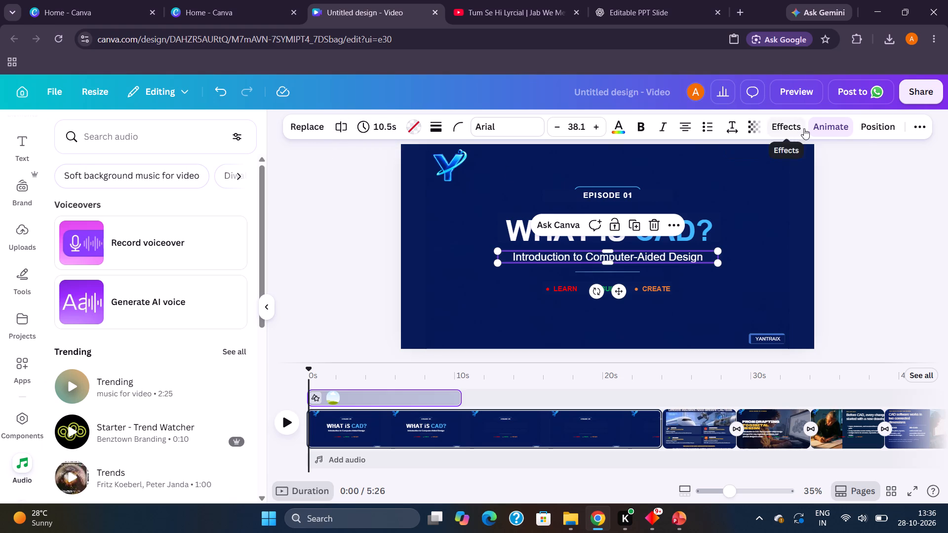
{"action": "left_click", "coordinate": [820, 131]}
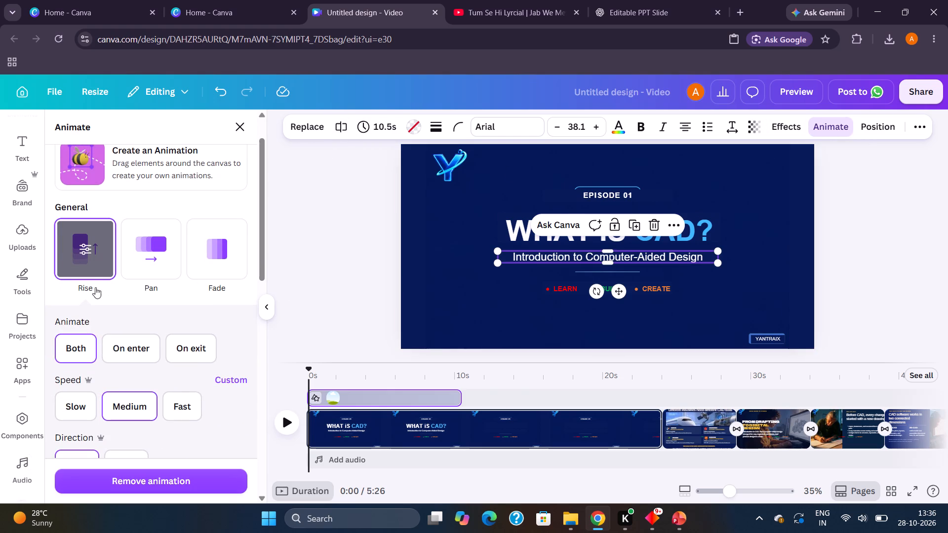
{"action": "left_click_drag", "start_coordinate": [261, 252], "coordinate": [259, 290]}
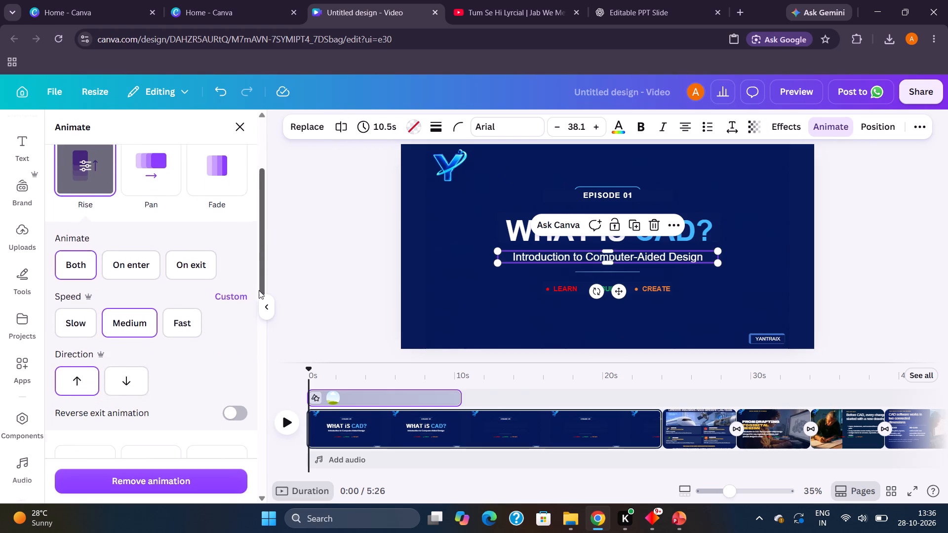
{"action": "left_click_drag", "start_coordinate": [259, 290], "coordinate": [242, 360]}
{"action": "left_click", "coordinate": [215, 257]}
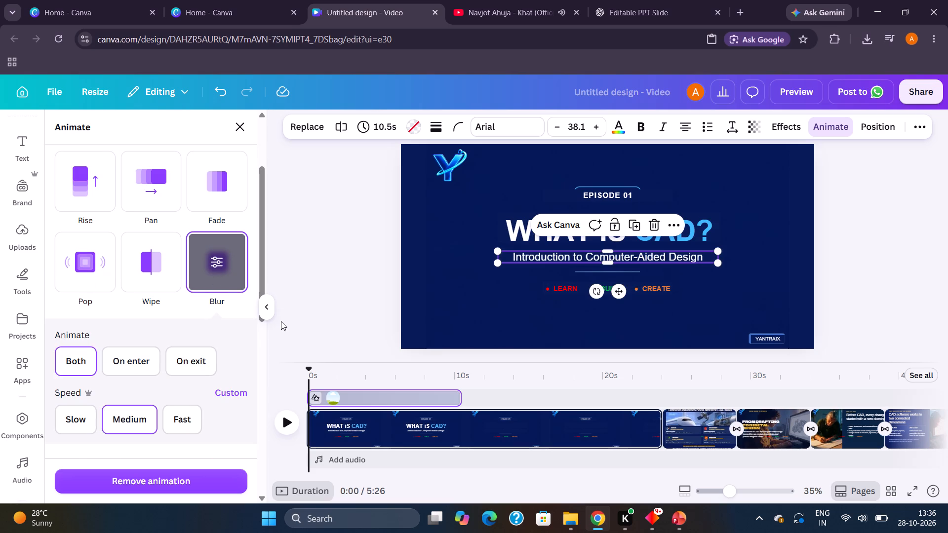
{"action": "left_click_drag", "start_coordinate": [264, 264], "coordinate": [261, 303]}
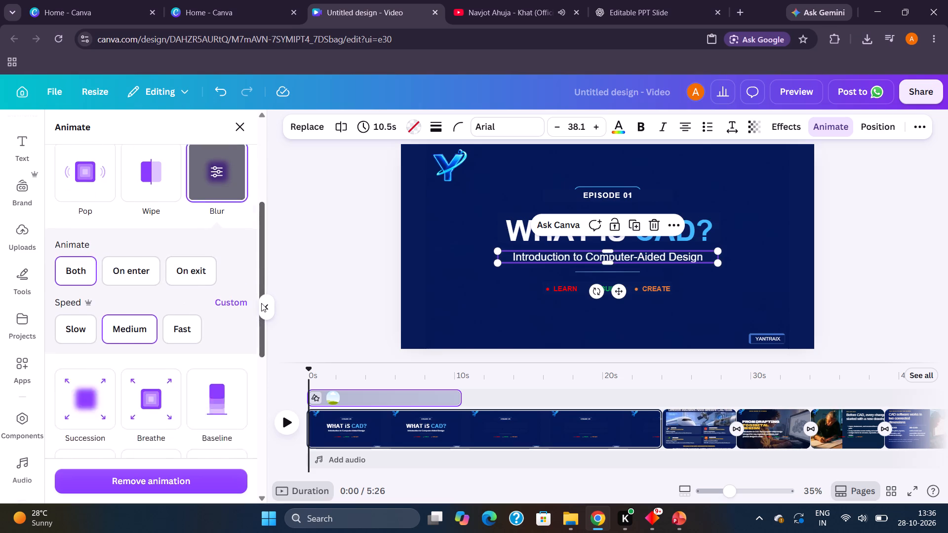
{"action": "left_click_drag", "start_coordinate": [261, 303], "coordinate": [233, 431]}
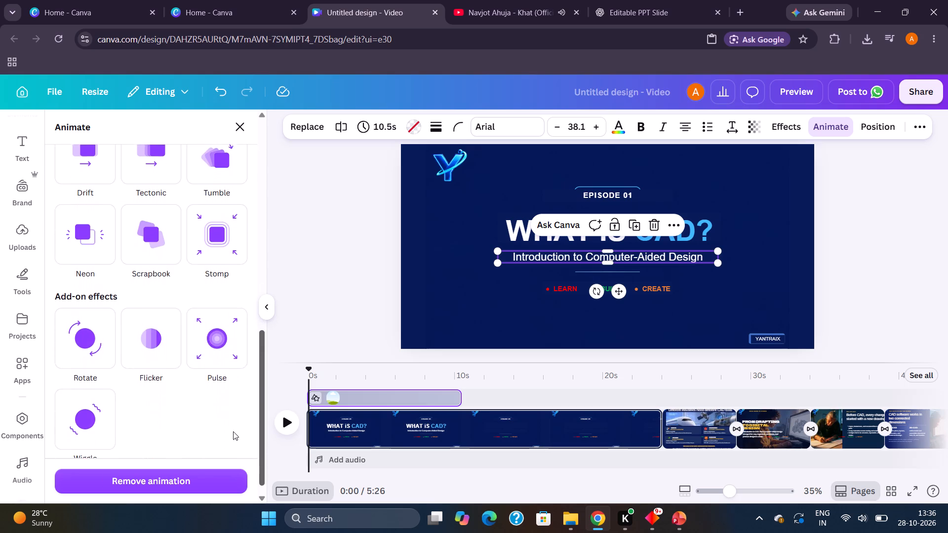
{"action": "left_click_drag", "start_coordinate": [233, 431], "coordinate": [272, 249]}
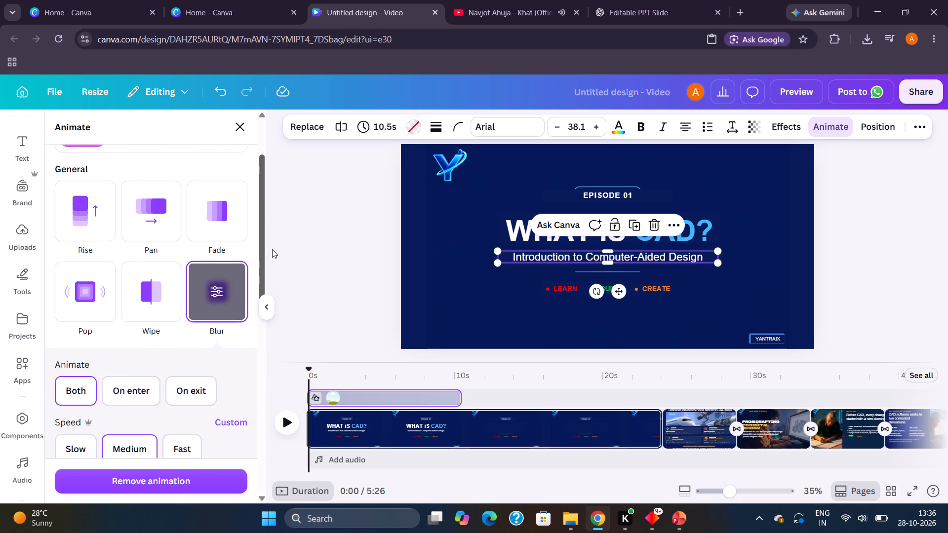
{"action": "left_click_drag", "start_coordinate": [272, 249], "coordinate": [288, 208]}
{"action": "left_click", "coordinate": [899, 216]}
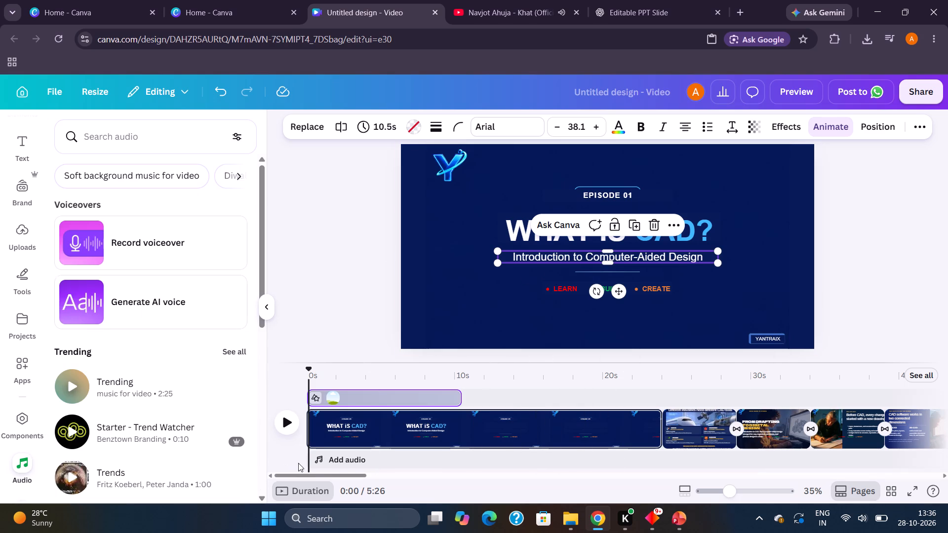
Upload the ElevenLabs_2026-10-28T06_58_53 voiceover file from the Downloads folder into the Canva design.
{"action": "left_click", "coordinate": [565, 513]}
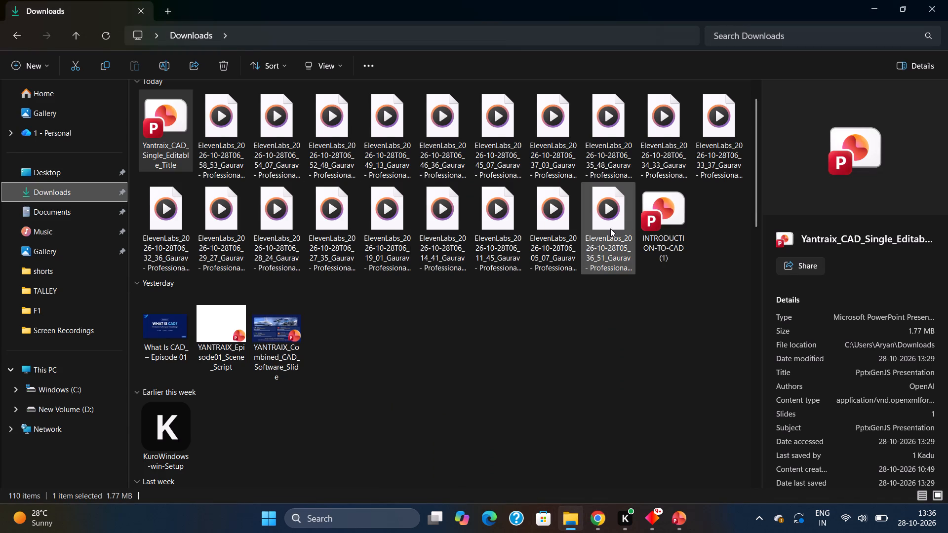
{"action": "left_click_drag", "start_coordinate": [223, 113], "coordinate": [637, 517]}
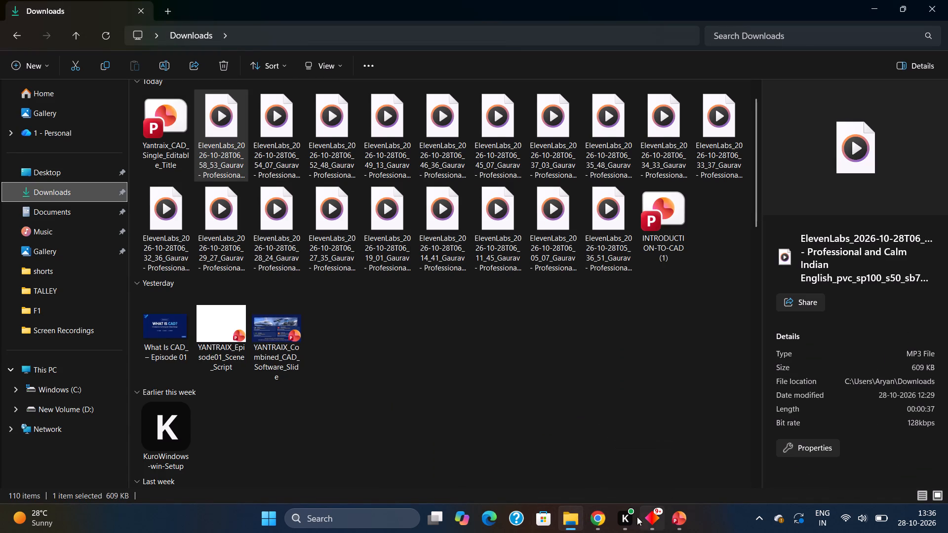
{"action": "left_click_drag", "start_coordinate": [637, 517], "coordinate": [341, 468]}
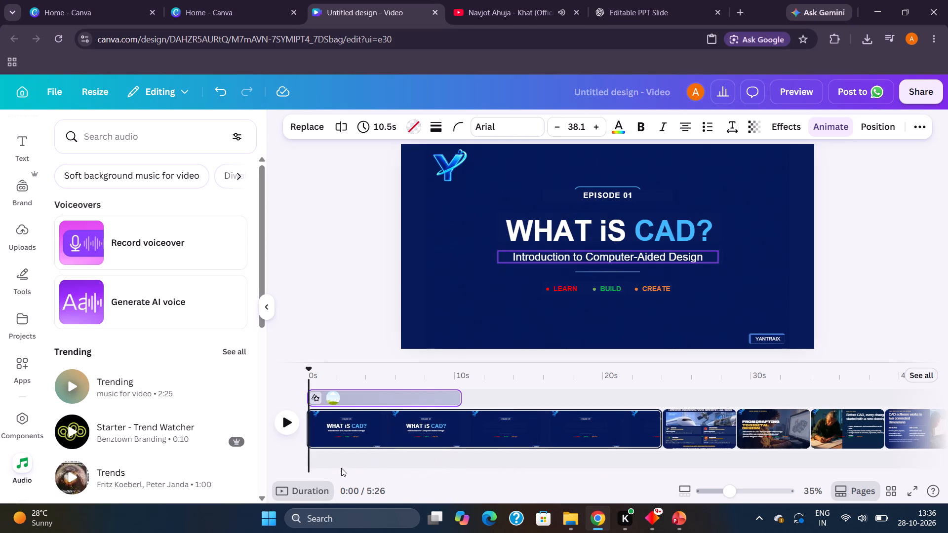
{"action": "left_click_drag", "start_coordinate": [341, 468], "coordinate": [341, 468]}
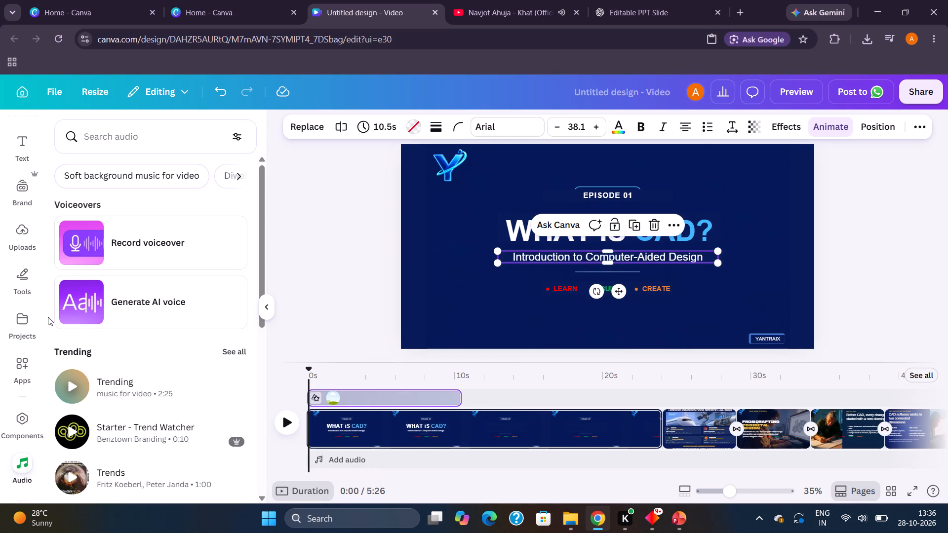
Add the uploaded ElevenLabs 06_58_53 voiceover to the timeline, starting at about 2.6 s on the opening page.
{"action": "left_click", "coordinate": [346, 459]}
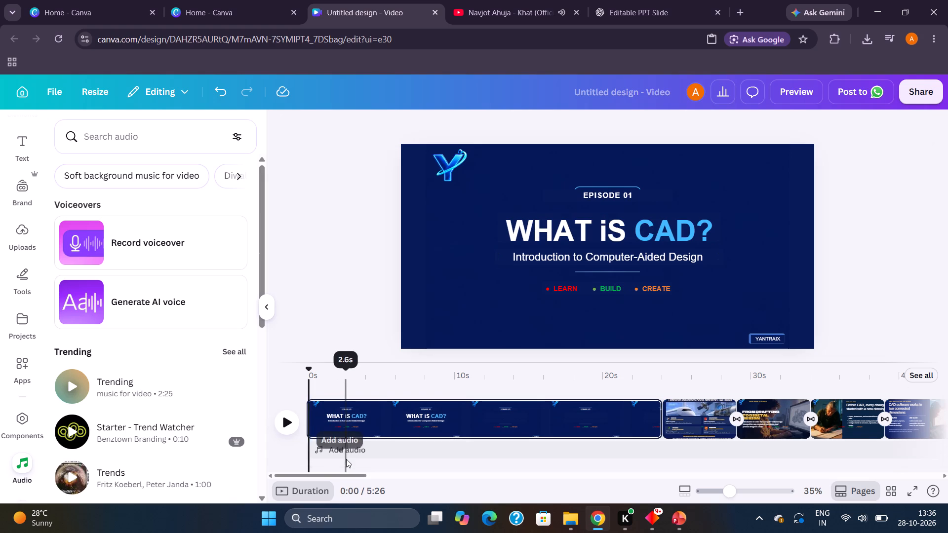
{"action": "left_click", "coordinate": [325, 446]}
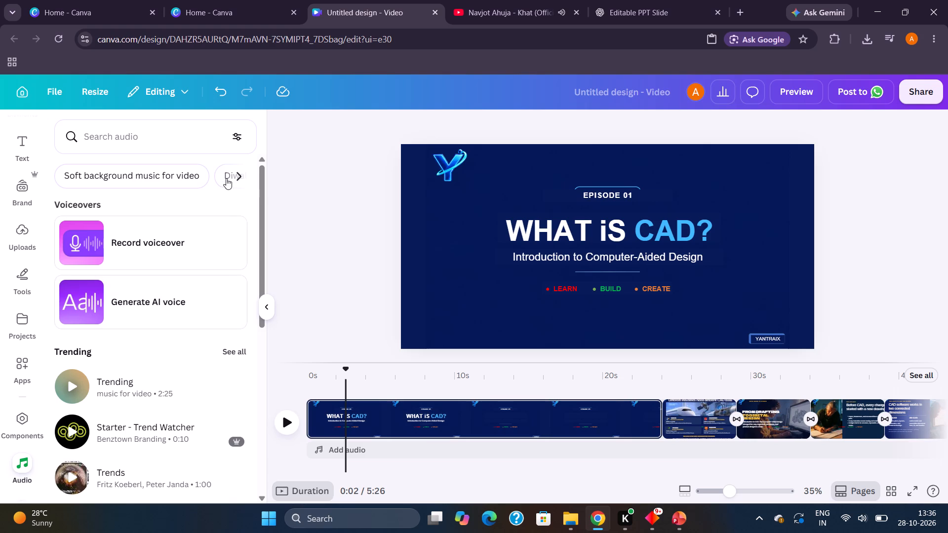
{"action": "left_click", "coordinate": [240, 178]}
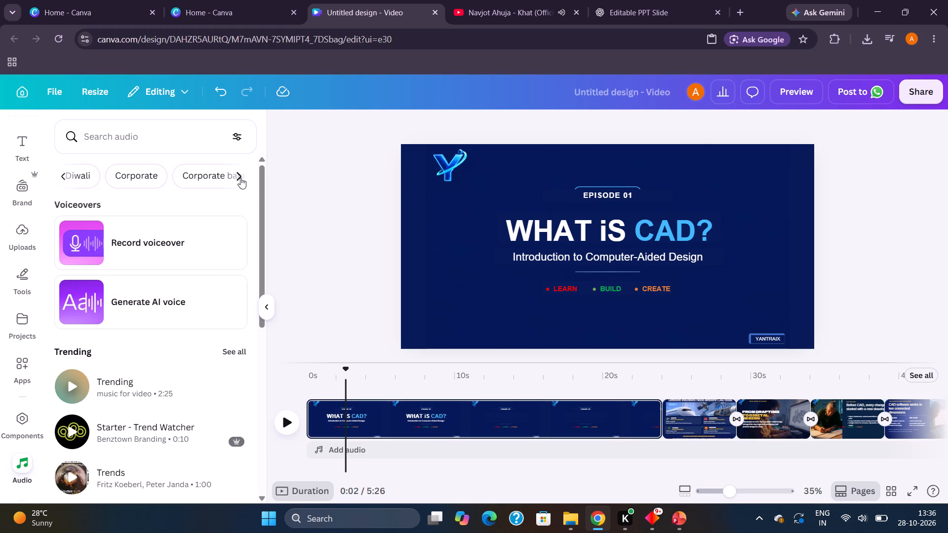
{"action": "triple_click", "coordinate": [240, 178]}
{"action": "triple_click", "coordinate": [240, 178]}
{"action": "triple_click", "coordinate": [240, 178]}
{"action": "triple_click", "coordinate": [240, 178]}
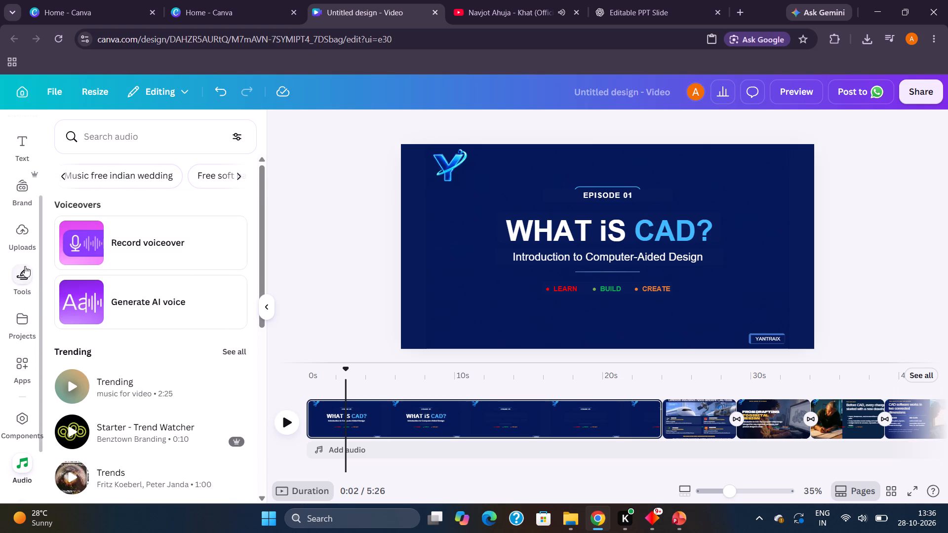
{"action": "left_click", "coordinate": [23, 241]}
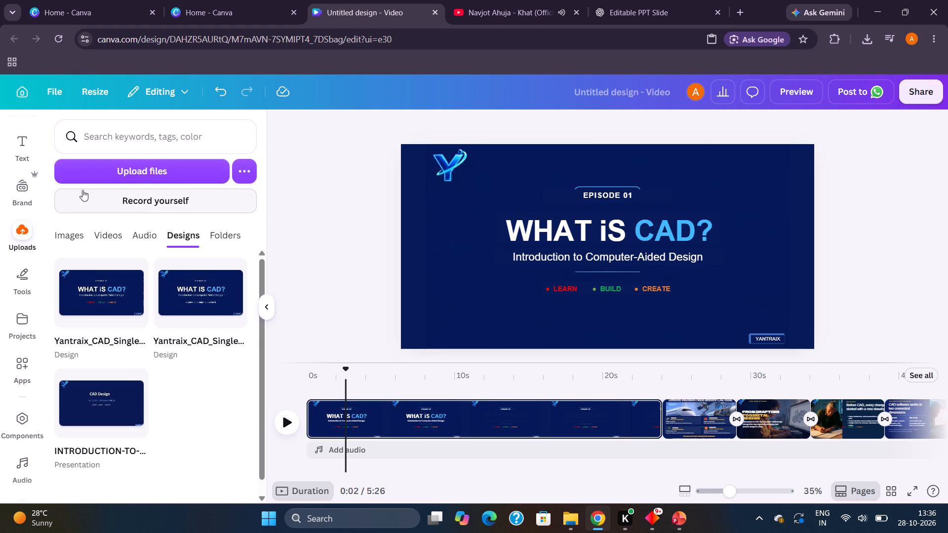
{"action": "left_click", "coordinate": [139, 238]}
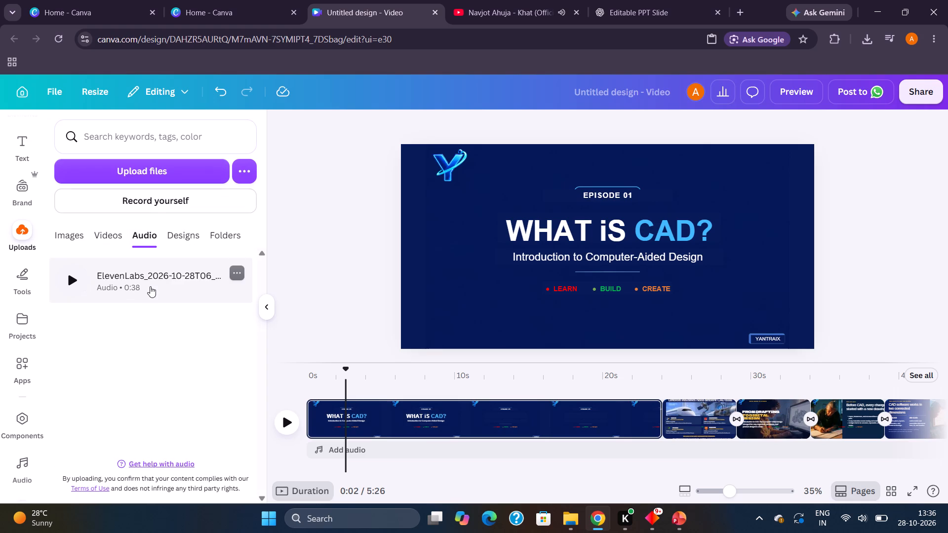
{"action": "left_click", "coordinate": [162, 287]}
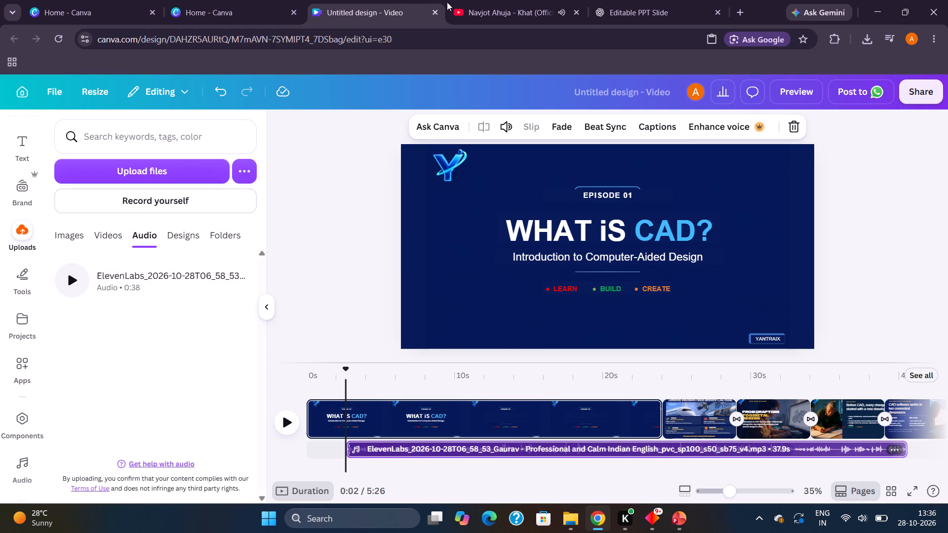
Pause the song playing on YouTube and return to the Canva video design.
{"action": "left_click", "coordinate": [482, 0]}
{"action": "left_click", "coordinate": [355, 244]}
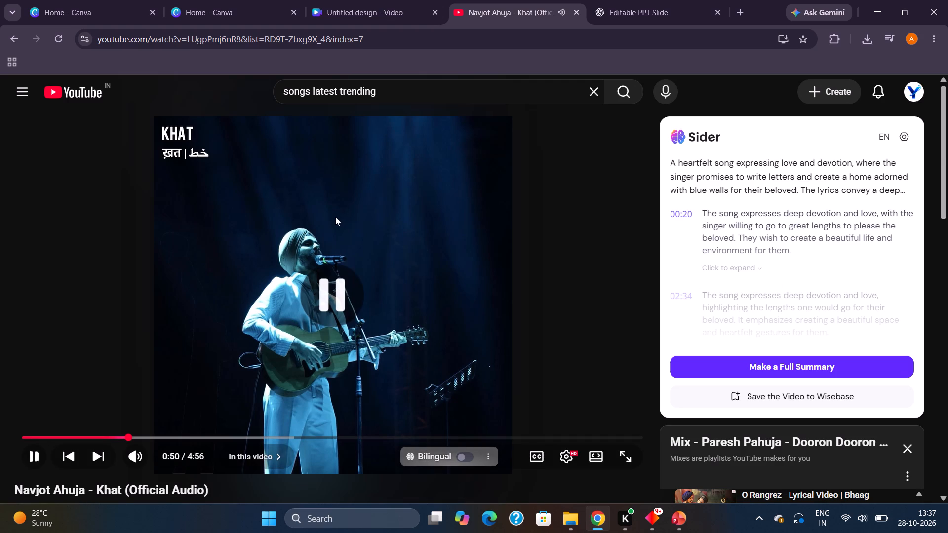
{"action": "left_click", "coordinate": [202, 5]}
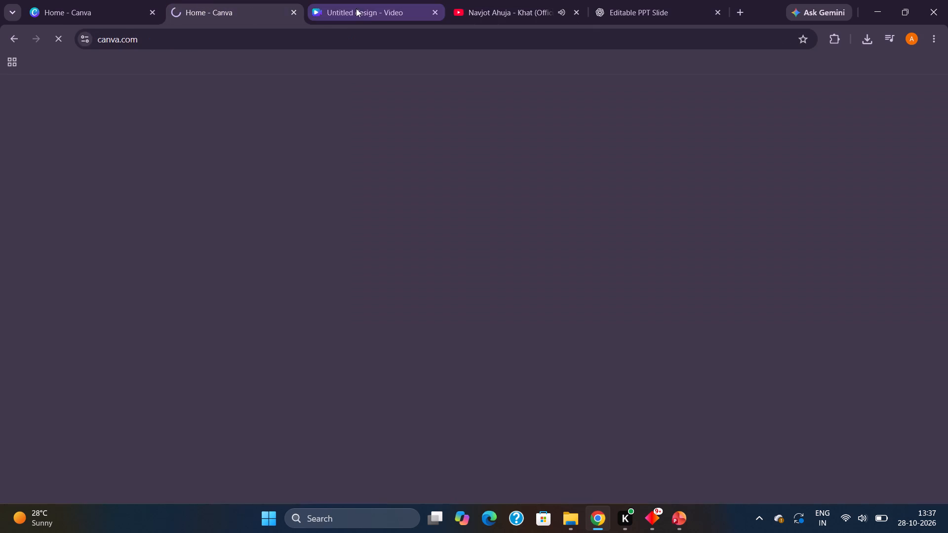
{"action": "left_click", "coordinate": [367, 10]}
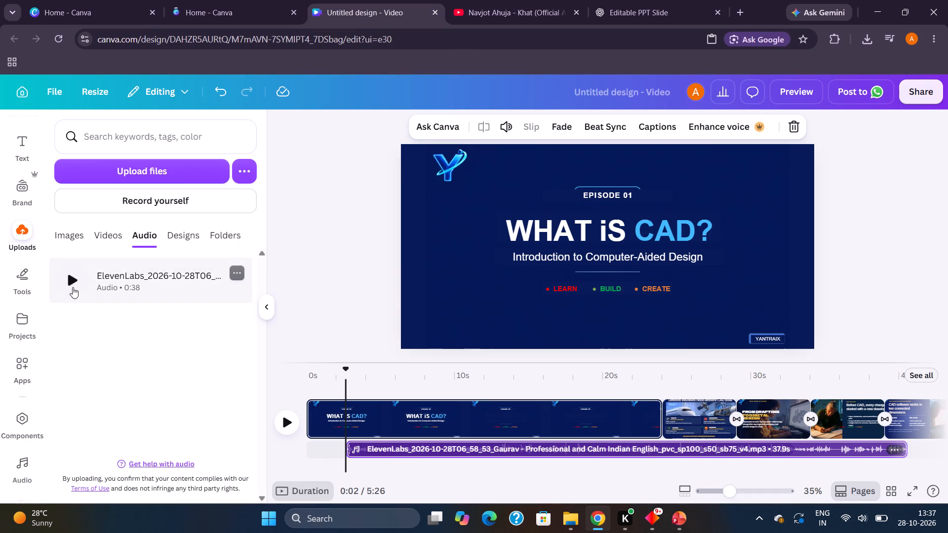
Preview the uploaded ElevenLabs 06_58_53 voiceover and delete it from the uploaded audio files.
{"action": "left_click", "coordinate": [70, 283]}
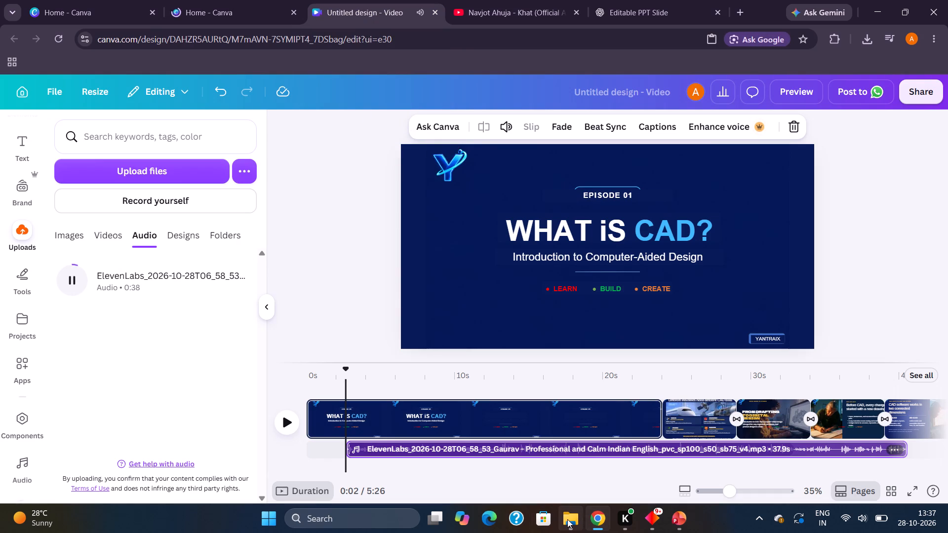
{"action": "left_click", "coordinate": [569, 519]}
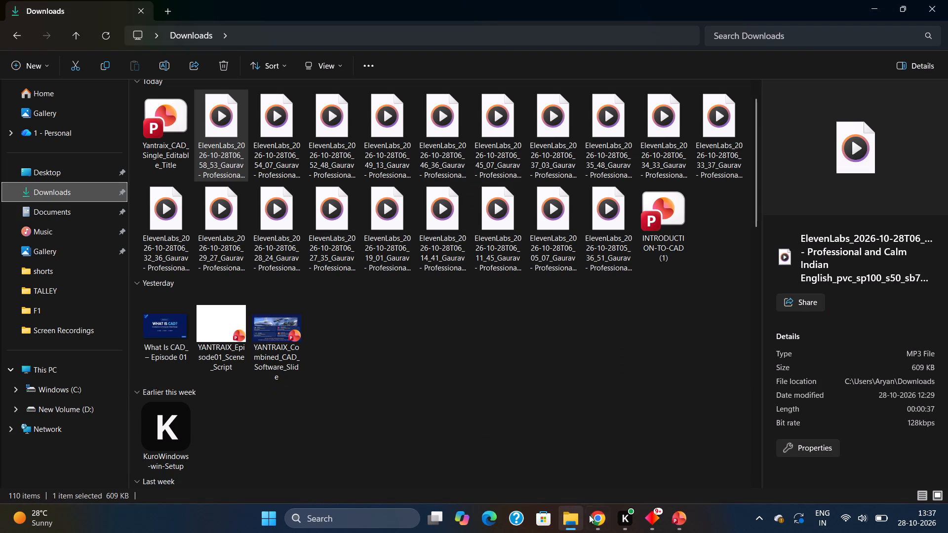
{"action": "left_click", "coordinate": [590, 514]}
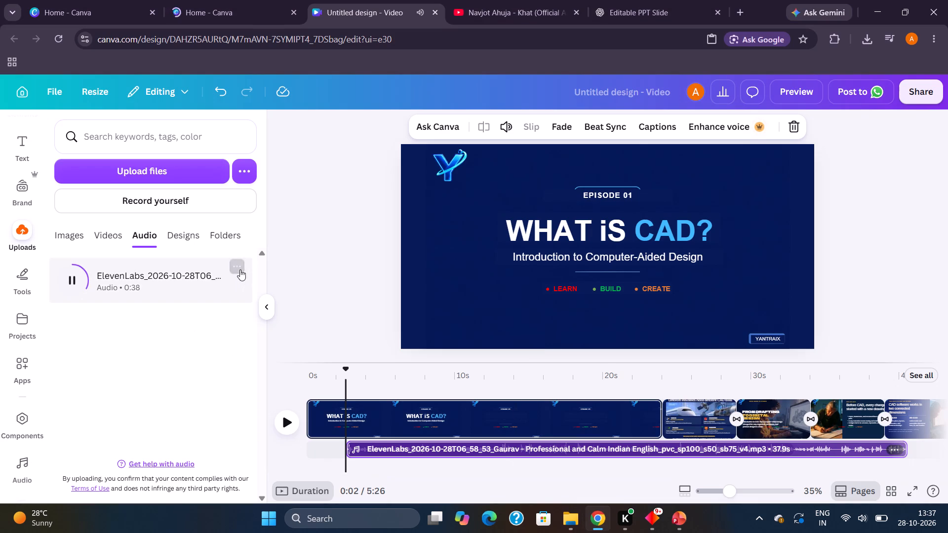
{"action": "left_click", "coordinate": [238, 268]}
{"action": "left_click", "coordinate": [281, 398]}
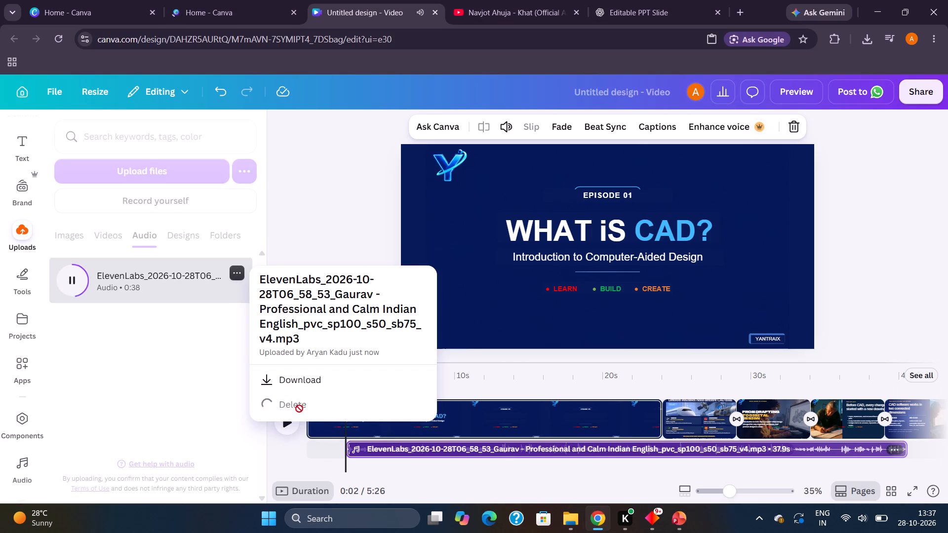
Play the ElevenLabs 05_36_51 and 06_05_07 recordings from the Downloads folder to check their narration, and close the player.
{"action": "left_click", "coordinate": [573, 520]}
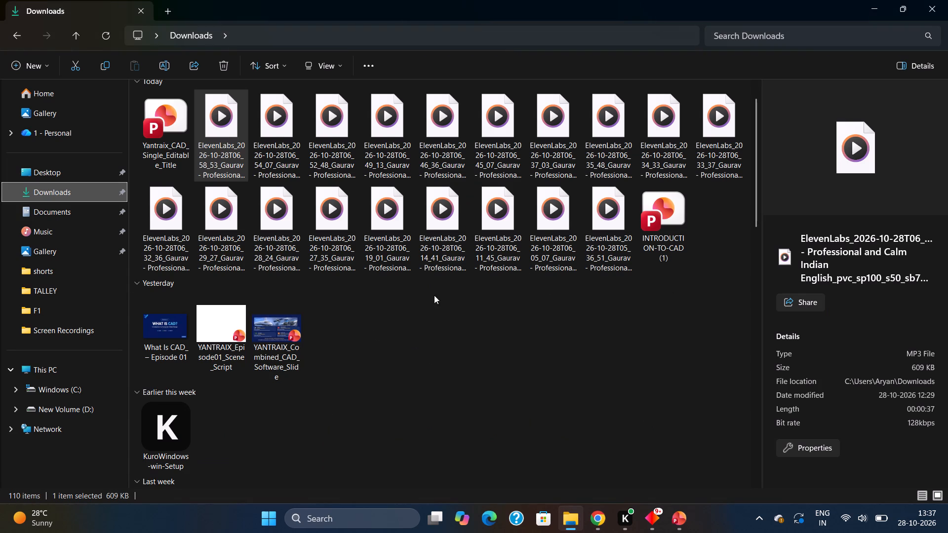
{"action": "double_click", "coordinate": [611, 231]}
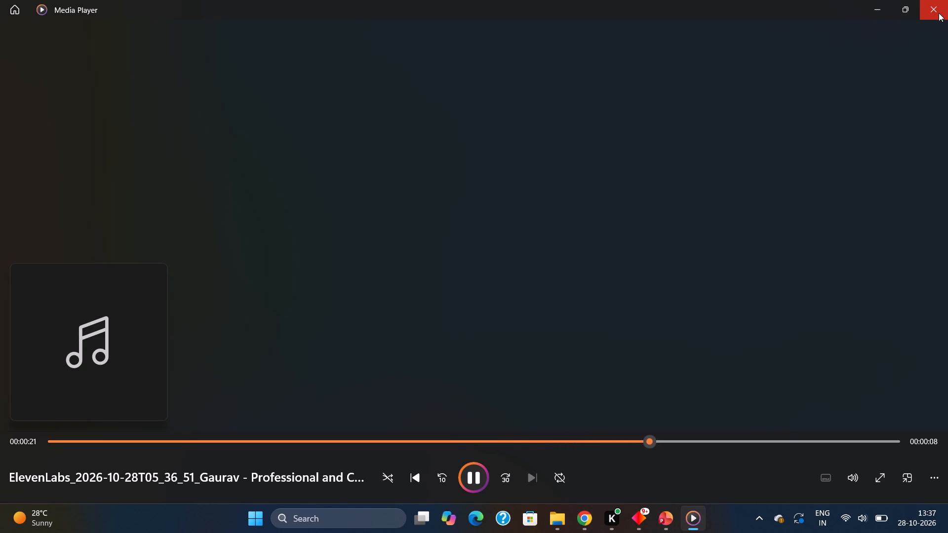
{"action": "left_click", "coordinate": [584, 523]}
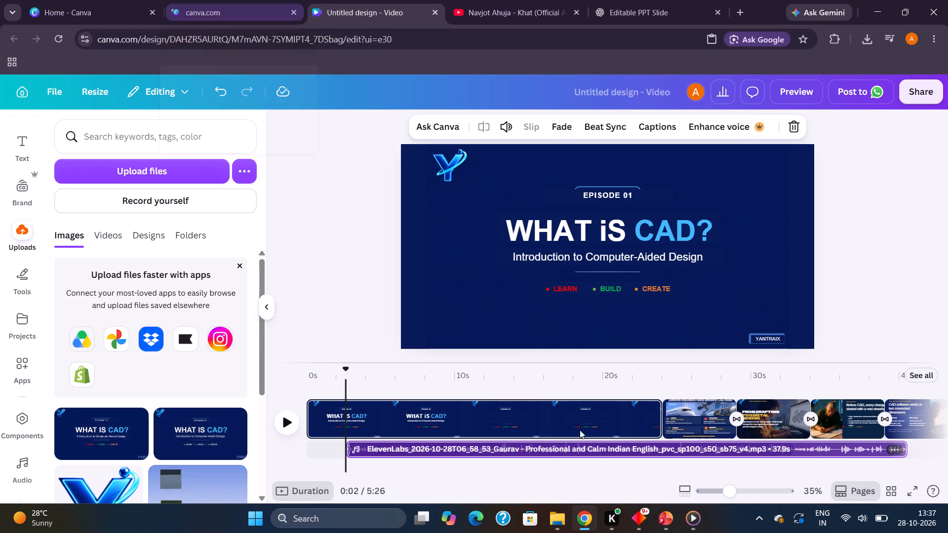
{"action": "left_click", "coordinate": [562, 529]}
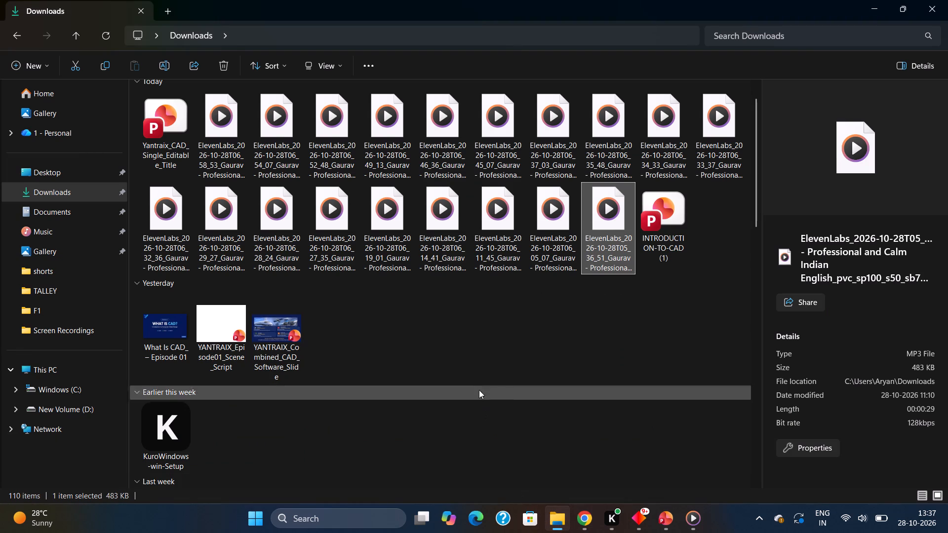
{"action": "left_click", "coordinate": [176, 328]}
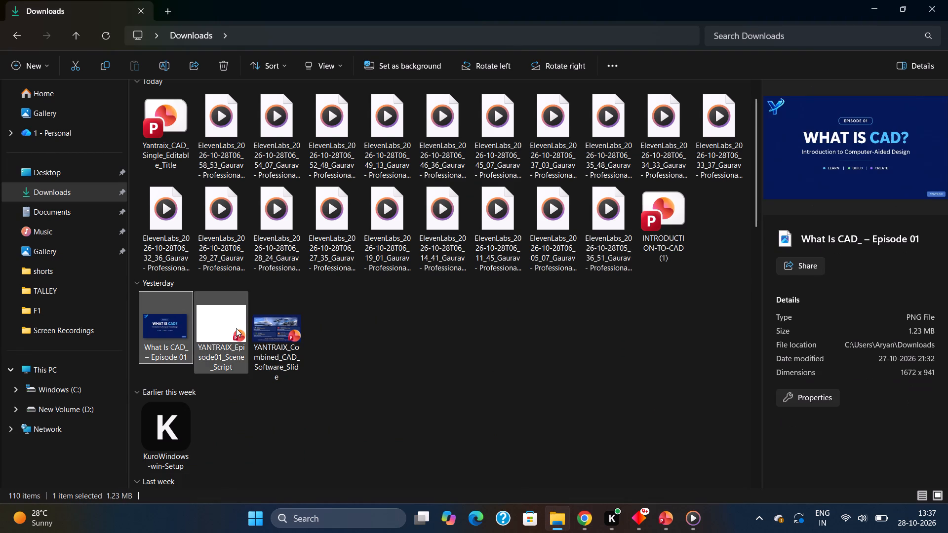
{"action": "double_click", "coordinate": [567, 235]}
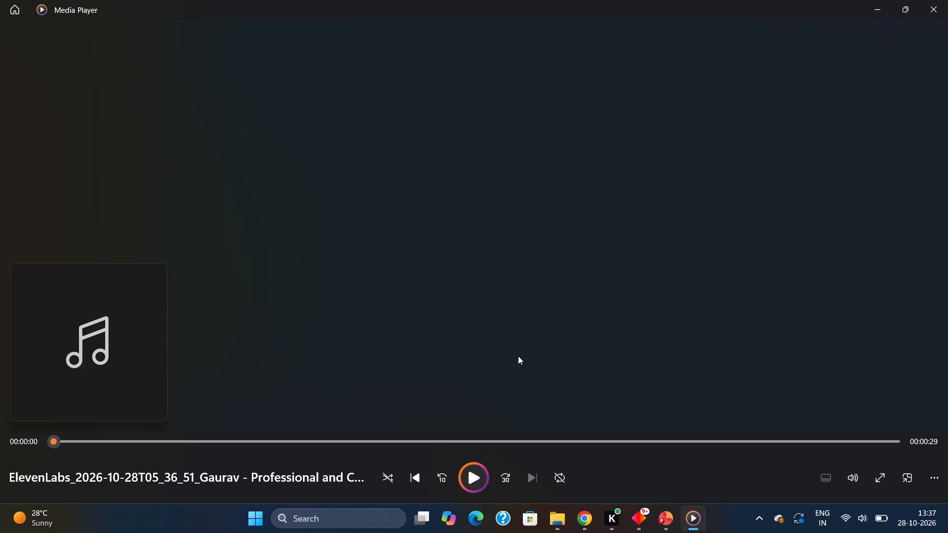
{"action": "left_click", "coordinate": [478, 483]}
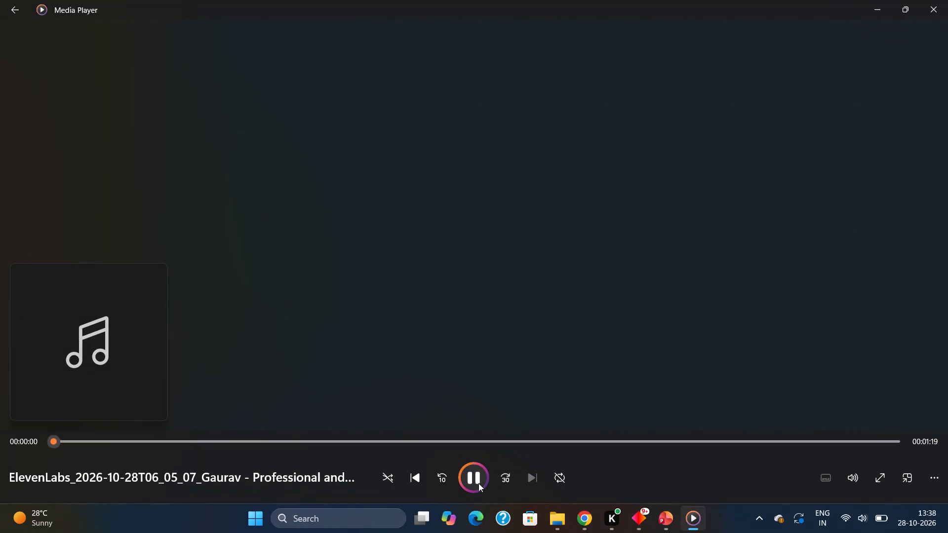
{"action": "left_click", "coordinate": [944, 0]}
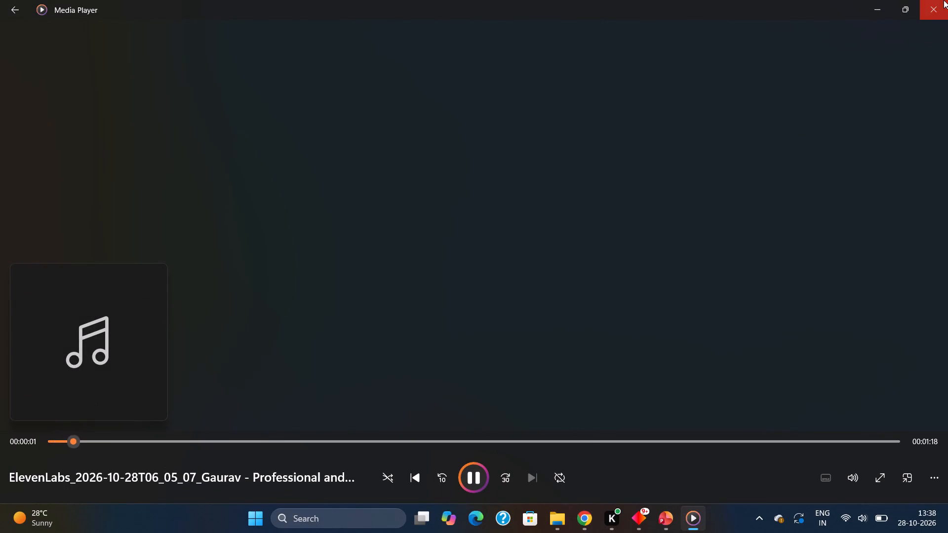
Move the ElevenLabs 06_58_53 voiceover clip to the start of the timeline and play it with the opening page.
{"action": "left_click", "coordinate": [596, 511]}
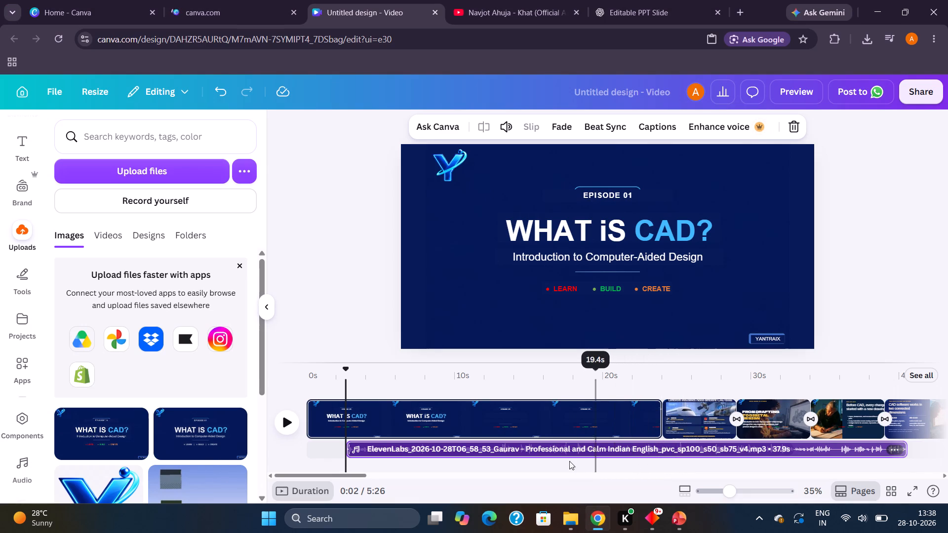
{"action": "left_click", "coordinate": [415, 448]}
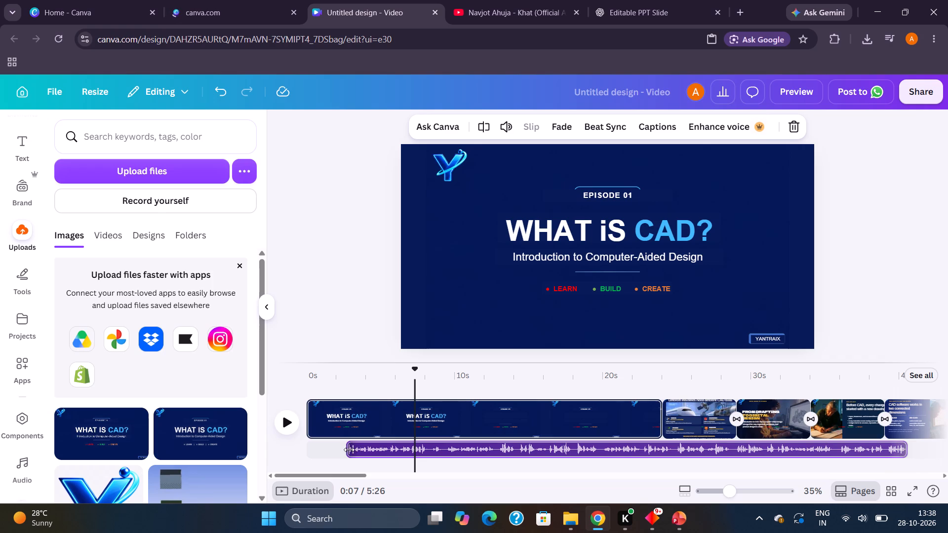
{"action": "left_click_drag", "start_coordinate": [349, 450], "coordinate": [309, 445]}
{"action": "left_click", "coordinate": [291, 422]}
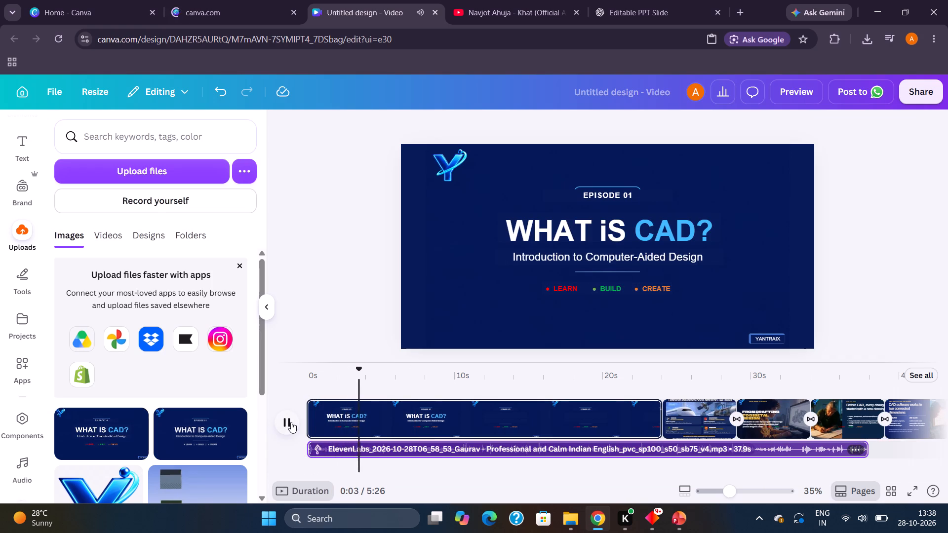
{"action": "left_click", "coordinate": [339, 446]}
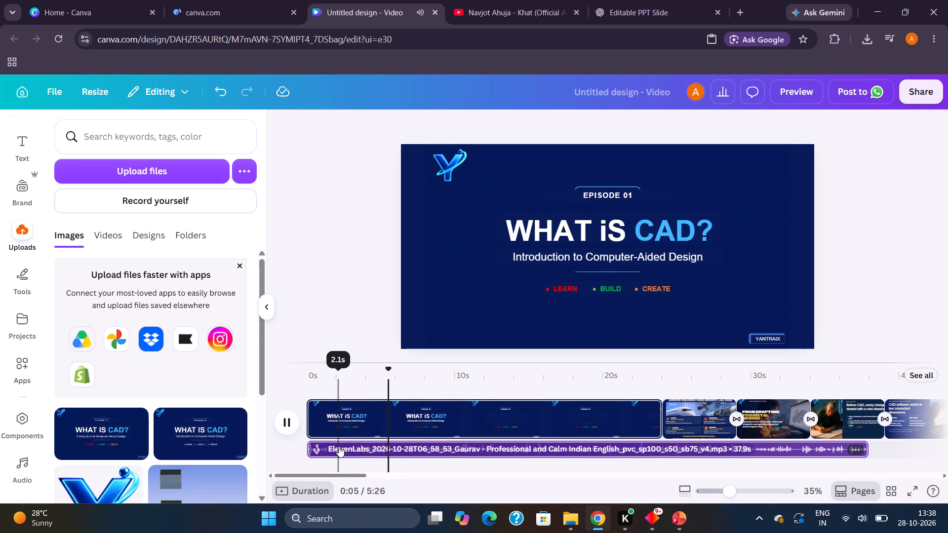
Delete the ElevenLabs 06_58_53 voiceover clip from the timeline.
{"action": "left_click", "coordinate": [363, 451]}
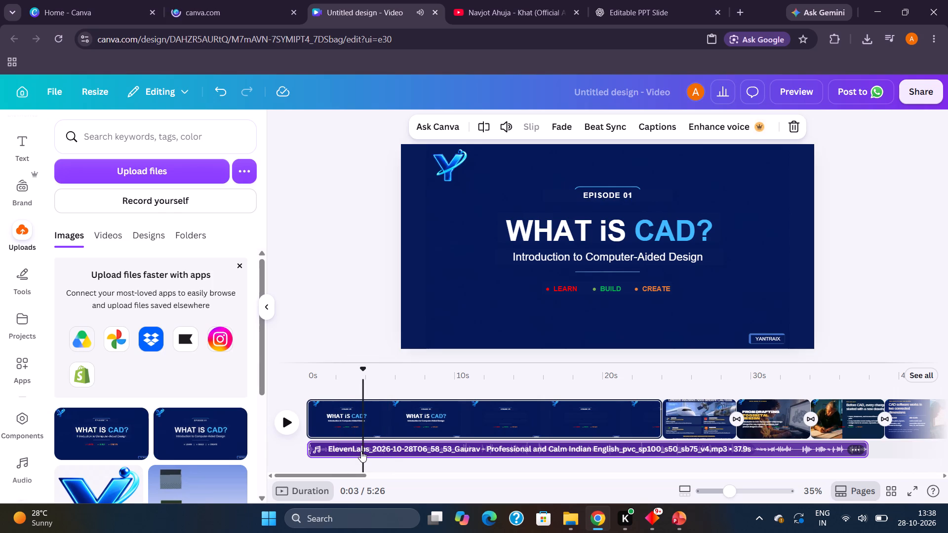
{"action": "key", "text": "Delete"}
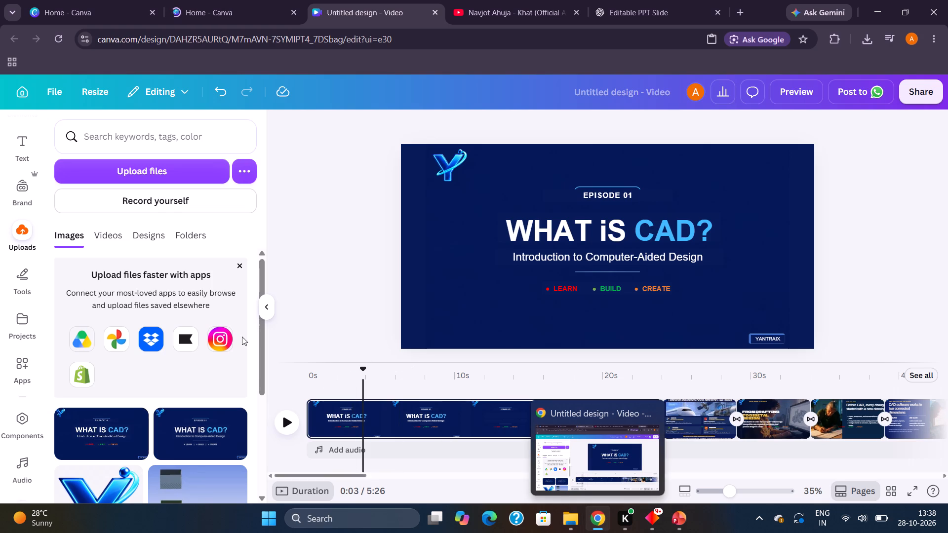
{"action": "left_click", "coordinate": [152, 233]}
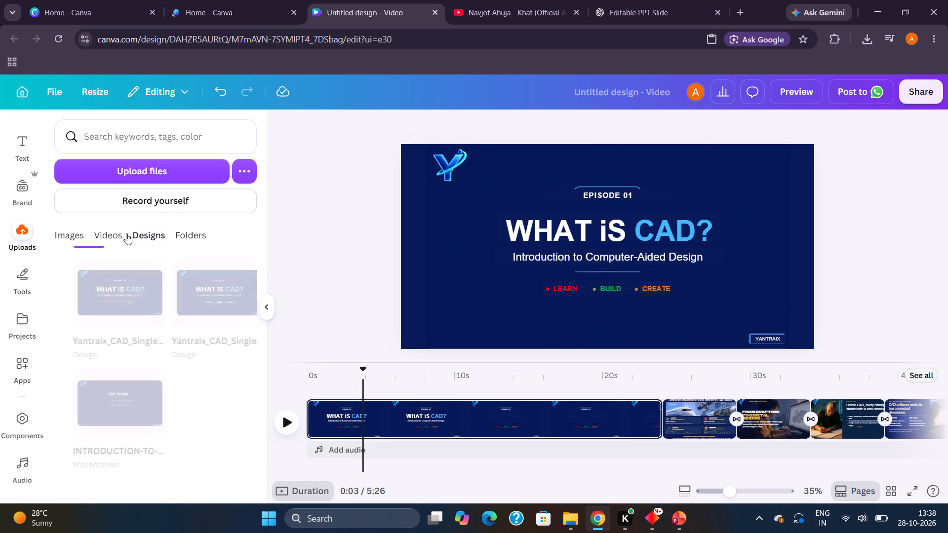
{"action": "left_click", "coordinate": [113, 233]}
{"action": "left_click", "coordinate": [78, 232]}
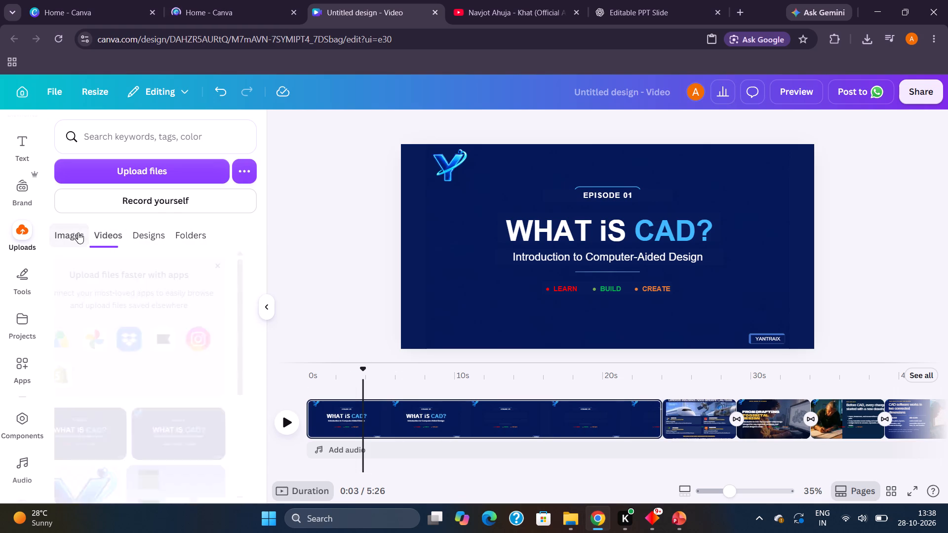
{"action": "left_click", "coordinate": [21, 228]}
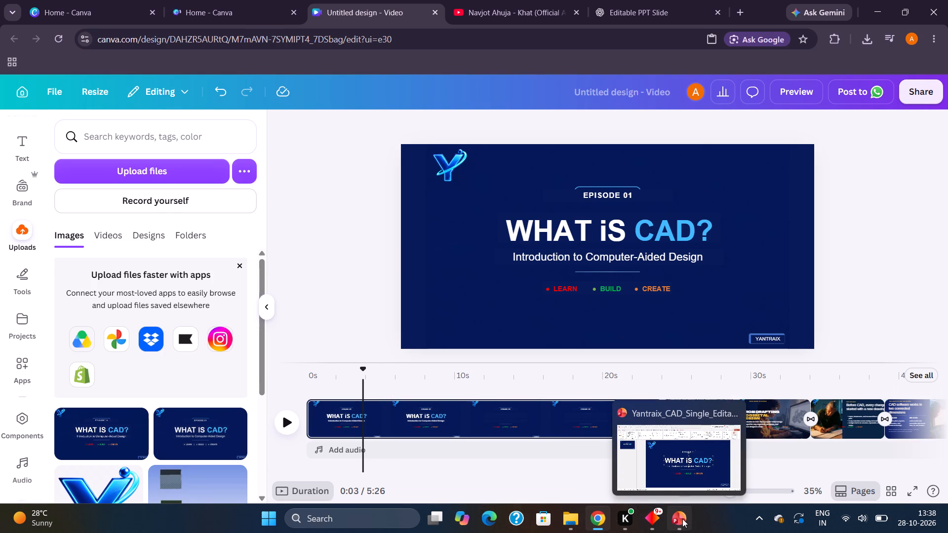
Play the ElevenLabs 05_36_51 recording from the Downloads folder to check its narration, close the player and return to the Canva video.
{"action": "left_click", "coordinate": [569, 517]}
{"action": "double_click", "coordinate": [620, 216]}
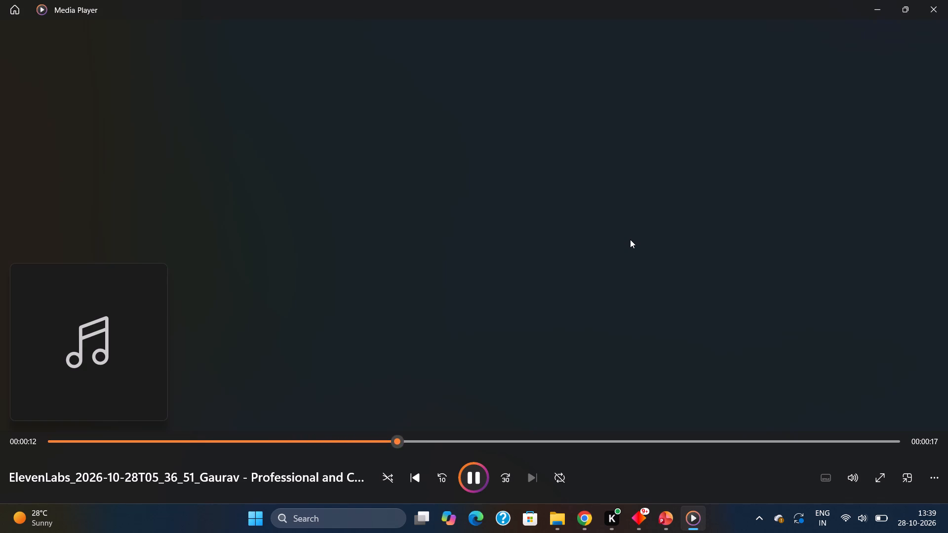
{"action": "left_click", "coordinate": [941, 14]}
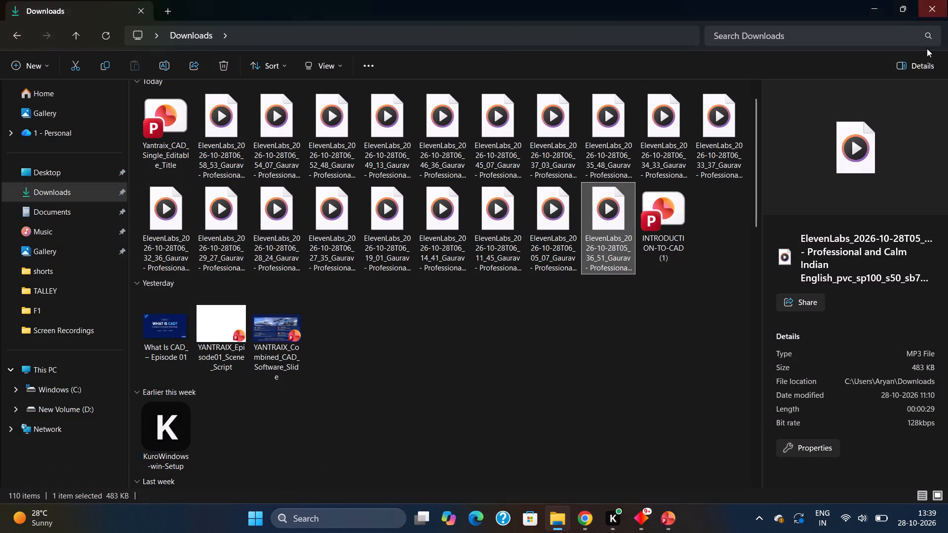
{"action": "left_click", "coordinate": [599, 526]}
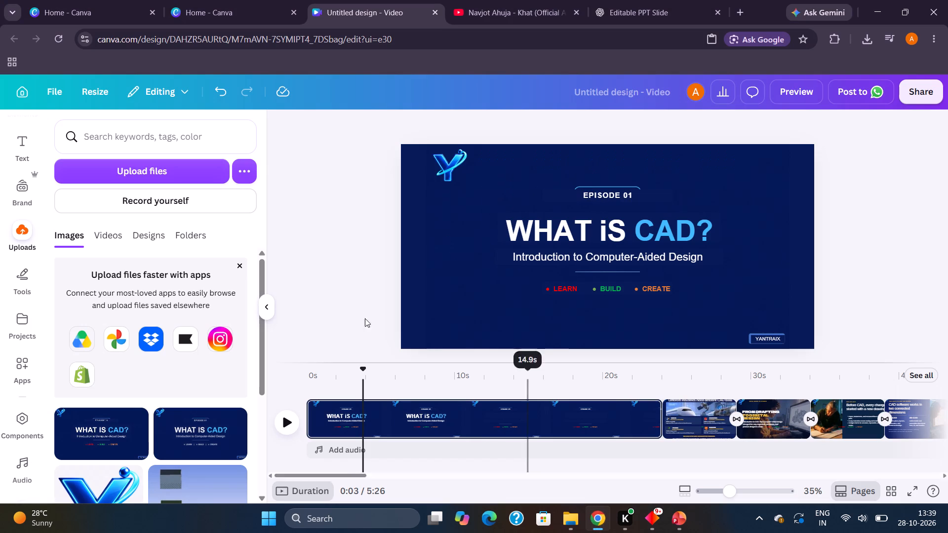
{"action": "key", "text": "Delete"}
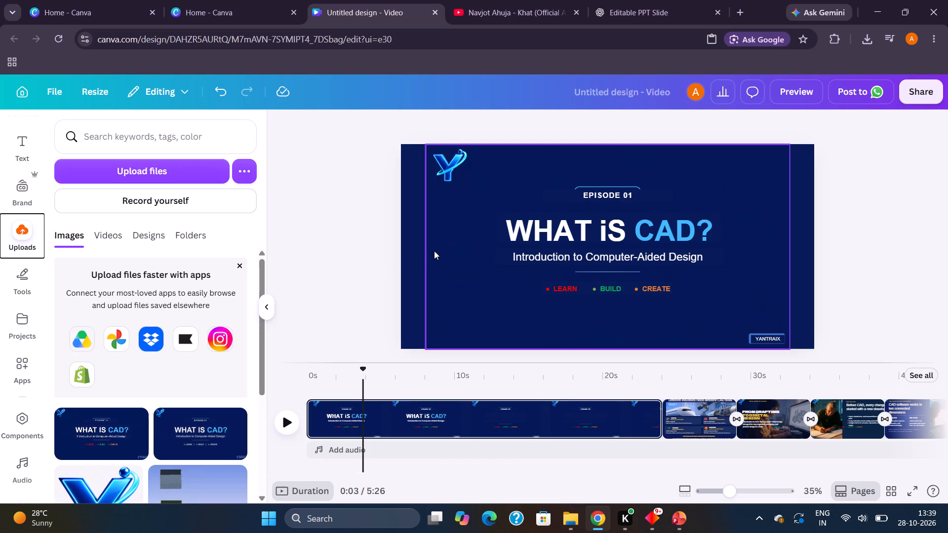
{"action": "key", "text": "Print"}
{"action": "left_click_drag", "start_coordinate": [414, 151], "coordinate": [803, 346]}
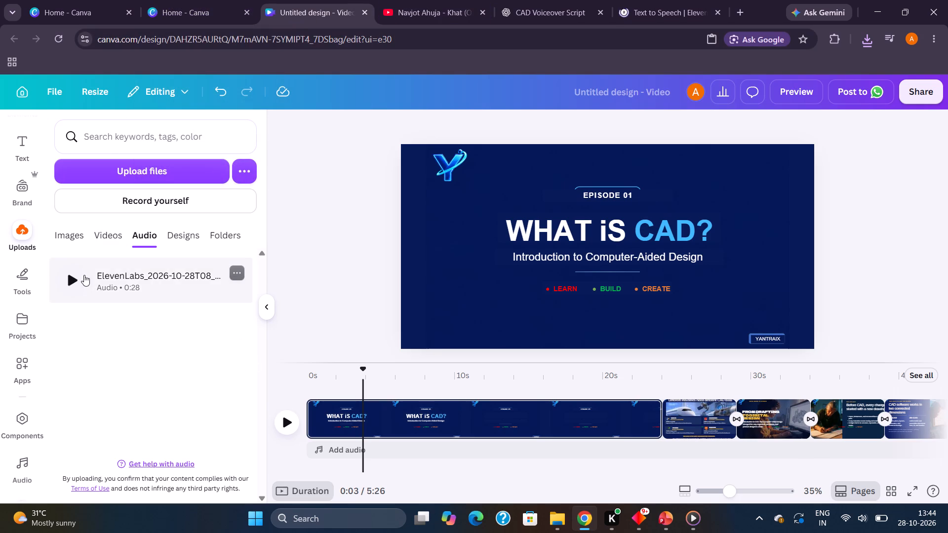
Add the uploaded introductory voiceover to the timeline starting at 0 s, beneath the WHAT IS CAD? title page.
{"action": "left_click_drag", "start_coordinate": [362, 460], "coordinate": [348, 460]}
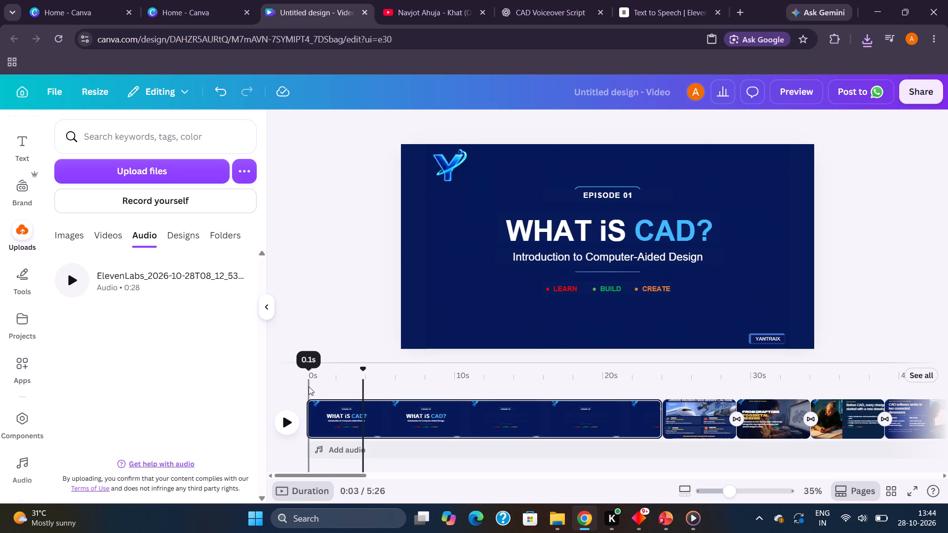
{"action": "left_click", "coordinate": [307, 385]}
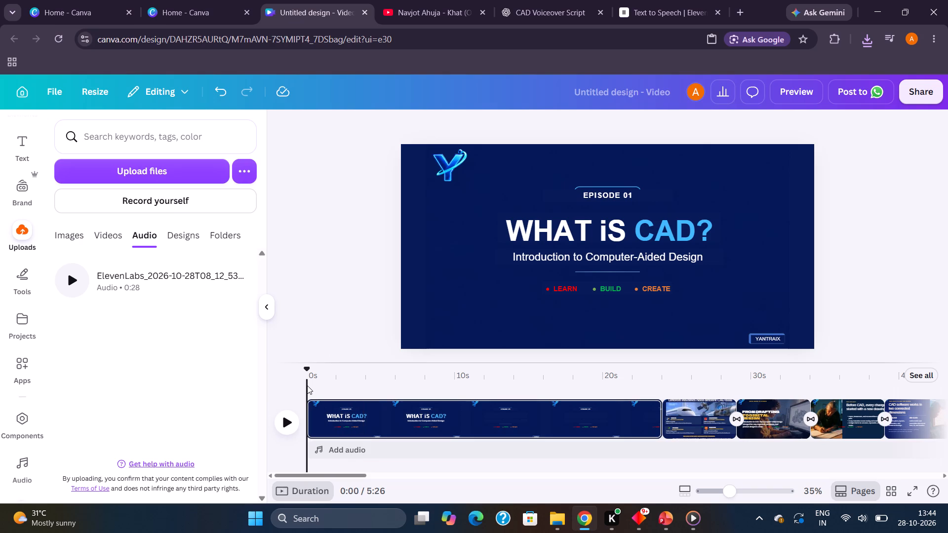
{"action": "left_click", "coordinate": [123, 276]}
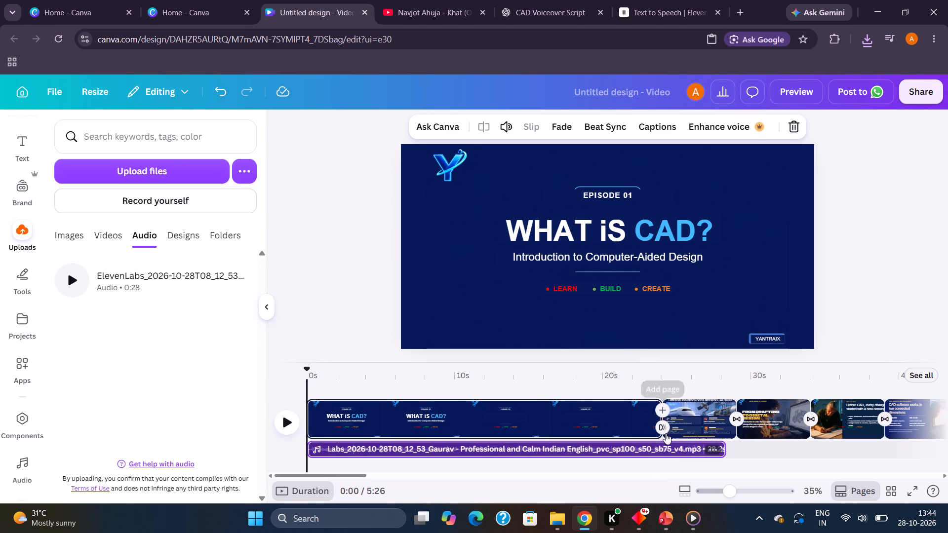
Play the video full screen from the start to check the voiceover against the opening pages.
{"action": "left_click", "coordinate": [917, 495]}
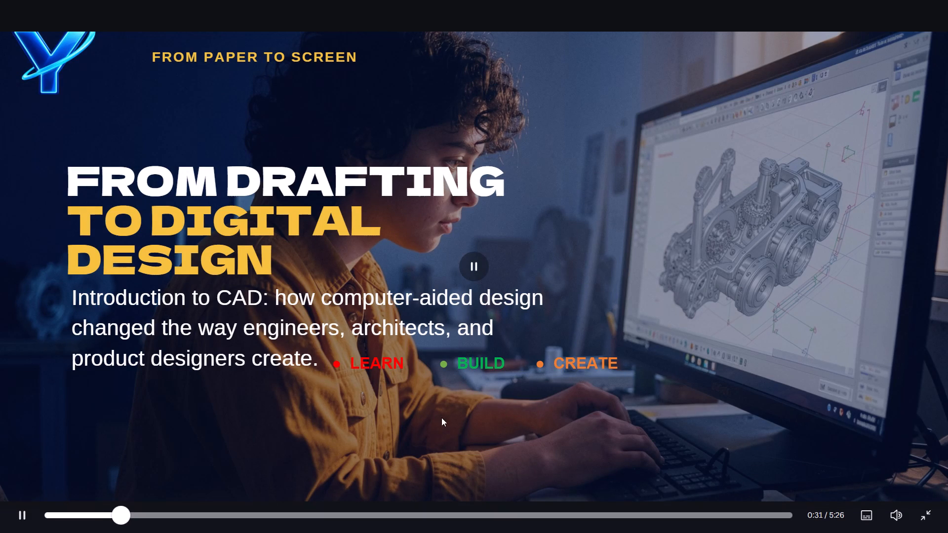
{"action": "key", "text": "Escape"}
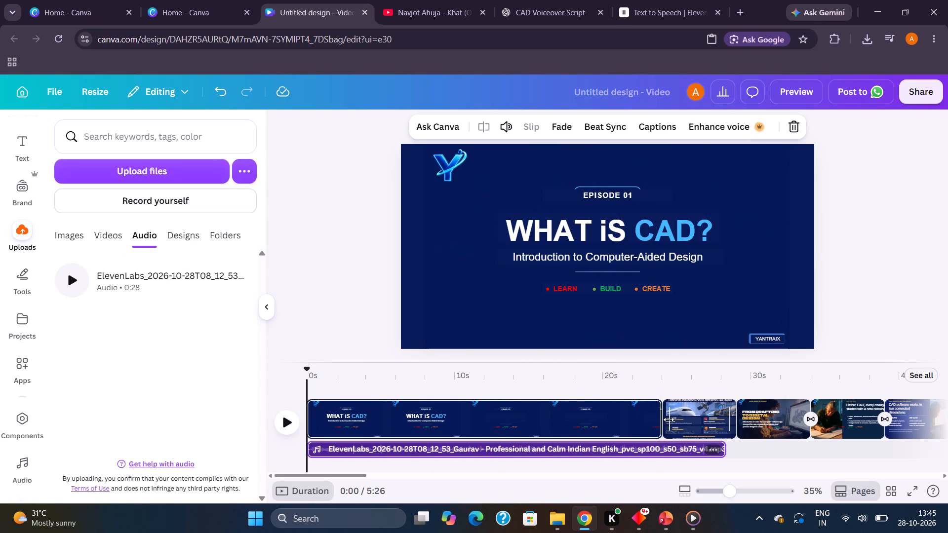
Delete the stray LEARN, BUILD, CREATE text from the FROM DRAFTING TO DIGITAL DESIGN page.
{"action": "left_click", "coordinate": [783, 418]}
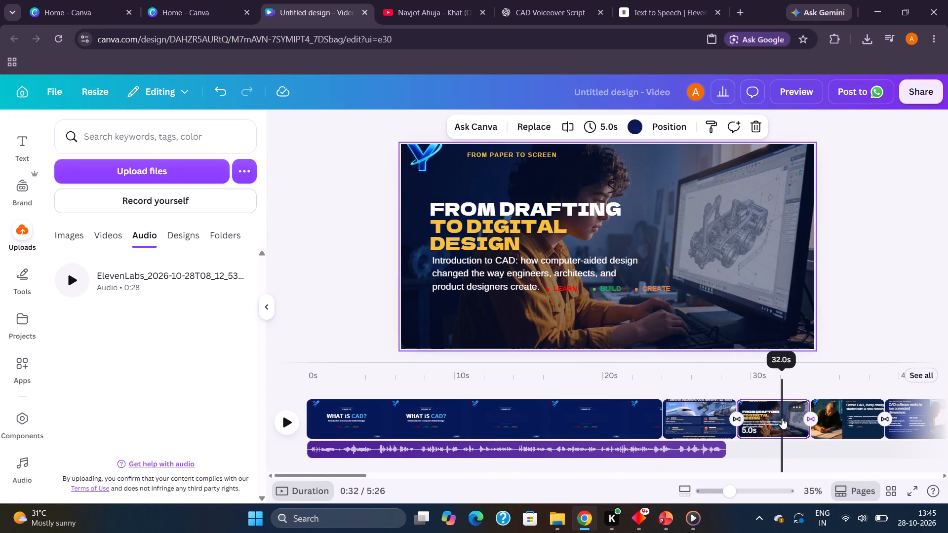
{"action": "left_click", "coordinate": [635, 288]}
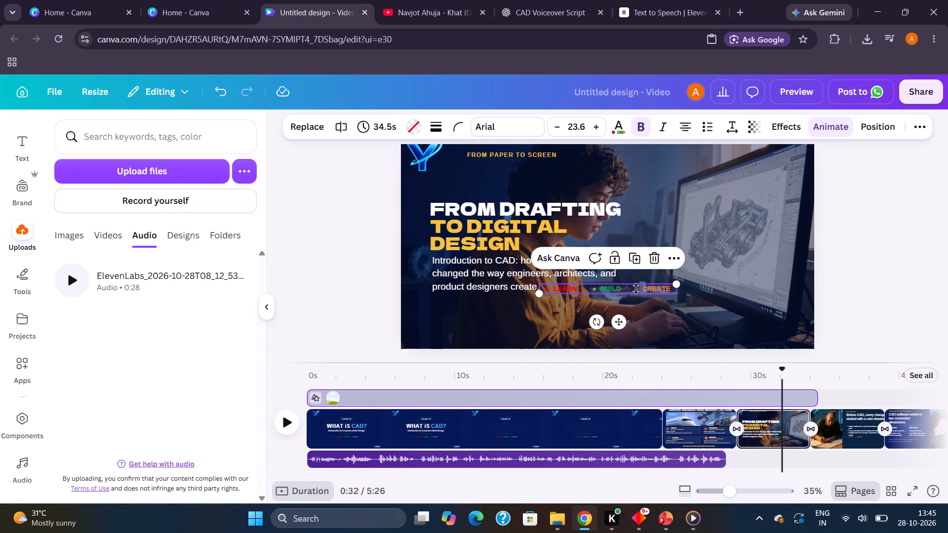
{"action": "left_click_drag", "start_coordinate": [637, 289], "coordinate": [651, 289]}
{"action": "key", "text": "Delete"}
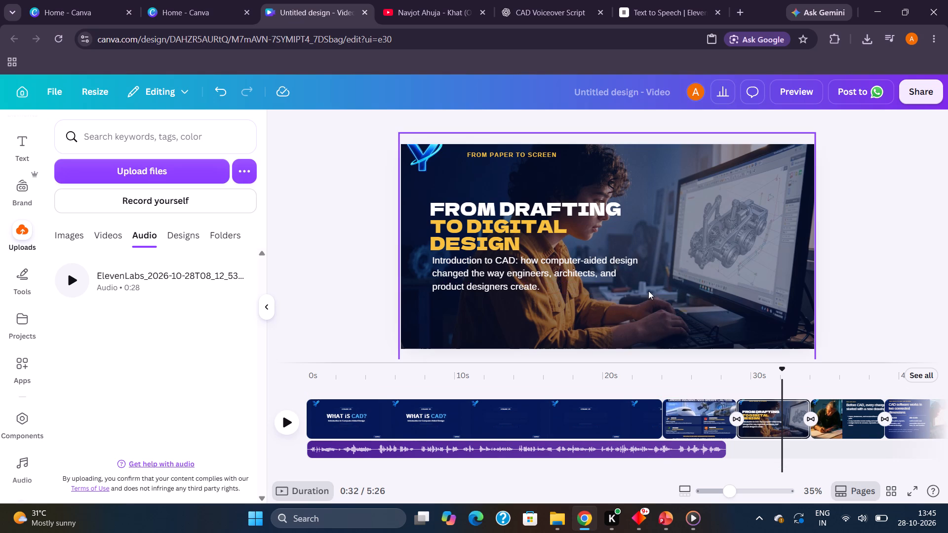
Shrink the dark transparent overlay on the FROM DRAFTING TO DIGITAL DESIGN page into the page's lower-right corner.
{"action": "left_click", "coordinate": [762, 296]}
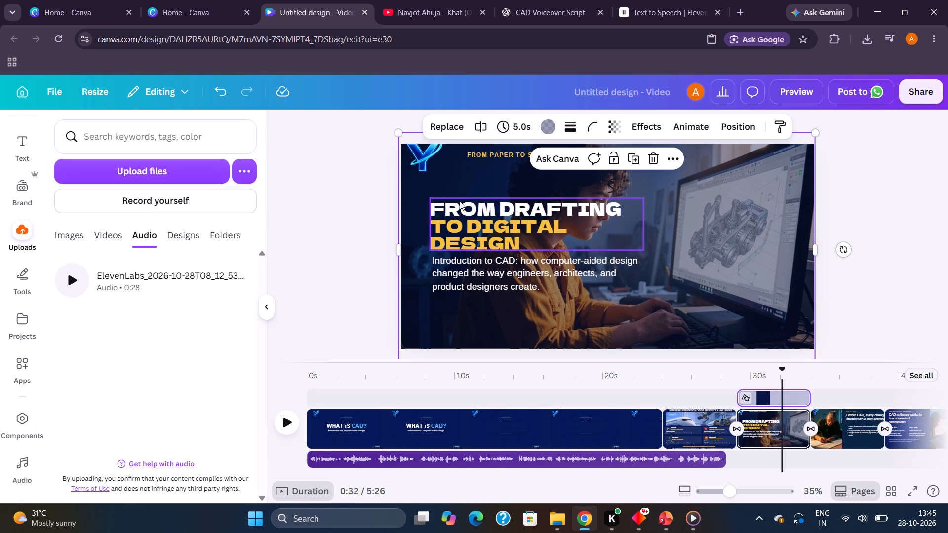
{"action": "left_click_drag", "start_coordinate": [399, 135], "coordinate": [424, 194]}
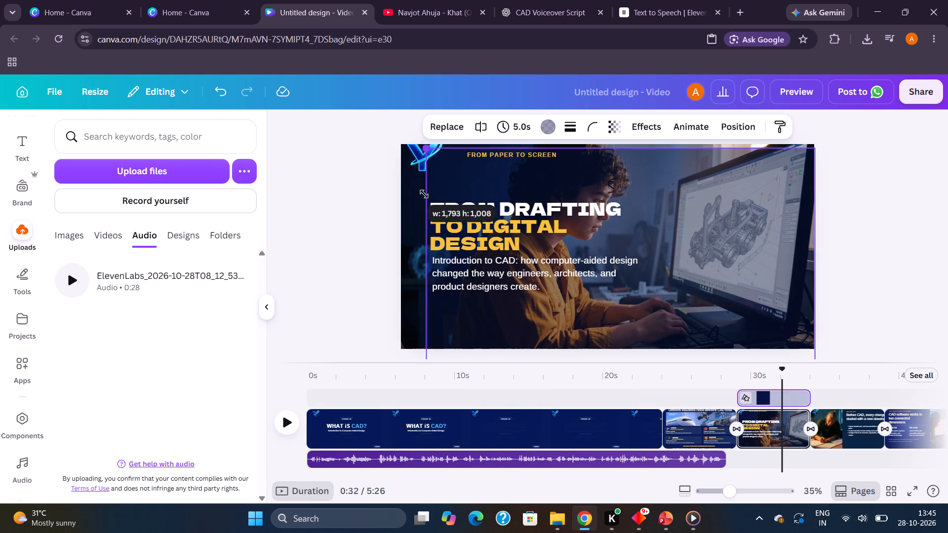
{"action": "left_click_drag", "start_coordinate": [424, 194], "coordinate": [759, 263]}
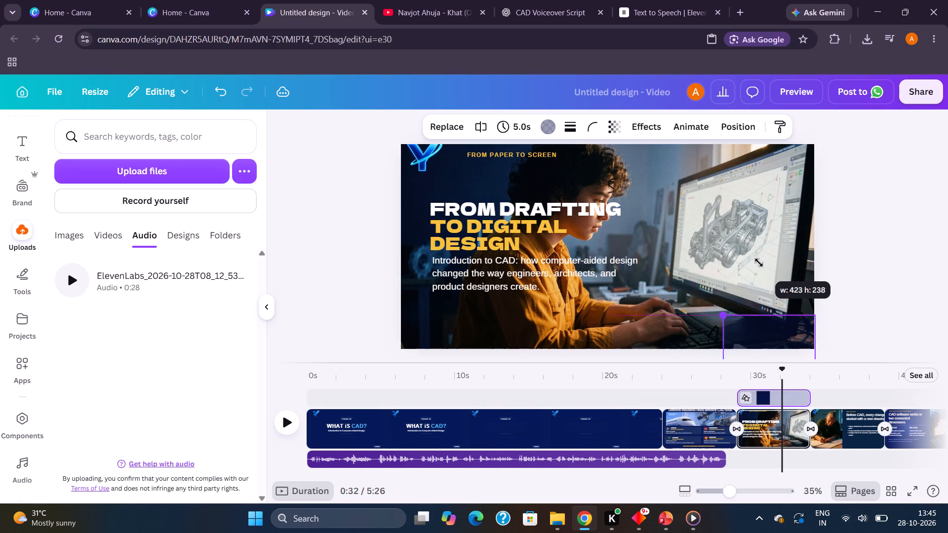
{"action": "left_click_drag", "start_coordinate": [759, 263], "coordinate": [764, 266]}
Crop the background photo from its left edge to a width of about 1,499, keeping its height at 1,080.
{"action": "left_click", "coordinate": [722, 224]}
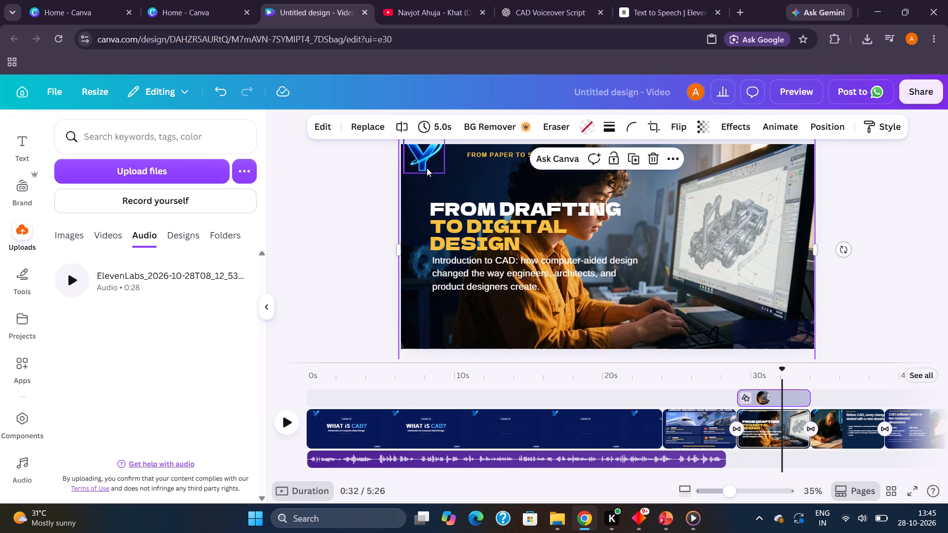
{"action": "left_click_drag", "start_coordinate": [399, 145], "coordinate": [410, 147]}
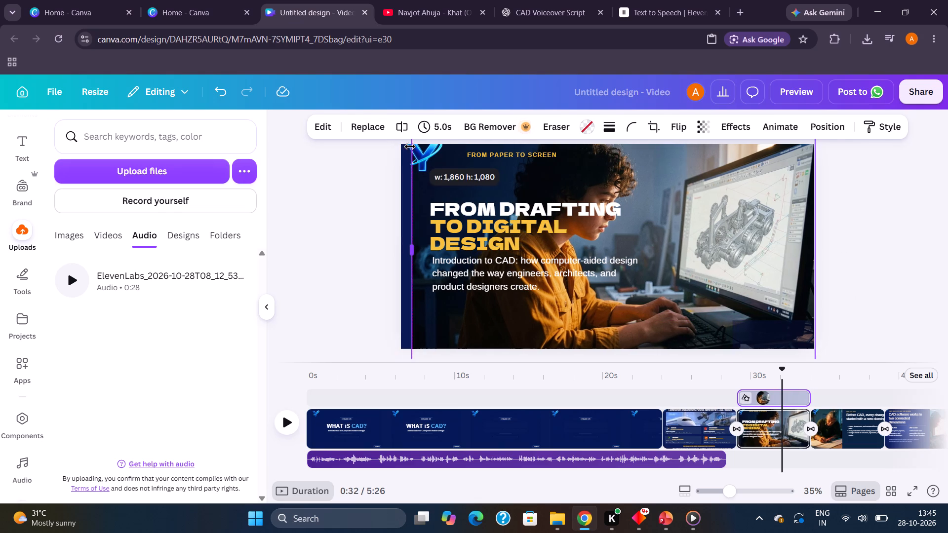
{"action": "left_click_drag", "start_coordinate": [410, 147], "coordinate": [604, 183]}
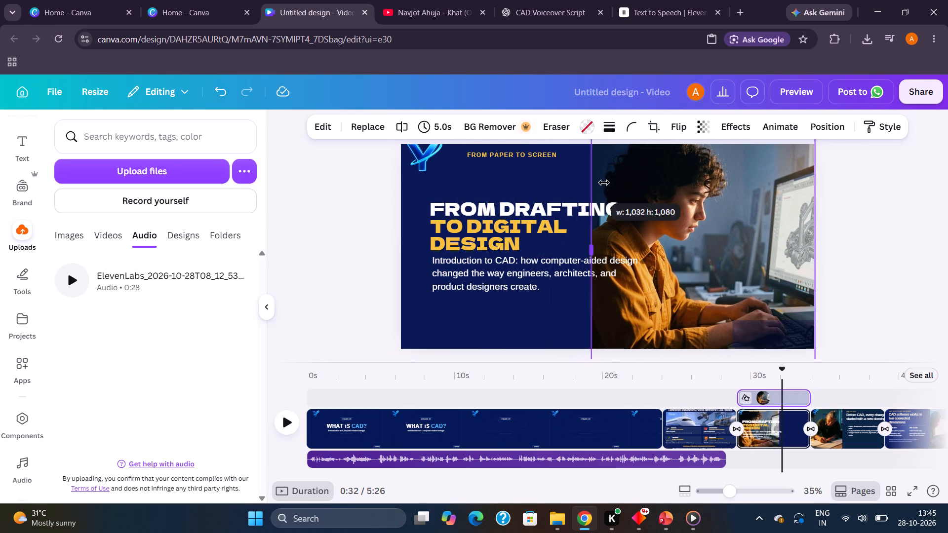
{"action": "left_click_drag", "start_coordinate": [604, 183], "coordinate": [490, 191]}
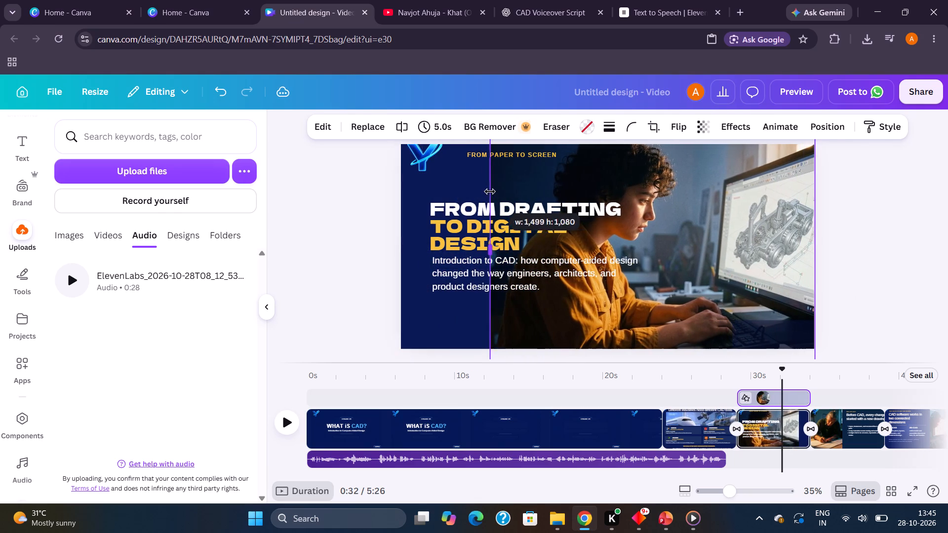
{"action": "left_click_drag", "start_coordinate": [490, 191], "coordinate": [491, 190]}
{"action": "left_click", "coordinate": [418, 180]}
{"action": "left_click_drag", "start_coordinate": [401, 144], "coordinate": [405, 152]}
{"action": "double_click", "coordinate": [408, 266]}
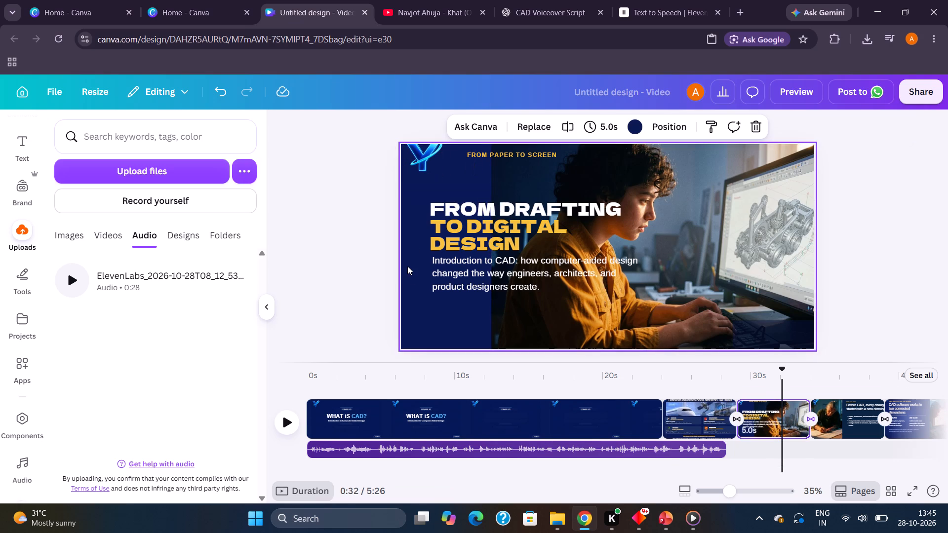
{"action": "double_click", "coordinate": [414, 306]}
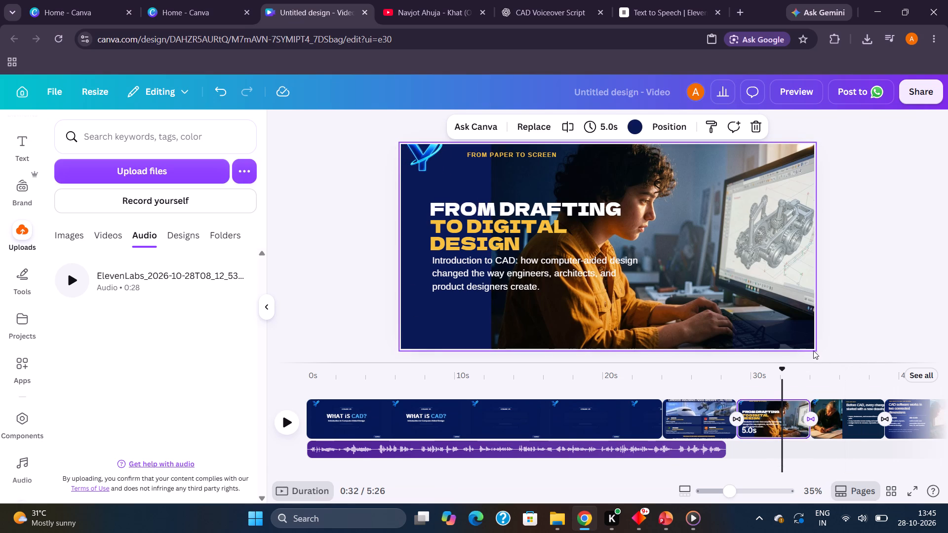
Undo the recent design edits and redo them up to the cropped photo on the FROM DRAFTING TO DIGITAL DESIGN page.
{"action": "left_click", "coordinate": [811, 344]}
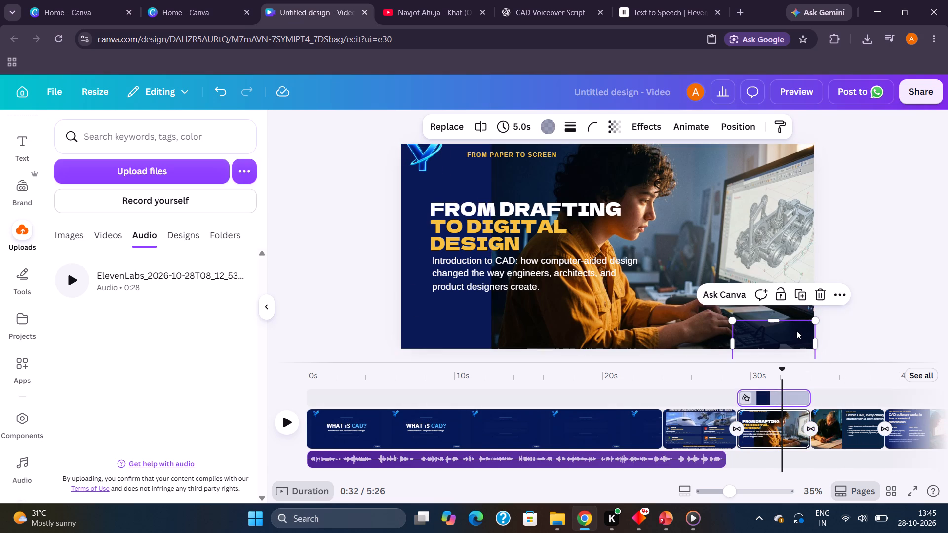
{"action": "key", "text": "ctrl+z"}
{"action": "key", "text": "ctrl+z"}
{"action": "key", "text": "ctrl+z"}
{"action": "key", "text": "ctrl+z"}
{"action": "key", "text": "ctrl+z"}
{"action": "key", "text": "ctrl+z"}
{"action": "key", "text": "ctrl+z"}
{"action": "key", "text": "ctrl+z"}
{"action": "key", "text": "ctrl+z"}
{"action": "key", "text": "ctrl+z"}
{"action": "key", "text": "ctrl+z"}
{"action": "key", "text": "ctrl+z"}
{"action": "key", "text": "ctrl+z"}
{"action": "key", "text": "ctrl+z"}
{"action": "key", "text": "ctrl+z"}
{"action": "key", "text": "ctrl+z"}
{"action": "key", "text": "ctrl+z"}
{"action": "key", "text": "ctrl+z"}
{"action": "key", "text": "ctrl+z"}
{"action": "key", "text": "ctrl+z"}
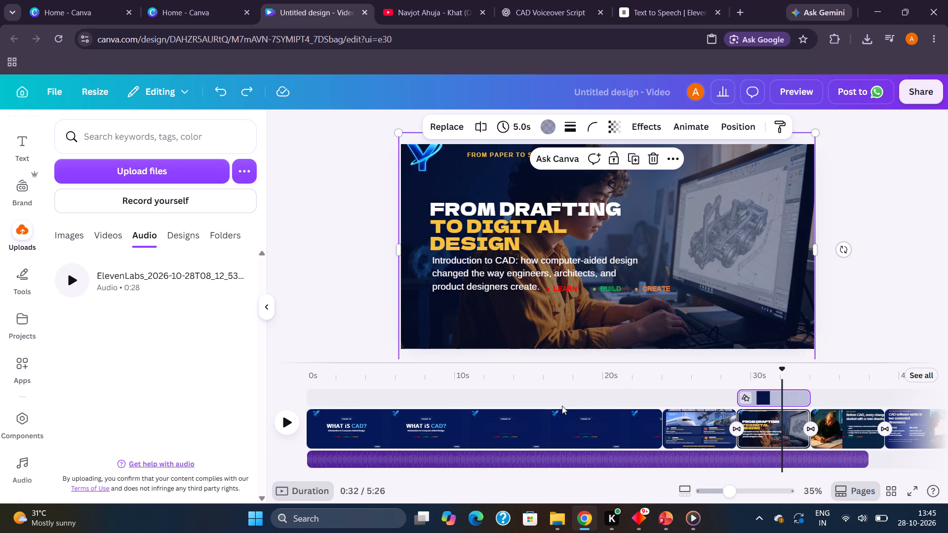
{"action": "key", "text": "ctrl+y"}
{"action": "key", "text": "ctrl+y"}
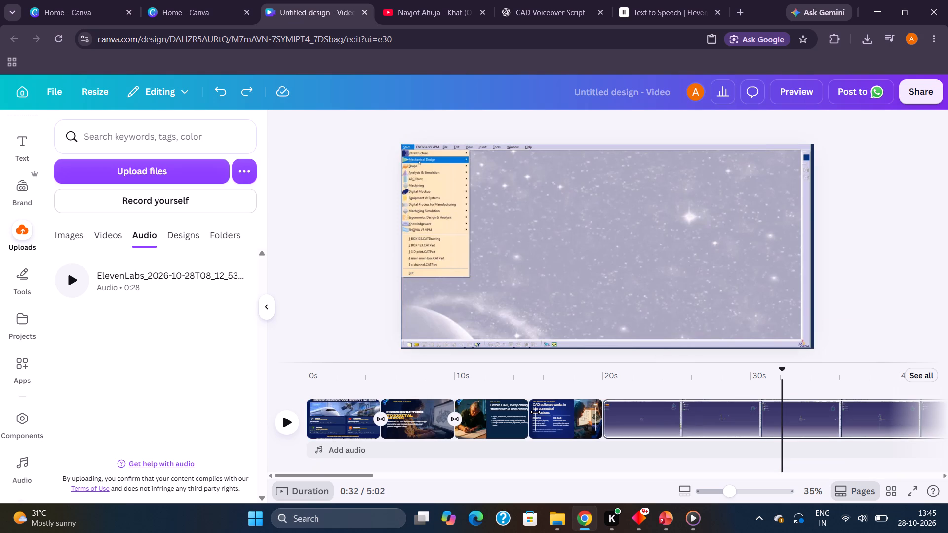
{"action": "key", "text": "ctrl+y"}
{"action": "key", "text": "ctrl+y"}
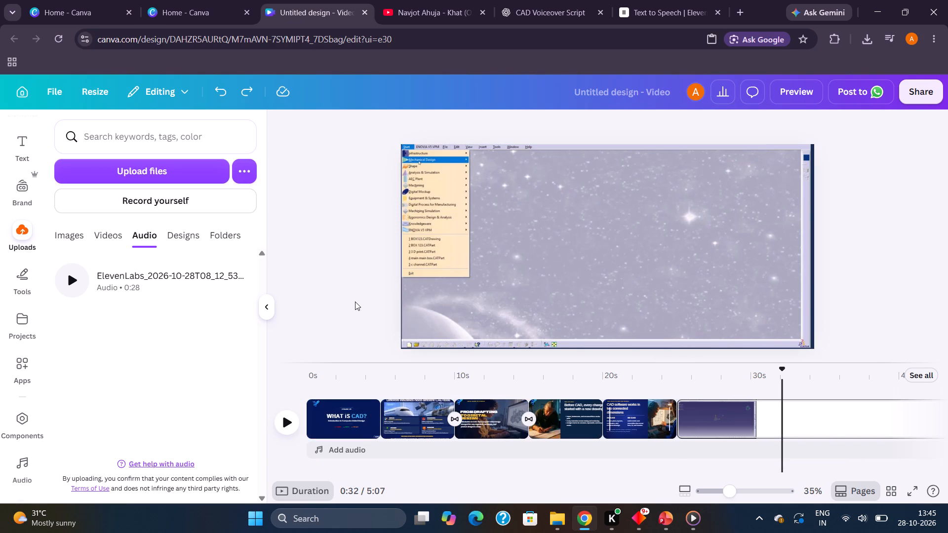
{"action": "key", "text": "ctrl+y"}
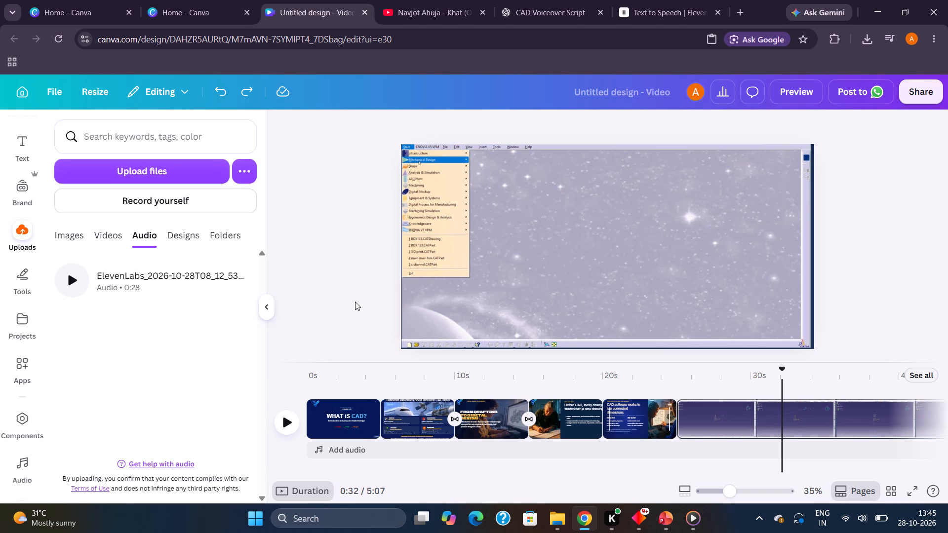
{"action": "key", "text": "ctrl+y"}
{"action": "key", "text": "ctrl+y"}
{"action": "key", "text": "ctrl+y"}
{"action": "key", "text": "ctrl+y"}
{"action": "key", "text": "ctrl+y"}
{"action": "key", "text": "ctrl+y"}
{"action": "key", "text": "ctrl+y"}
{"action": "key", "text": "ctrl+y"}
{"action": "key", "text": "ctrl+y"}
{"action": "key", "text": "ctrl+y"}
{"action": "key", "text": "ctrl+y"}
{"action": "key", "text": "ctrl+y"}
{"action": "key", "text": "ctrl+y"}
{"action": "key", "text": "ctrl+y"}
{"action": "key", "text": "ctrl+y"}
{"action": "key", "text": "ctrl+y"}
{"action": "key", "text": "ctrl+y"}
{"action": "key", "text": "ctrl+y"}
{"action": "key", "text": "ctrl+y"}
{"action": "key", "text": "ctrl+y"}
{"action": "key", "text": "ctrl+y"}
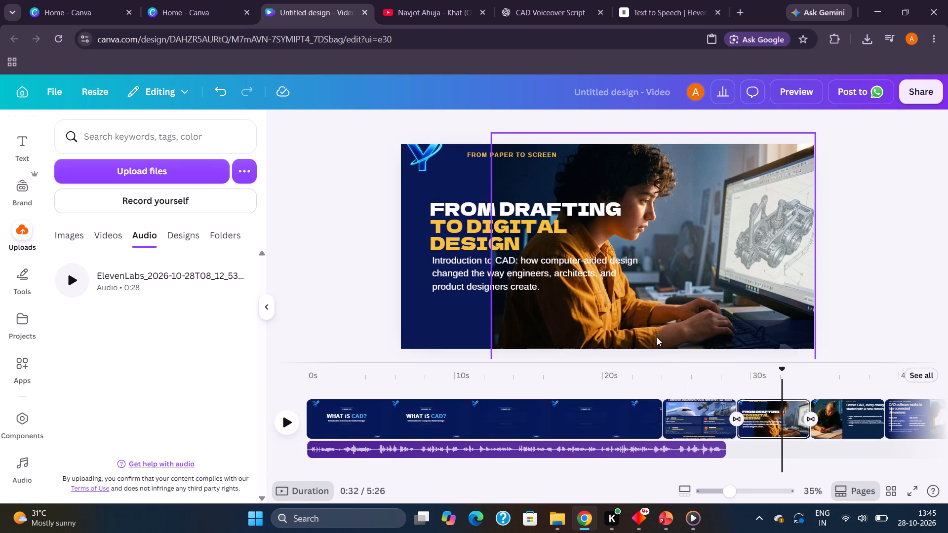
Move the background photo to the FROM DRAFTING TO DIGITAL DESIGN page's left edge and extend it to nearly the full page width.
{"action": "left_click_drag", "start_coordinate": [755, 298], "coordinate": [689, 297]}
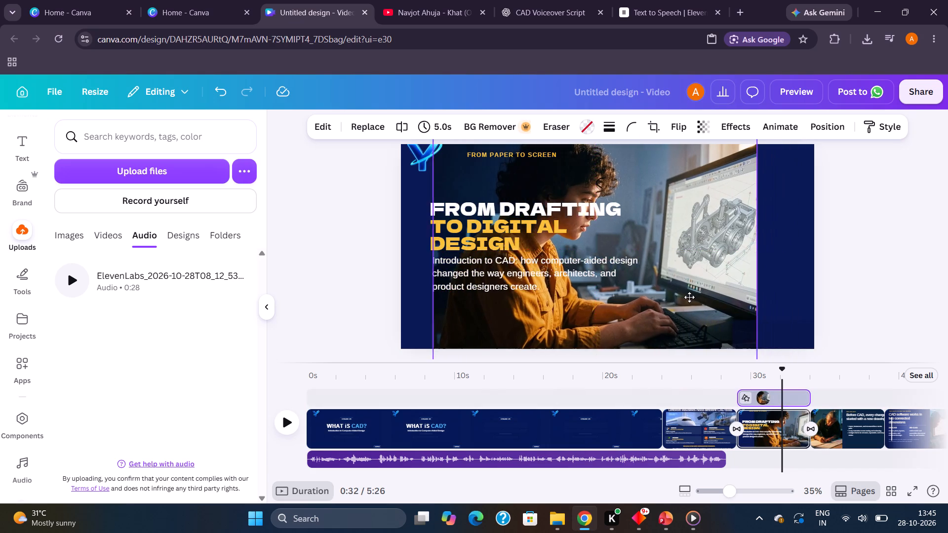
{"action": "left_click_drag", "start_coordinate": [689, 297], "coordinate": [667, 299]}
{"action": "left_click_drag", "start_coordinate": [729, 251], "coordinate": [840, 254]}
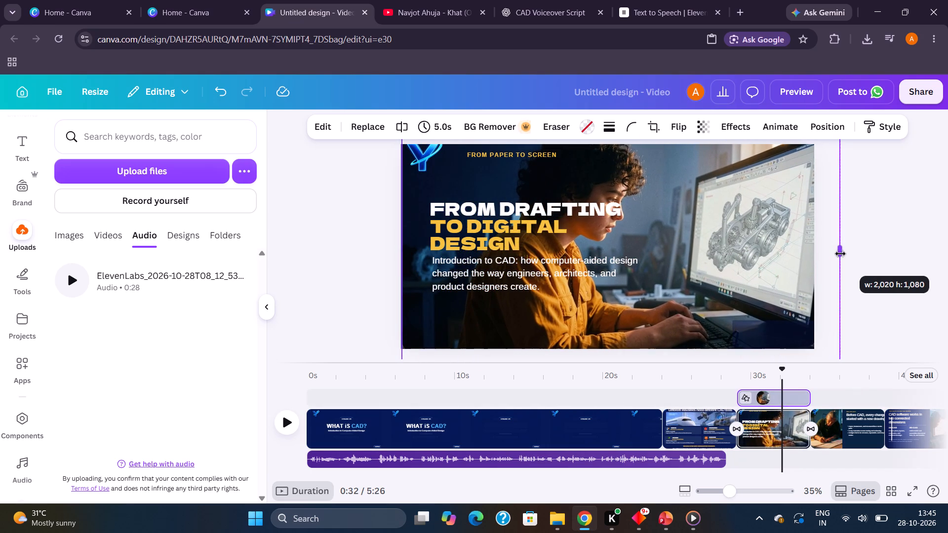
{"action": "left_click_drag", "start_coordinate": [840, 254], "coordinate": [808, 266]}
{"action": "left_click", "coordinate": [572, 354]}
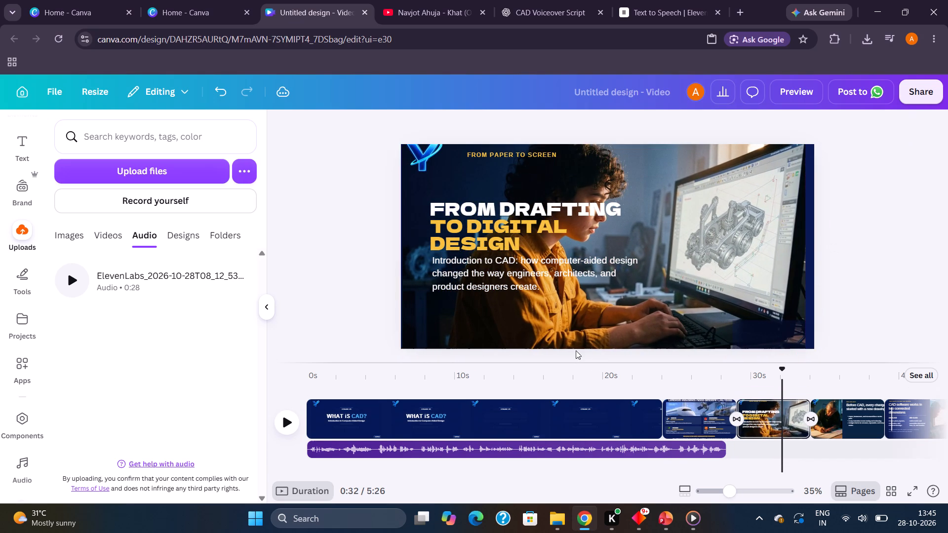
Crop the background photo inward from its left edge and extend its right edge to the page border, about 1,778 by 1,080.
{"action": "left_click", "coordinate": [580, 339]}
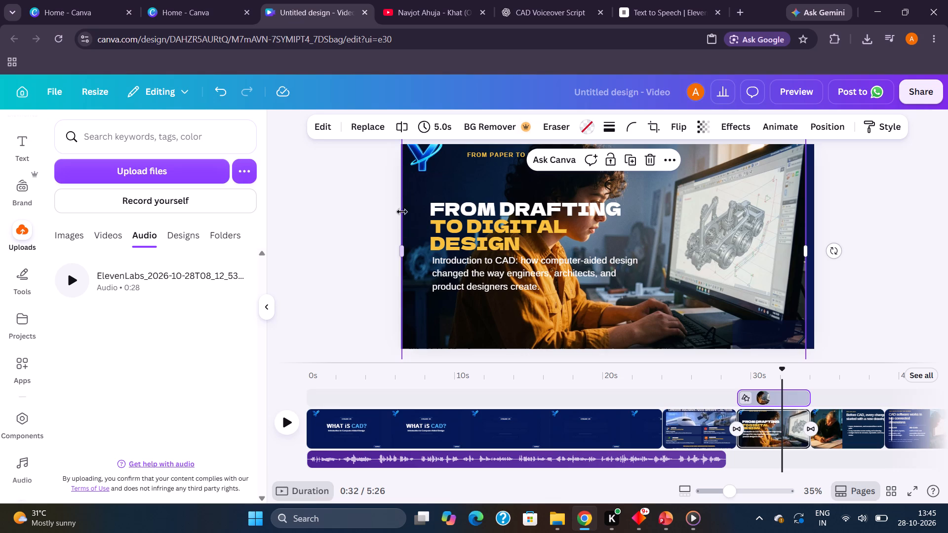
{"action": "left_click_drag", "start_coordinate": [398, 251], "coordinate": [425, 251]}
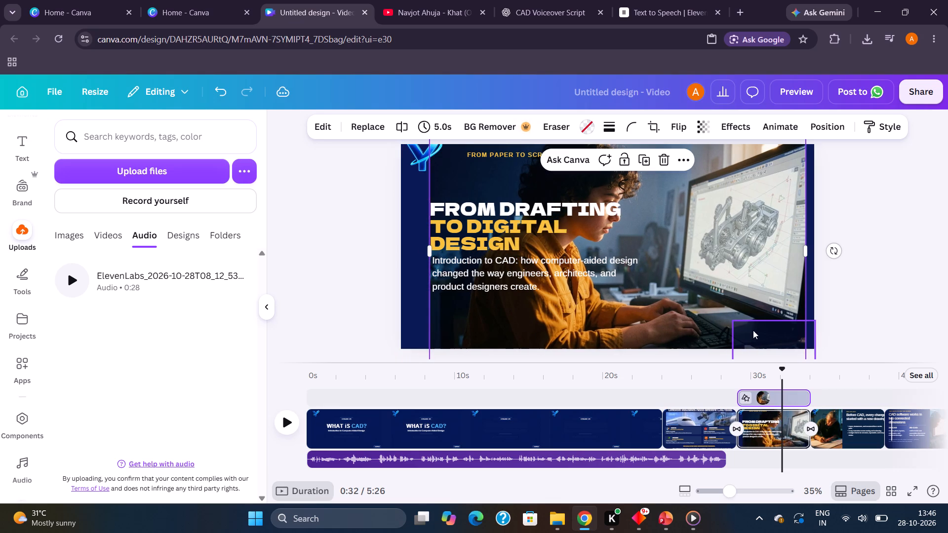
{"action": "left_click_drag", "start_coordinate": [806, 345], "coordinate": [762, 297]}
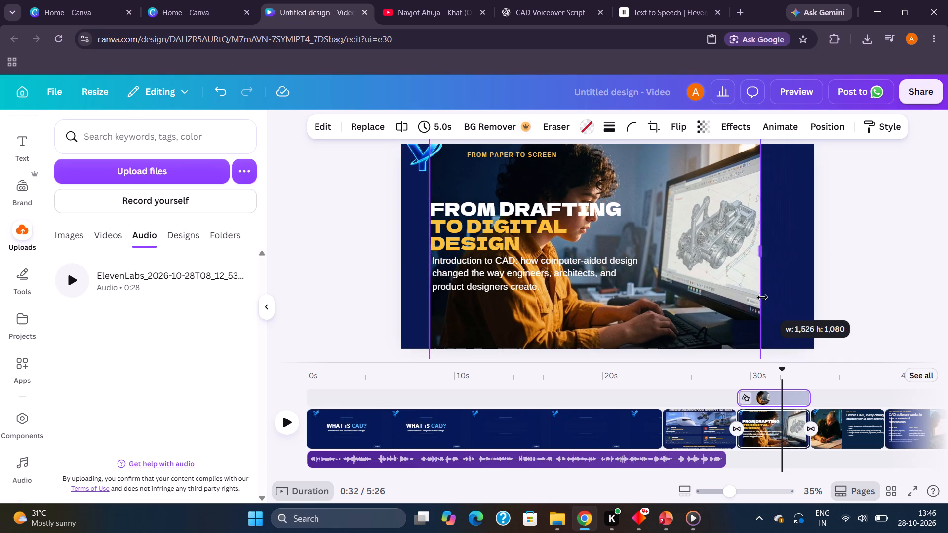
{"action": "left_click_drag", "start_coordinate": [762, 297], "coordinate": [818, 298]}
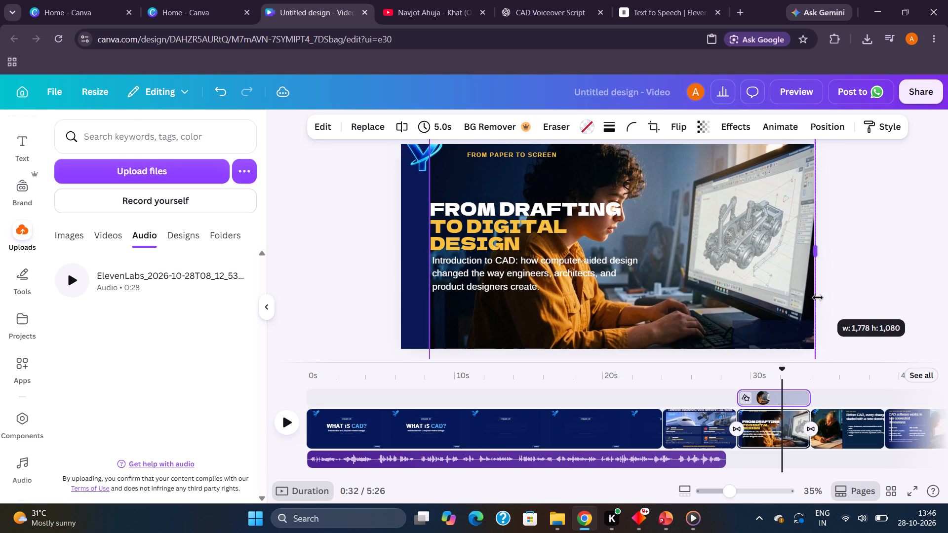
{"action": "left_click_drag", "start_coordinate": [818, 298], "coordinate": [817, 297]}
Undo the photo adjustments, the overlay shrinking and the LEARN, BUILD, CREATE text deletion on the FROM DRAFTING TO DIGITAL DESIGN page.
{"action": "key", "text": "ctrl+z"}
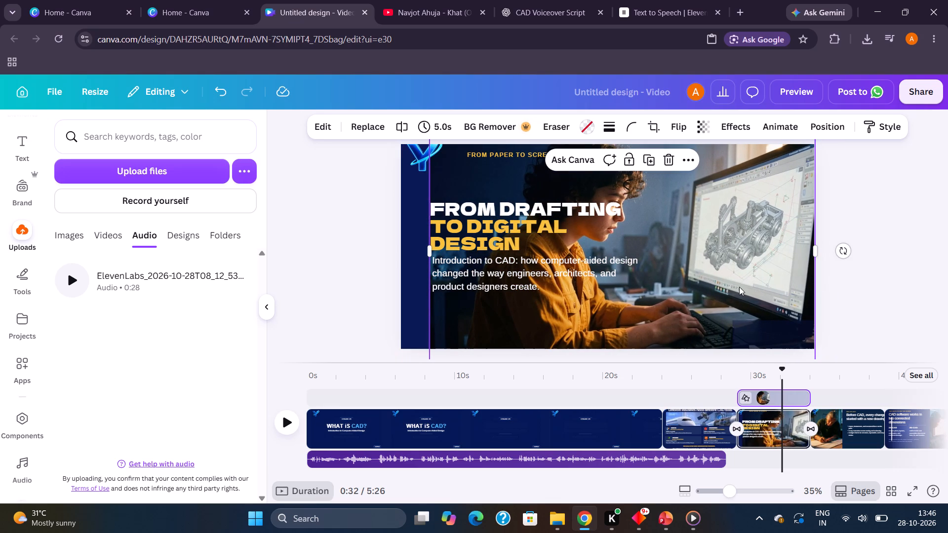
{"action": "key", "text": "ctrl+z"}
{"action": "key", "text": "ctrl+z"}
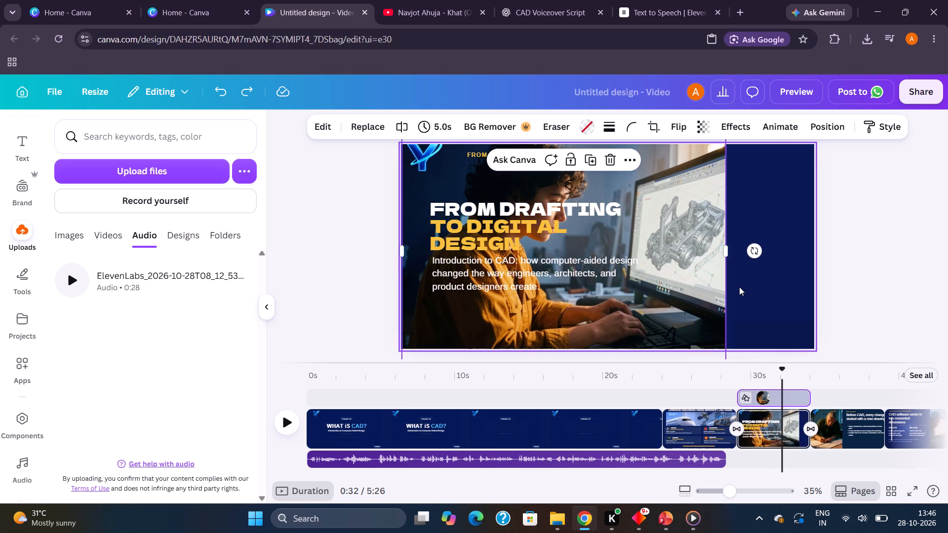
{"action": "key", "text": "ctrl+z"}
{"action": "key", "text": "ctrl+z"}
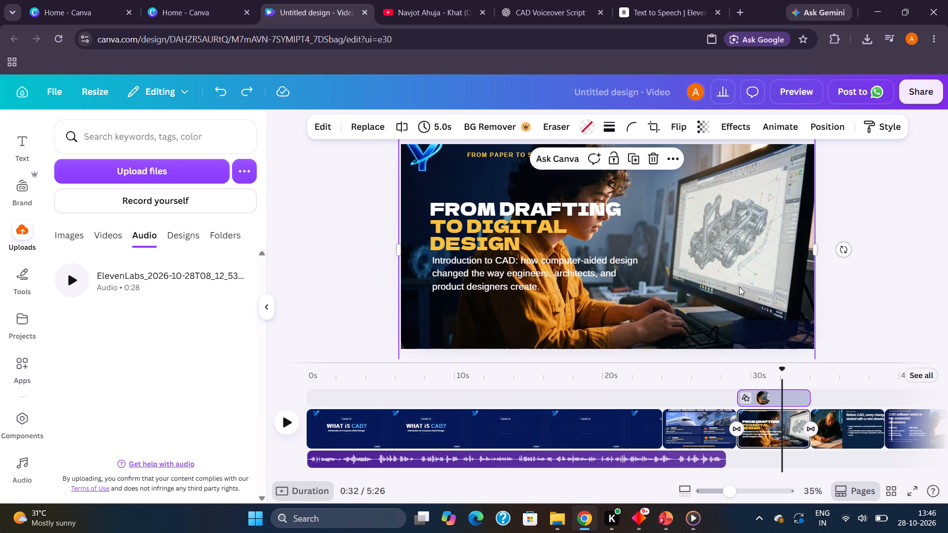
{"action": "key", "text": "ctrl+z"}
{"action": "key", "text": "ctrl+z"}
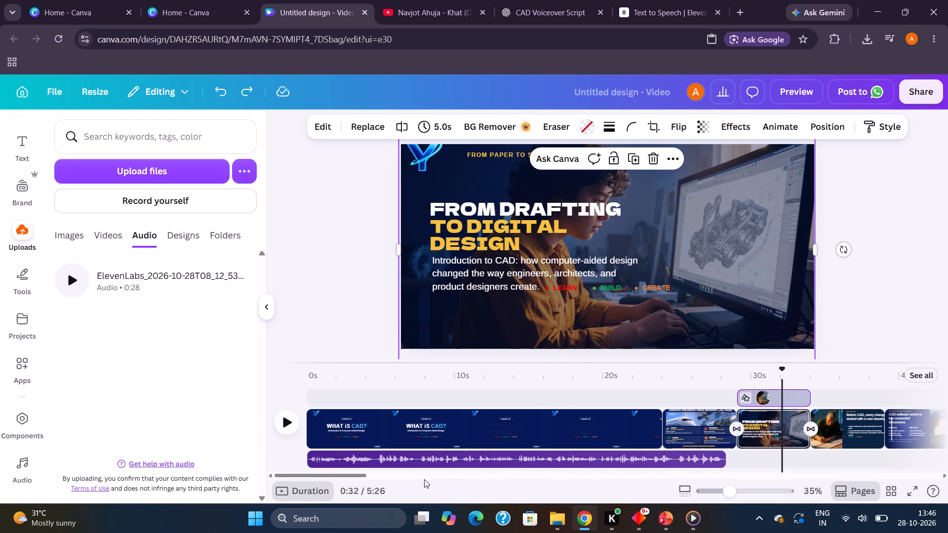
Extend the WHAT IS CAD? page to 28.2 s so it ends with its voiceover, and play the timeline from there.
{"action": "left_click", "coordinate": [663, 425]}
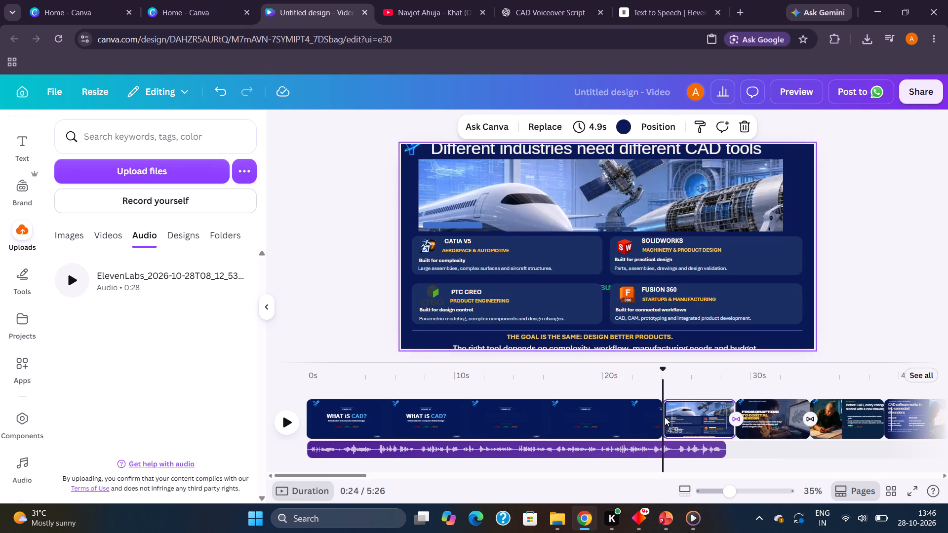
{"action": "left_click", "coordinate": [665, 417]}
{"action": "left_click", "coordinate": [642, 428]}
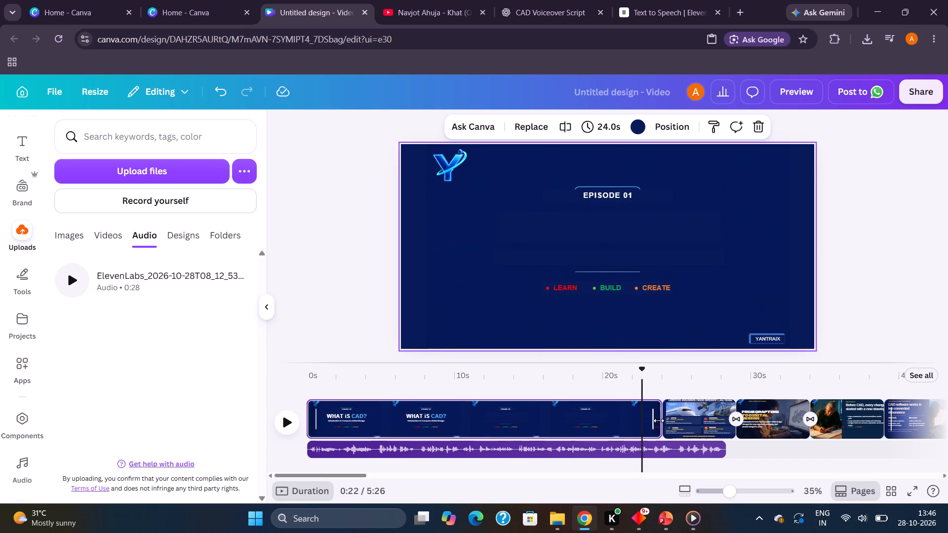
{"action": "left_click_drag", "start_coordinate": [654, 419], "coordinate": [665, 419]}
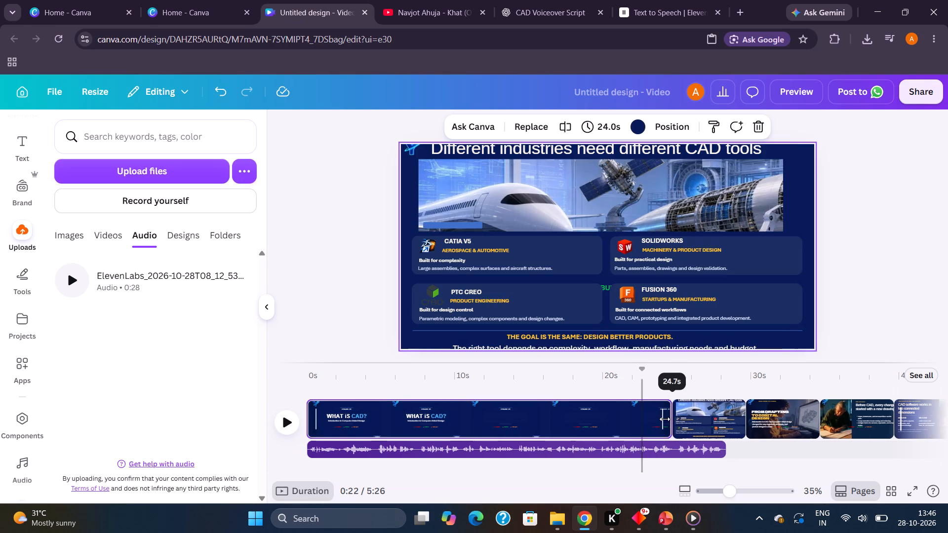
{"action": "left_click_drag", "start_coordinate": [665, 419], "coordinate": [703, 420]}
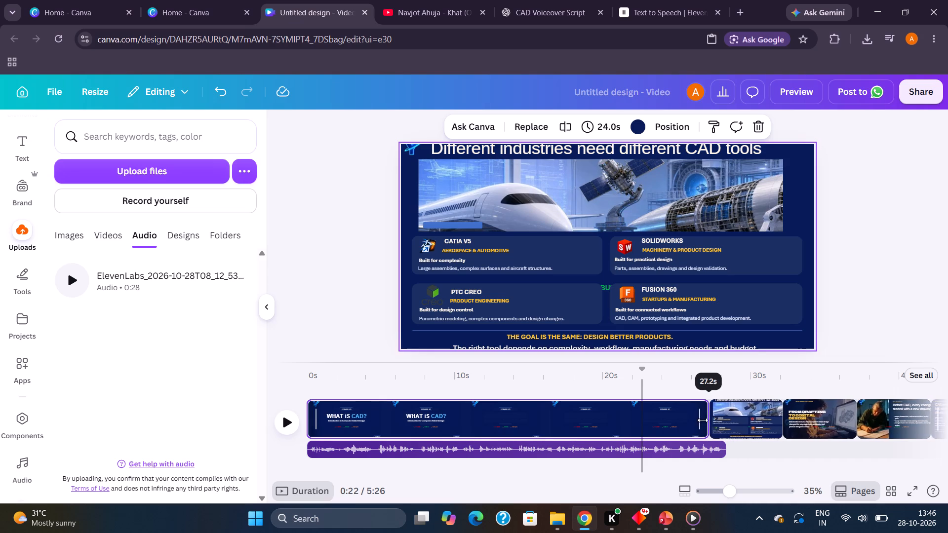
{"action": "left_click_drag", "start_coordinate": [703, 420], "coordinate": [714, 423]}
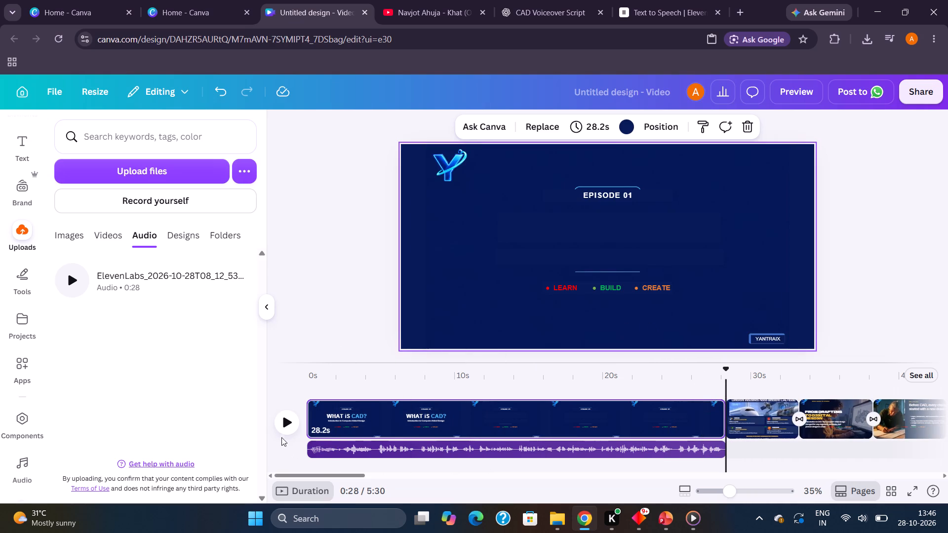
{"action": "left_click", "coordinate": [283, 422]}
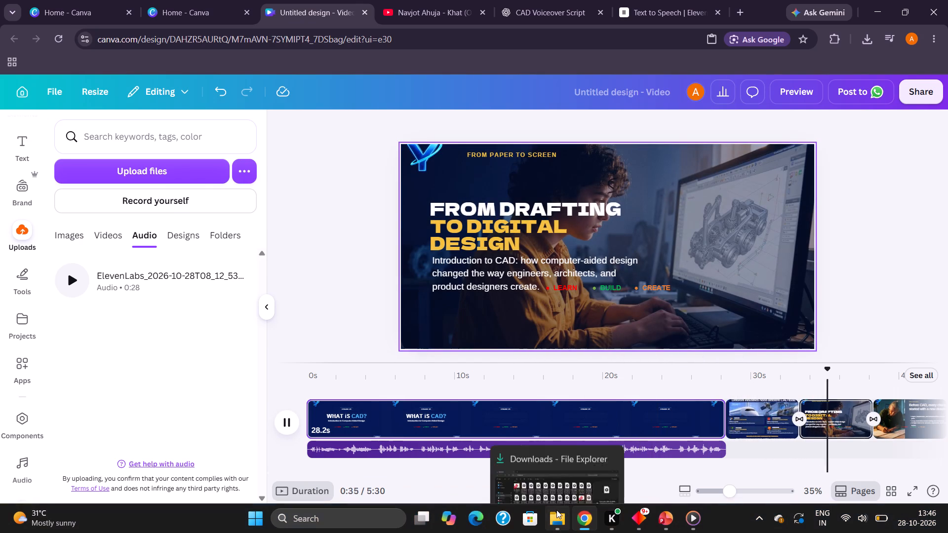
Switch to the Downloads folder and listen to the ElevenLabs_2026-10-28T06_05_07 voiceover in Media Player.
{"action": "left_click", "coordinate": [556, 510]}
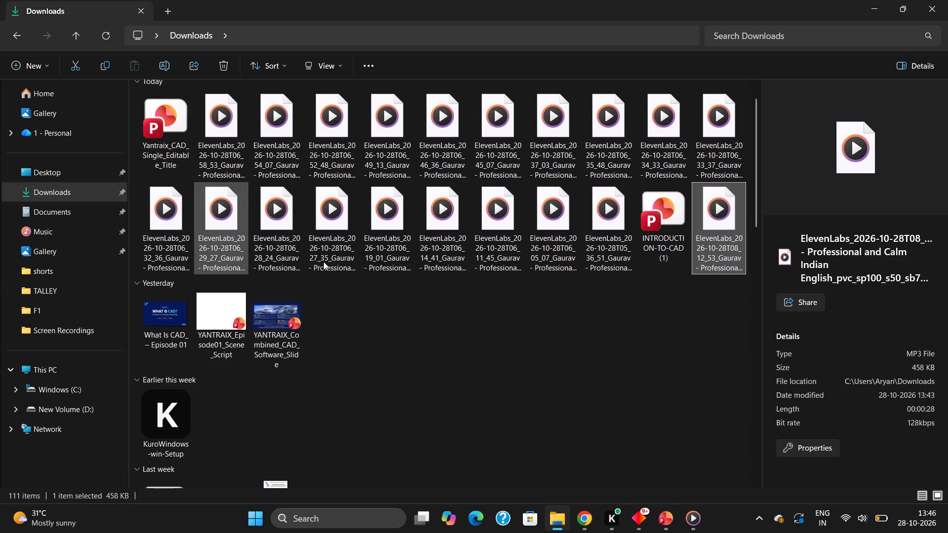
{"action": "left_click", "coordinate": [553, 238]}
{"action": "left_click", "coordinate": [553, 238]}
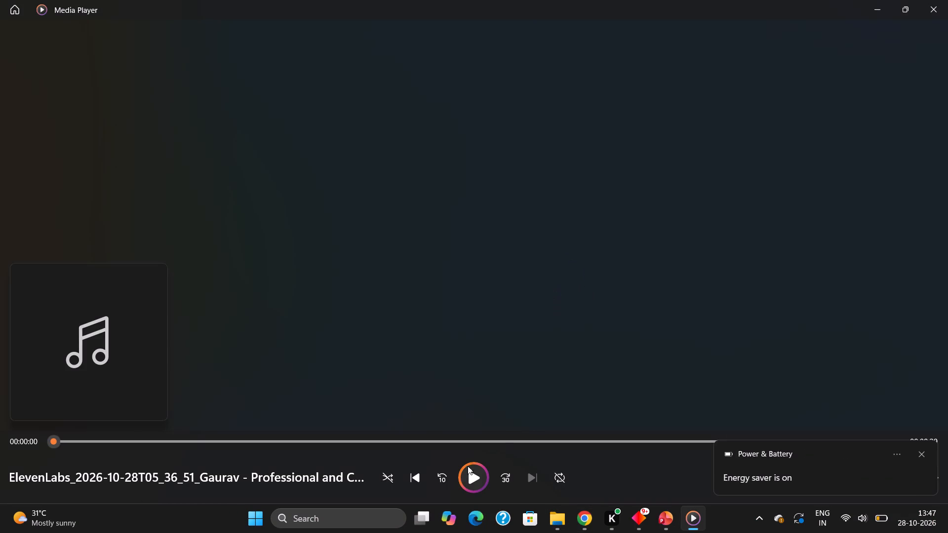
{"action": "left_click", "coordinate": [470, 481]}
{"action": "left_click", "coordinate": [924, 453]}
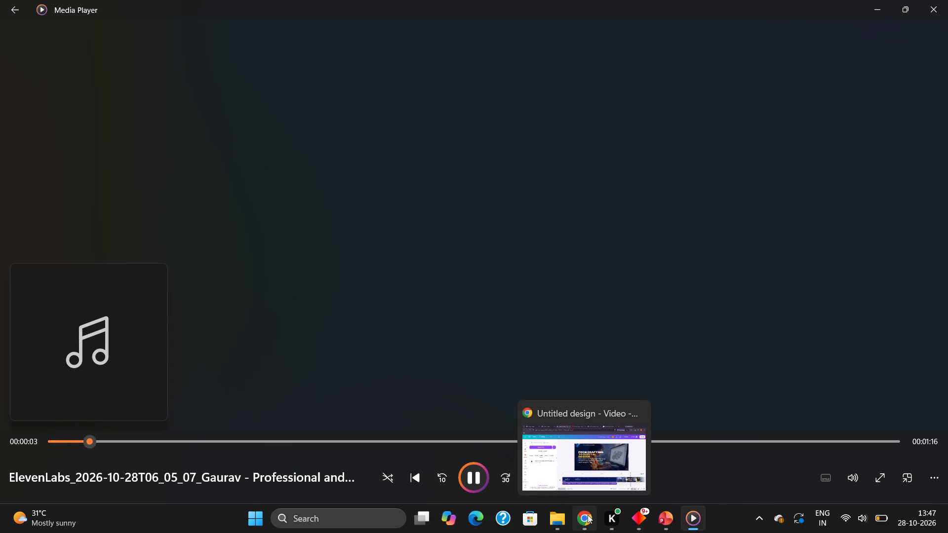
{"action": "left_click", "coordinate": [936, 15]}
Upload the ElevenLabs_2026-10-28T06_05_07 voiceover from the Downloads folder into the Canva audio uploads.
{"action": "left_click_drag", "start_coordinate": [540, 216], "coordinate": [546, 225]}
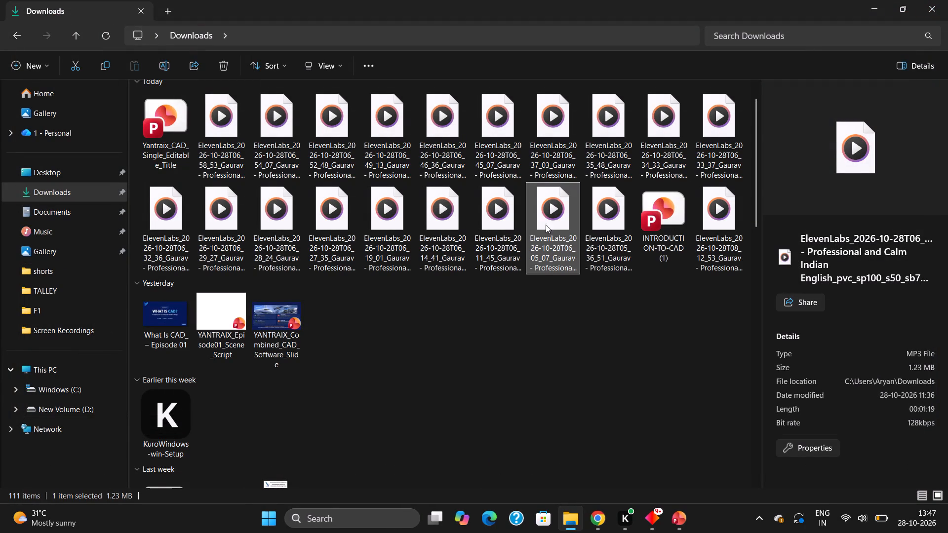
{"action": "left_click_drag", "start_coordinate": [546, 225], "coordinate": [690, 476]}
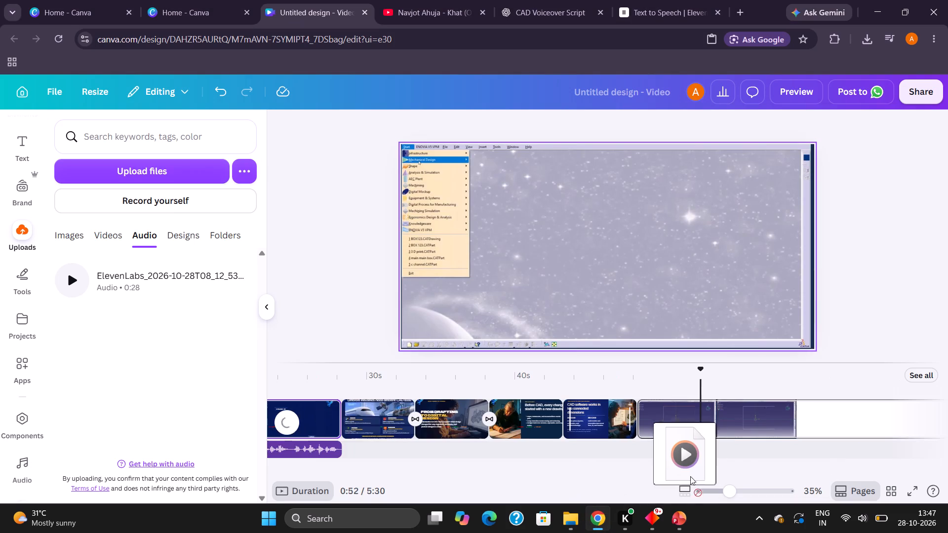
{"action": "left_click_drag", "start_coordinate": [690, 476], "coordinate": [364, 513]}
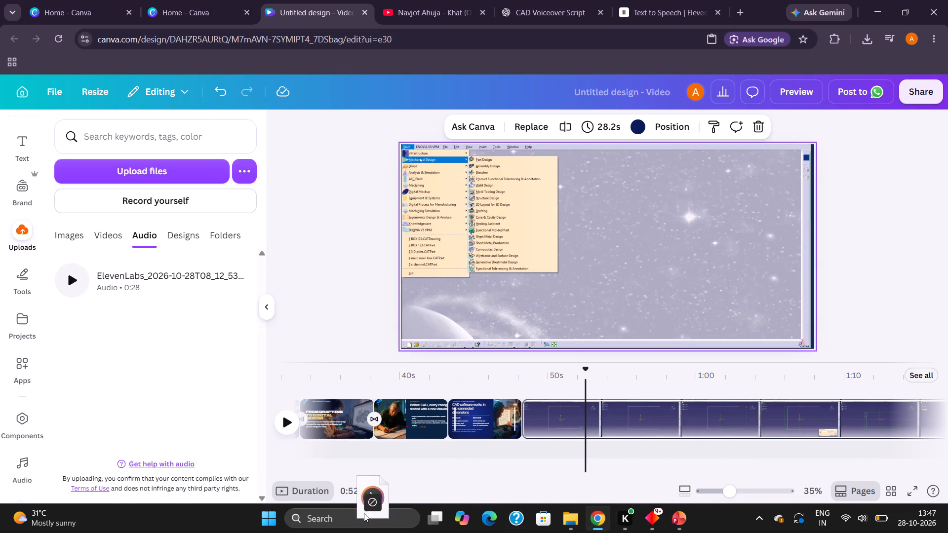
{"action": "left_click_drag", "start_coordinate": [364, 513], "coordinate": [132, 336]}
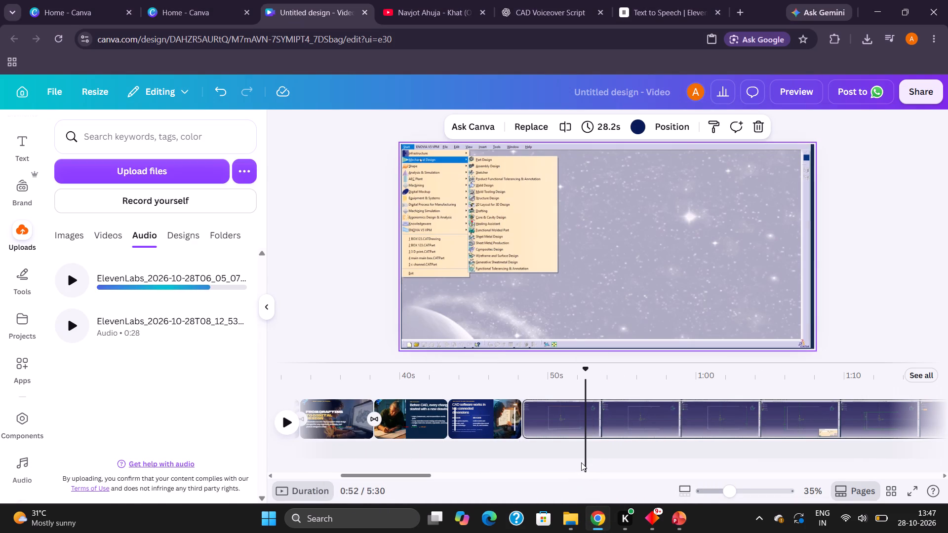
Add the ElevenLabs_2026-10-28T06_05_07 voiceover at 28.2 s and align it on the same audio track directly after the first voiceover.
{"action": "left_click", "coordinate": [581, 462]}
{"action": "left_click_drag", "start_coordinate": [582, 460], "coordinate": [511, 441]}
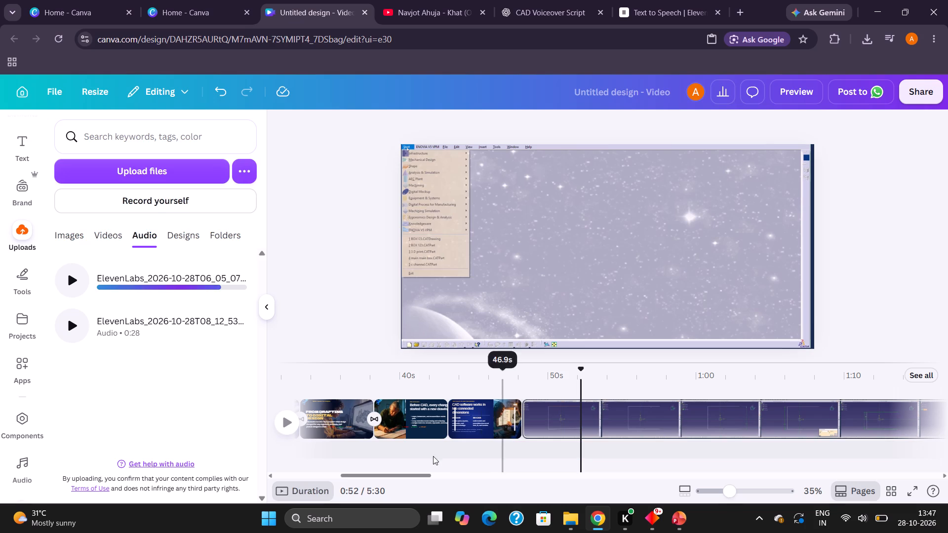
{"action": "left_click", "coordinate": [406, 453]}
{"action": "left_click_drag", "start_coordinate": [400, 473], "coordinate": [327, 470]}
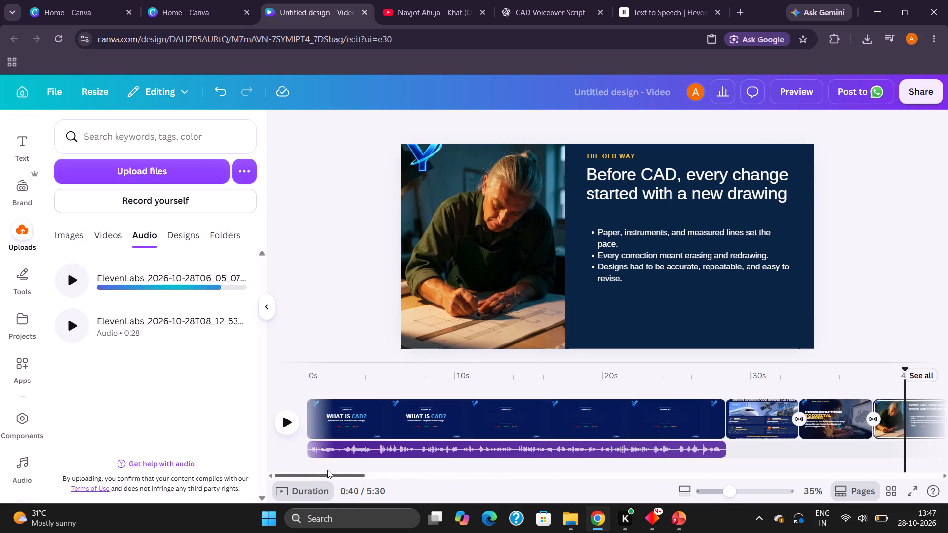
{"action": "left_click_drag", "start_coordinate": [327, 470], "coordinate": [323, 469]}
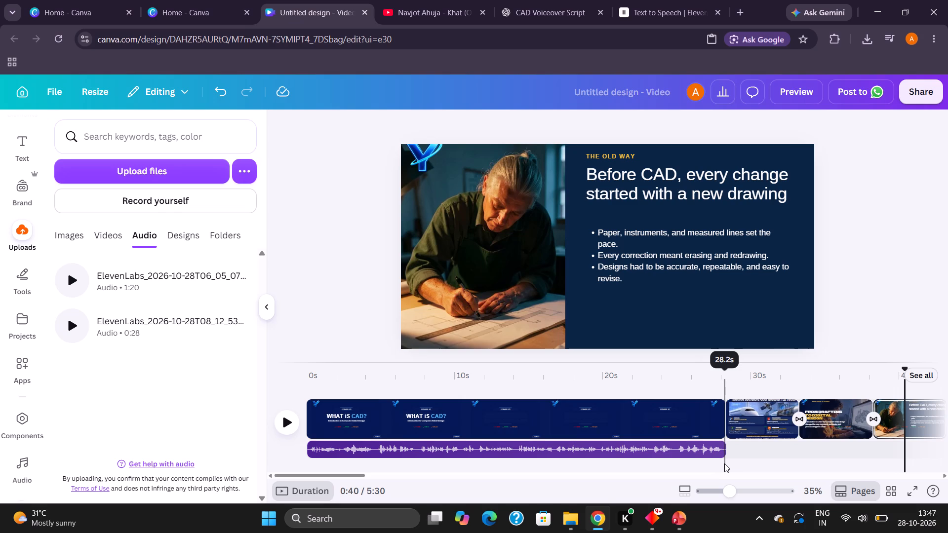
{"action": "left_click", "coordinate": [725, 463]}
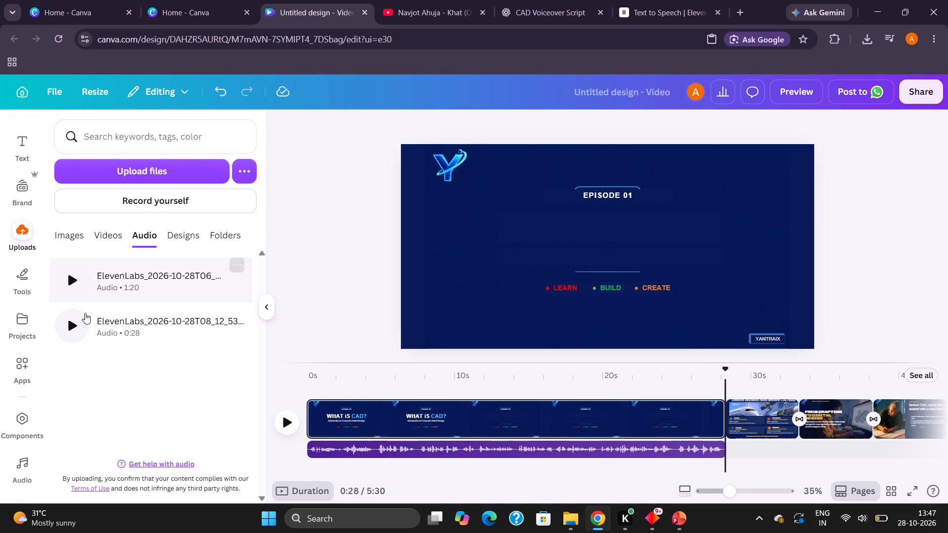
{"action": "left_click", "coordinate": [172, 287]}
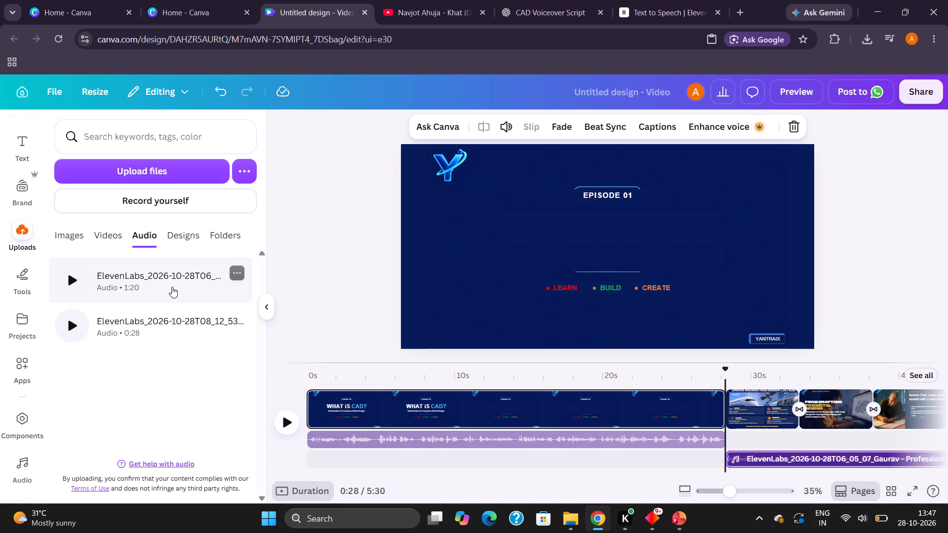
{"action": "left_click_drag", "start_coordinate": [765, 451], "coordinate": [758, 442]}
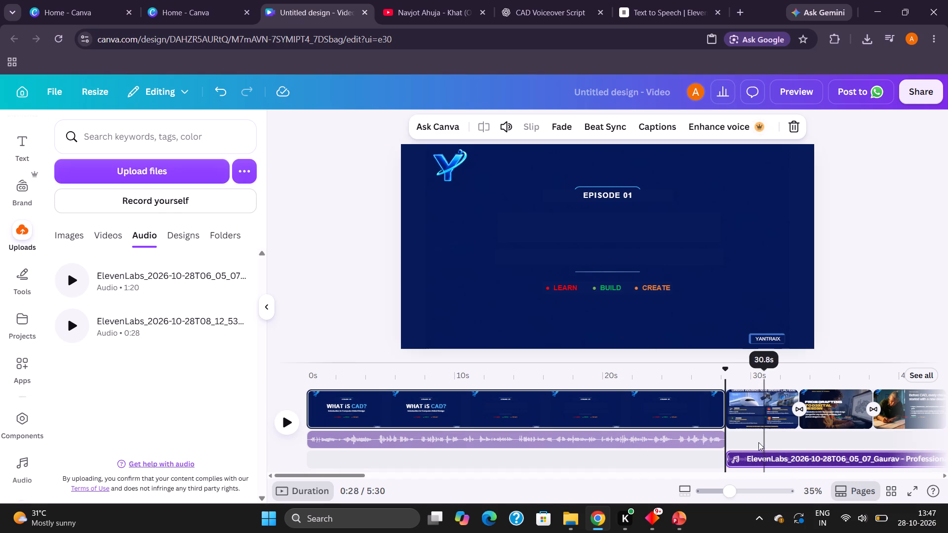
{"action": "left_click_drag", "start_coordinate": [758, 442], "coordinate": [759, 422]}
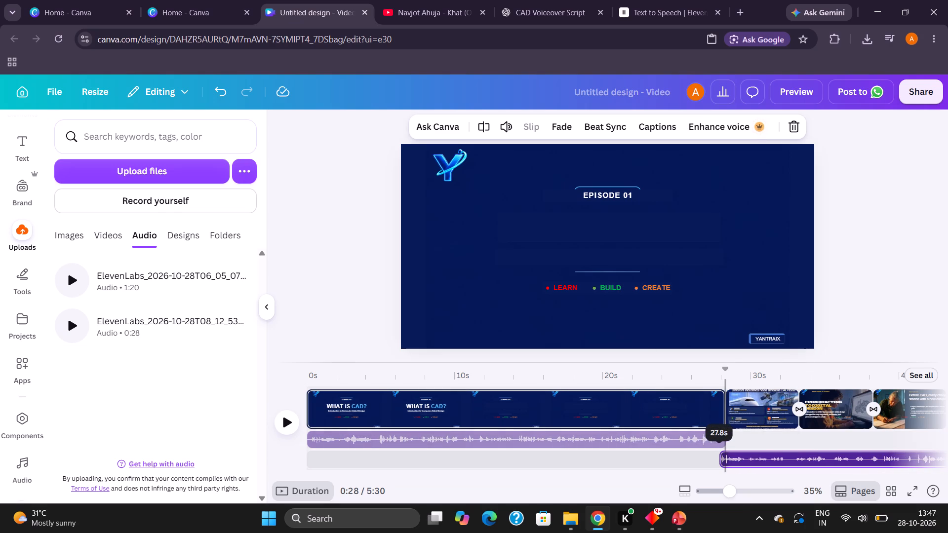
{"action": "left_click", "coordinate": [736, 437]}
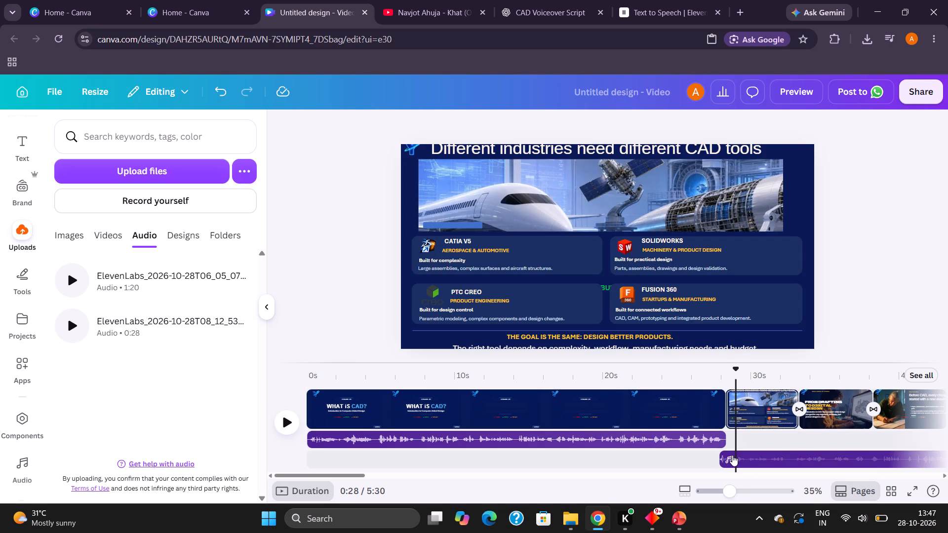
Move the ElevenLabs_2026-10-28T06_05_07 voiceover onto the first voiceover's track, starting right where that clip ends.
{"action": "left_click_drag", "start_coordinate": [744, 455], "coordinate": [748, 432]}
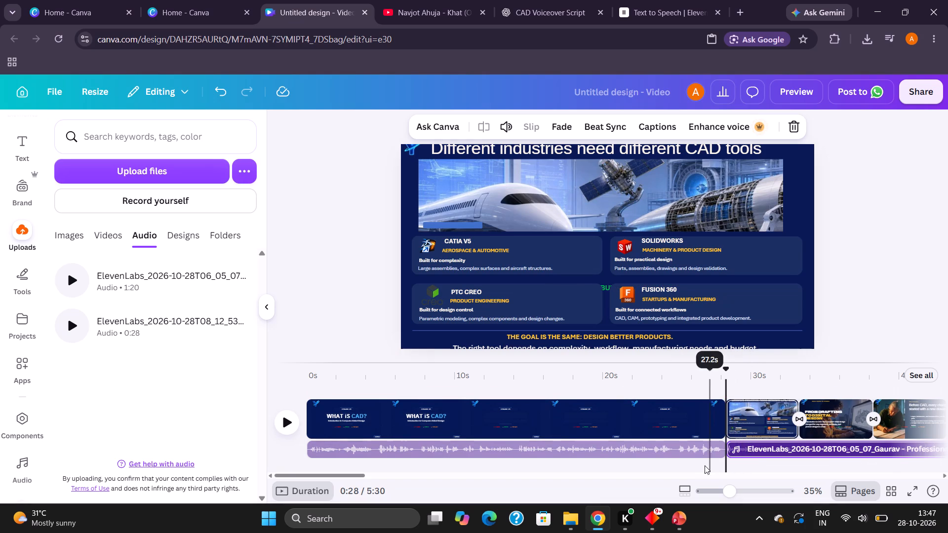
Play the timeline from about 26 s to review the second voiceover against the pages, and return the playhead to 29.6 s.
{"action": "left_click", "coordinate": [701, 463]}
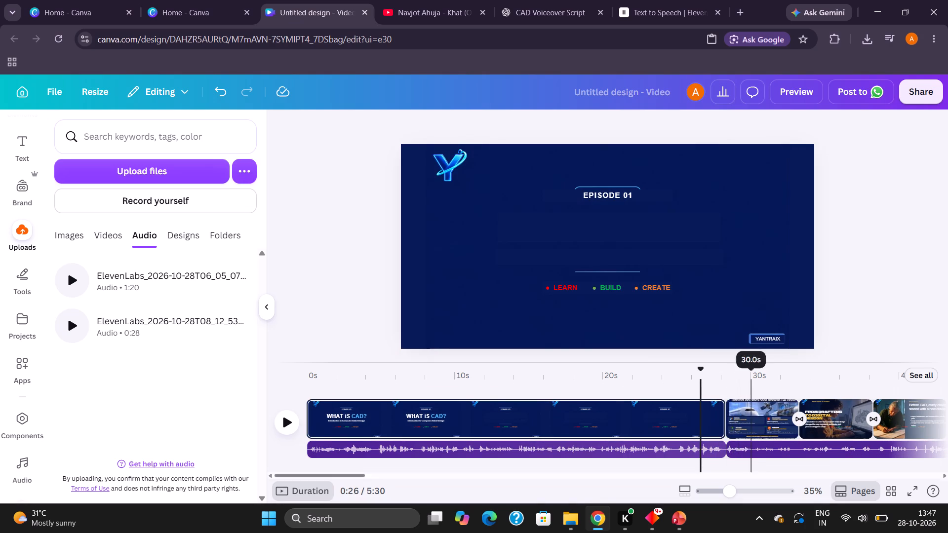
{"action": "left_click", "coordinate": [287, 423]}
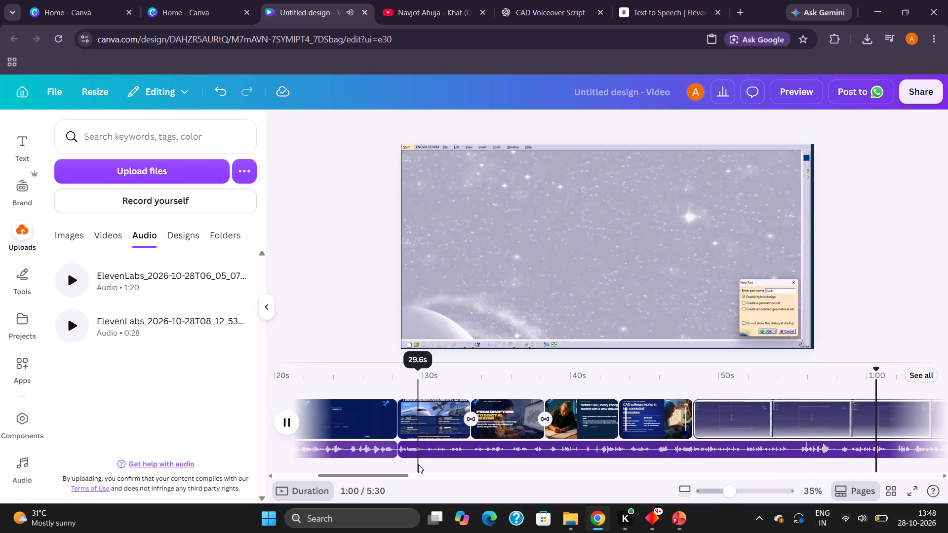
{"action": "left_click", "coordinate": [418, 464]}
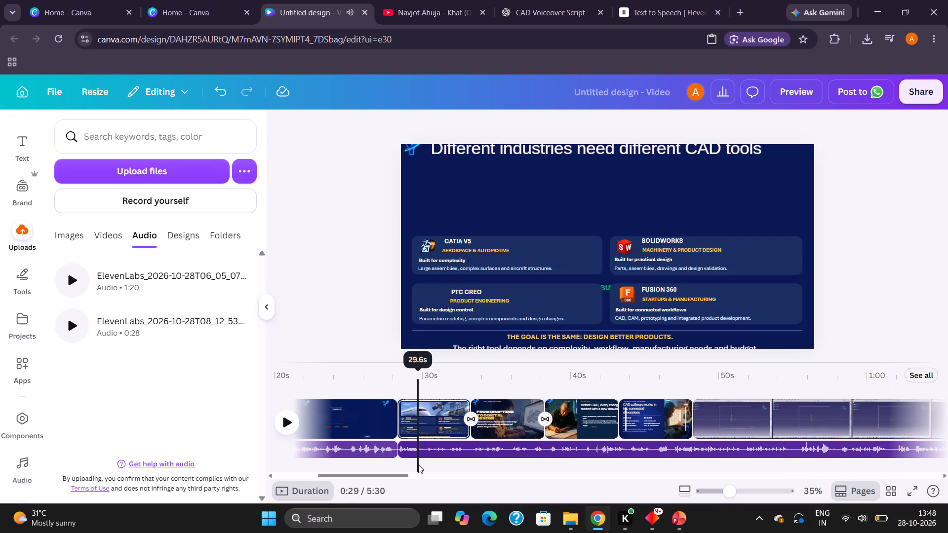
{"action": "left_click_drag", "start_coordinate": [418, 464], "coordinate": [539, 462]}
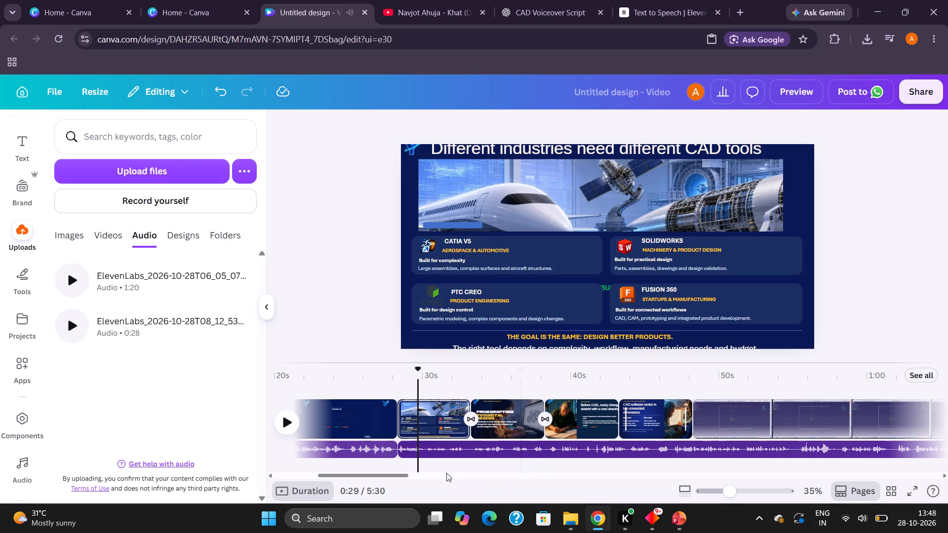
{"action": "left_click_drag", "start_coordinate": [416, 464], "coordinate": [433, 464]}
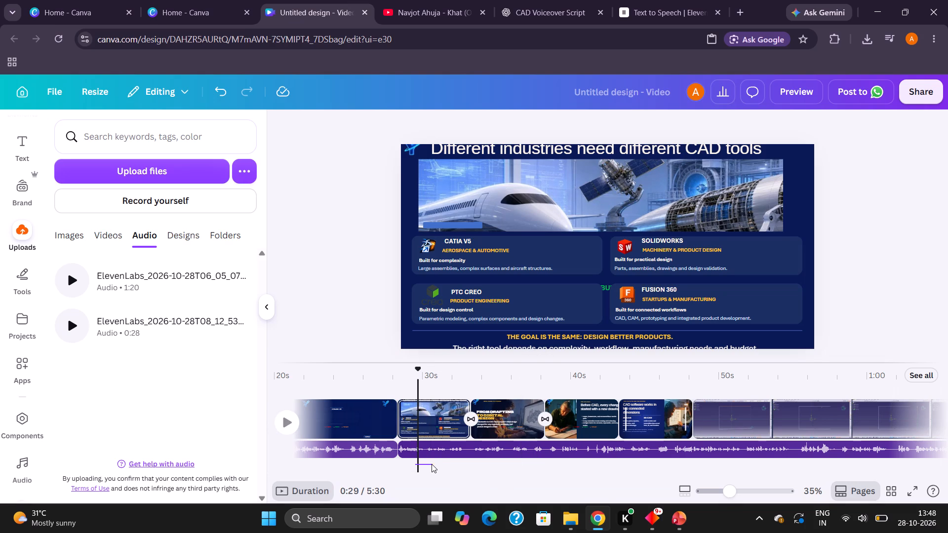
Scrub the timeline from about 29 s to the end and back toward the start, examining the pages alongside the voiceover track.
{"action": "left_click_drag", "start_coordinate": [419, 464], "coordinate": [430, 464]}
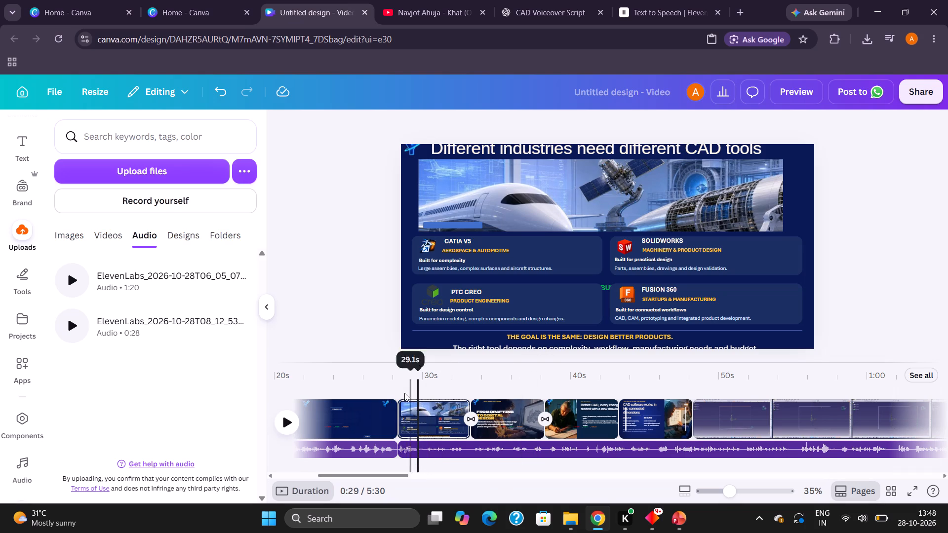
{"action": "left_click_drag", "start_coordinate": [419, 382], "coordinate": [440, 382]}
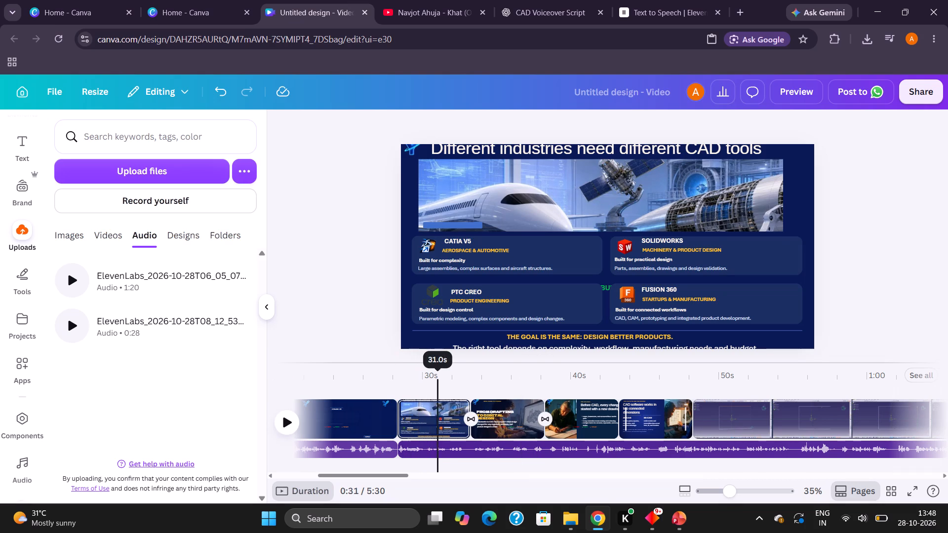
{"action": "left_click_drag", "start_coordinate": [440, 382], "coordinate": [438, 385]}
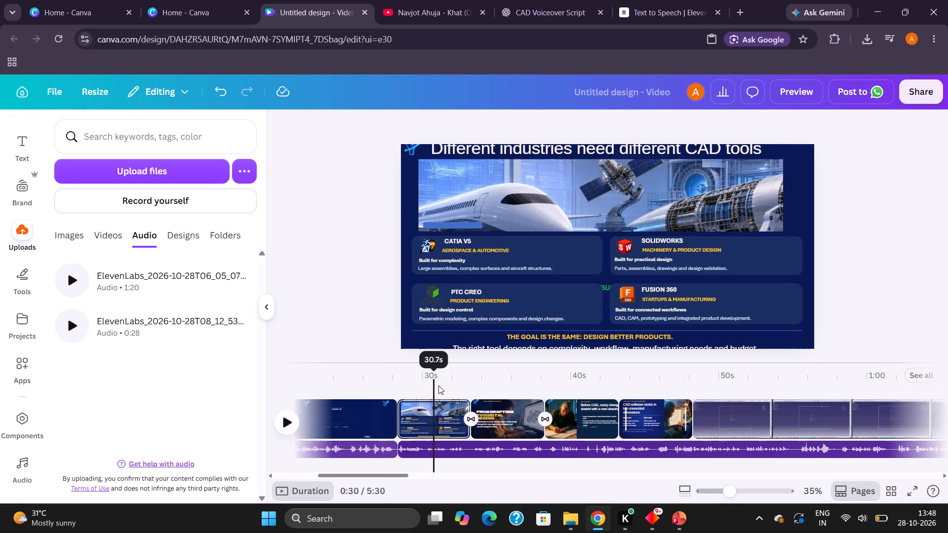
{"action": "left_click_drag", "start_coordinate": [438, 385], "coordinate": [947, 376]}
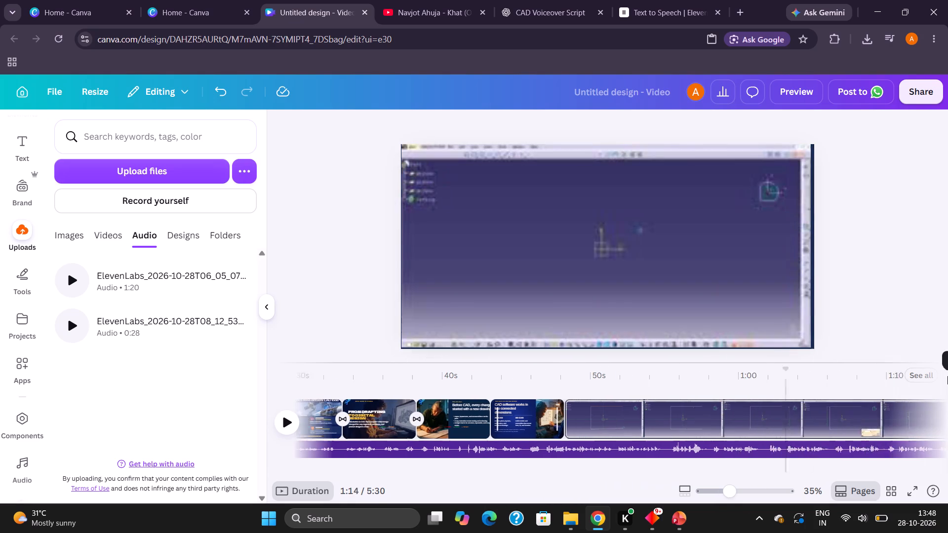
{"action": "left_click_drag", "start_coordinate": [947, 376], "coordinate": [947, 374]}
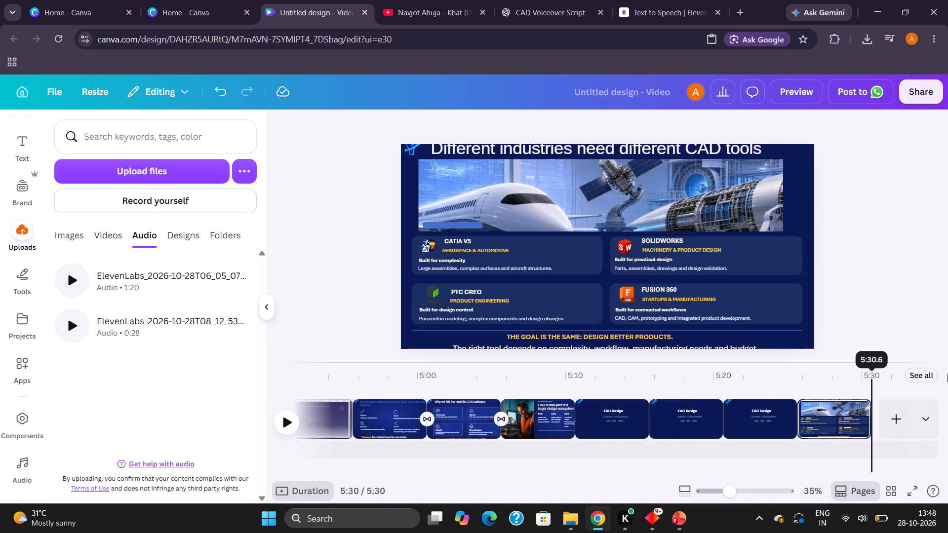
{"action": "left_click_drag", "start_coordinate": [947, 374], "coordinate": [138, 470]}
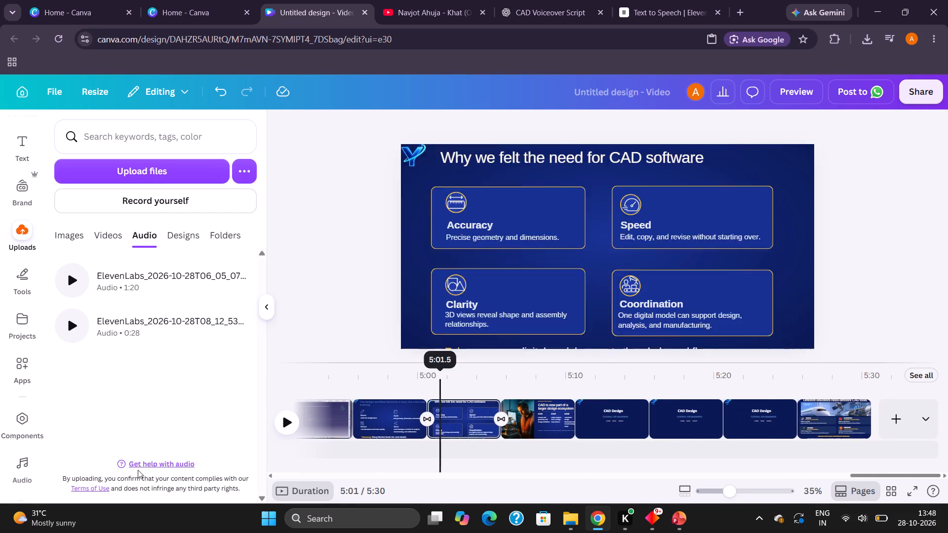
{"action": "left_click_drag", "start_coordinate": [138, 470], "coordinate": [0, 483]}
Switch to the open YouTube music video.
{"action": "left_click", "coordinate": [444, 5]}
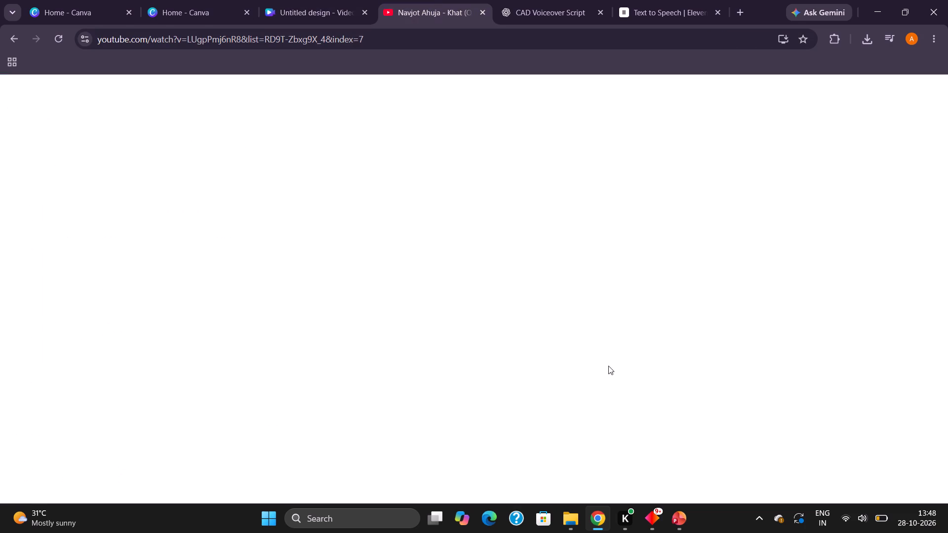